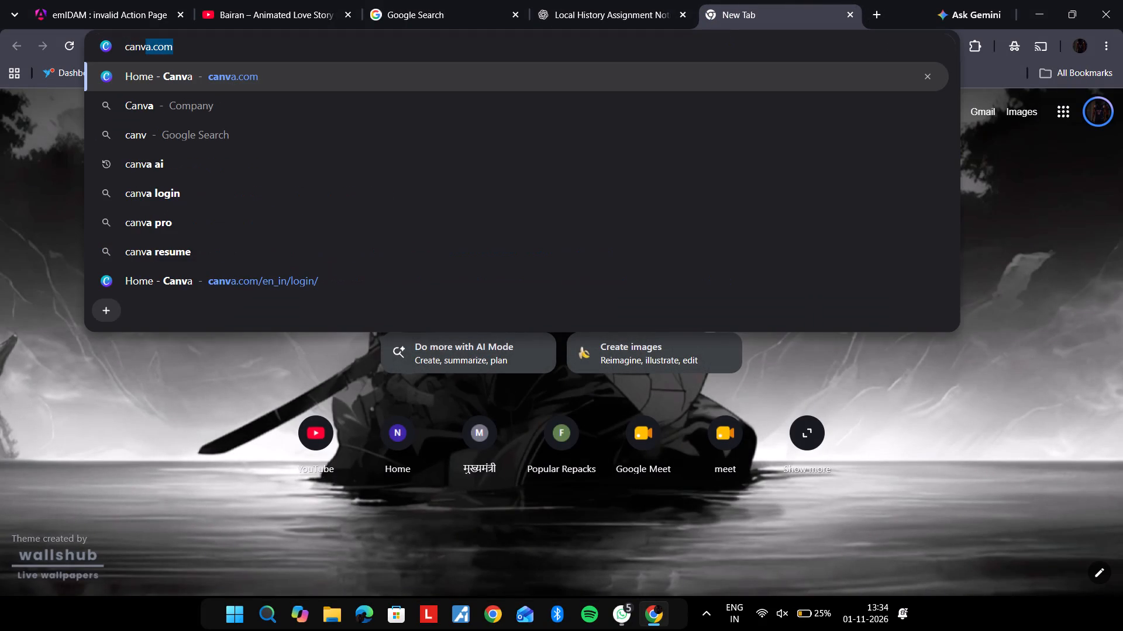
# Open the Canva home page at canva.com in the new browser tab.
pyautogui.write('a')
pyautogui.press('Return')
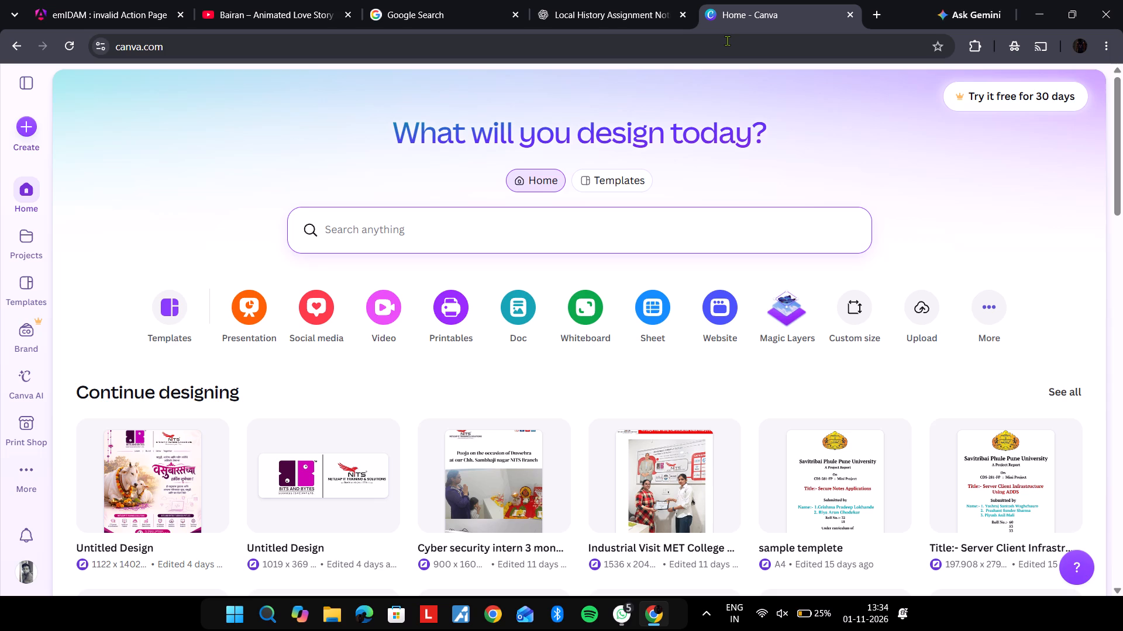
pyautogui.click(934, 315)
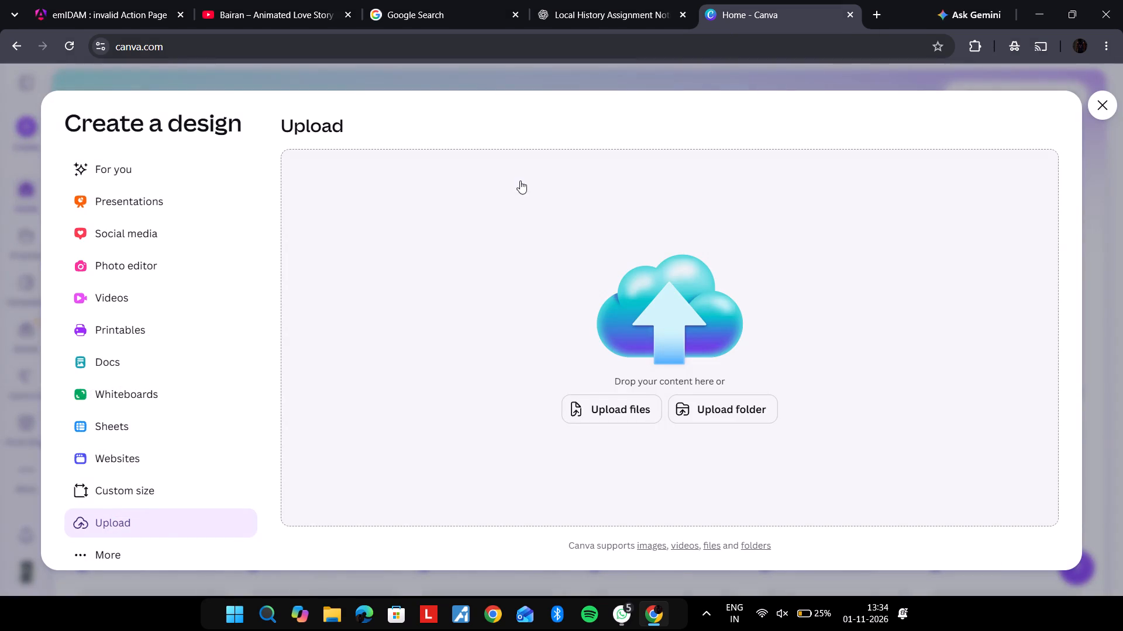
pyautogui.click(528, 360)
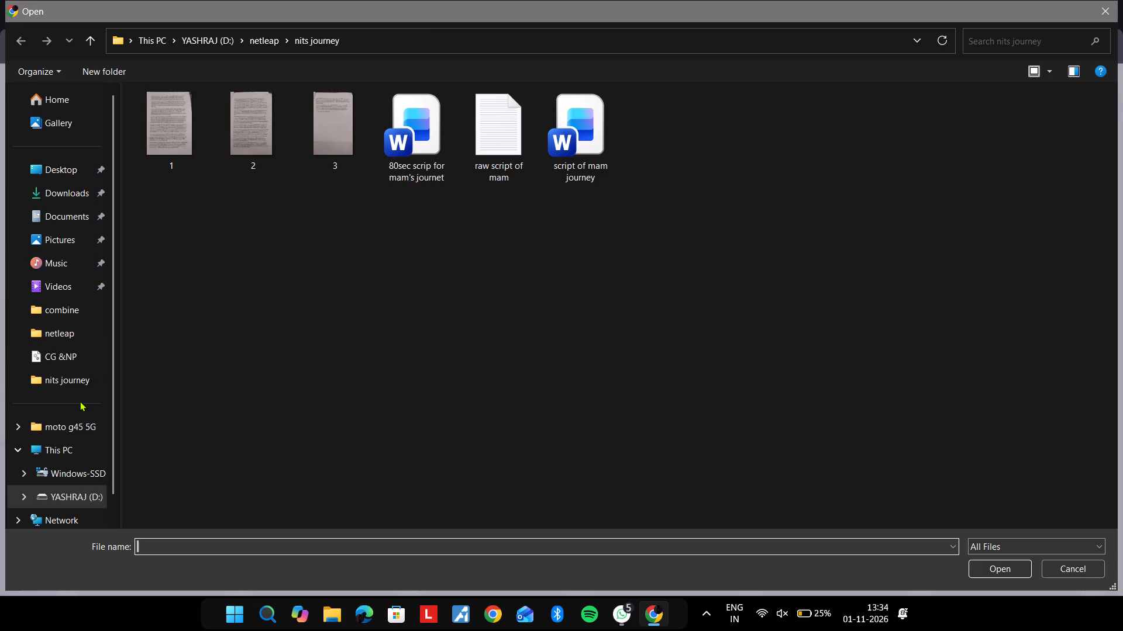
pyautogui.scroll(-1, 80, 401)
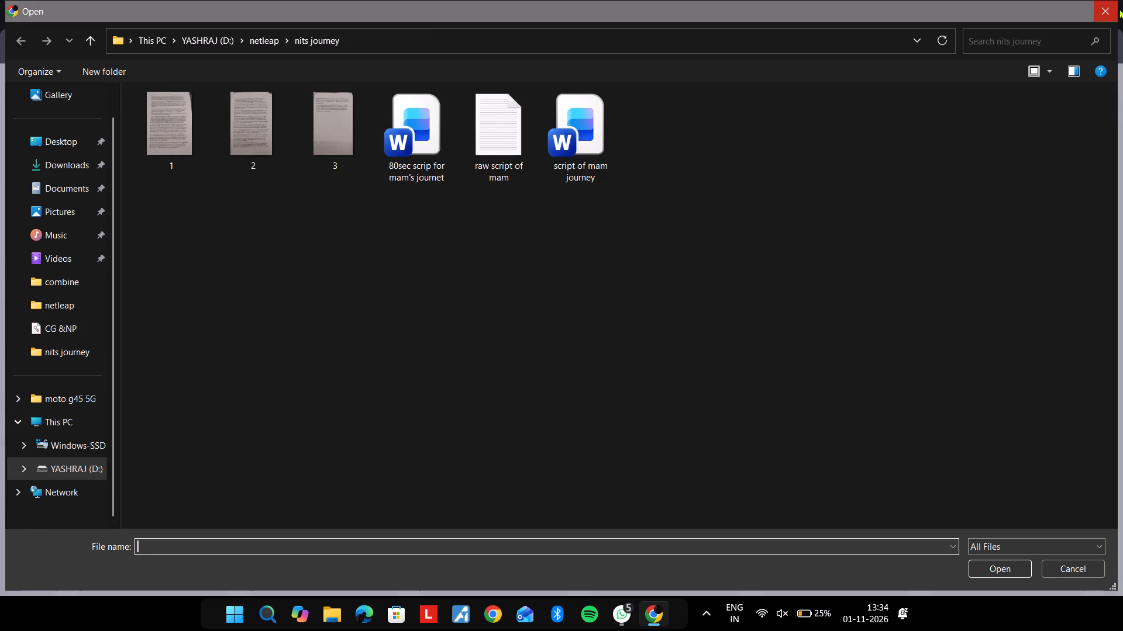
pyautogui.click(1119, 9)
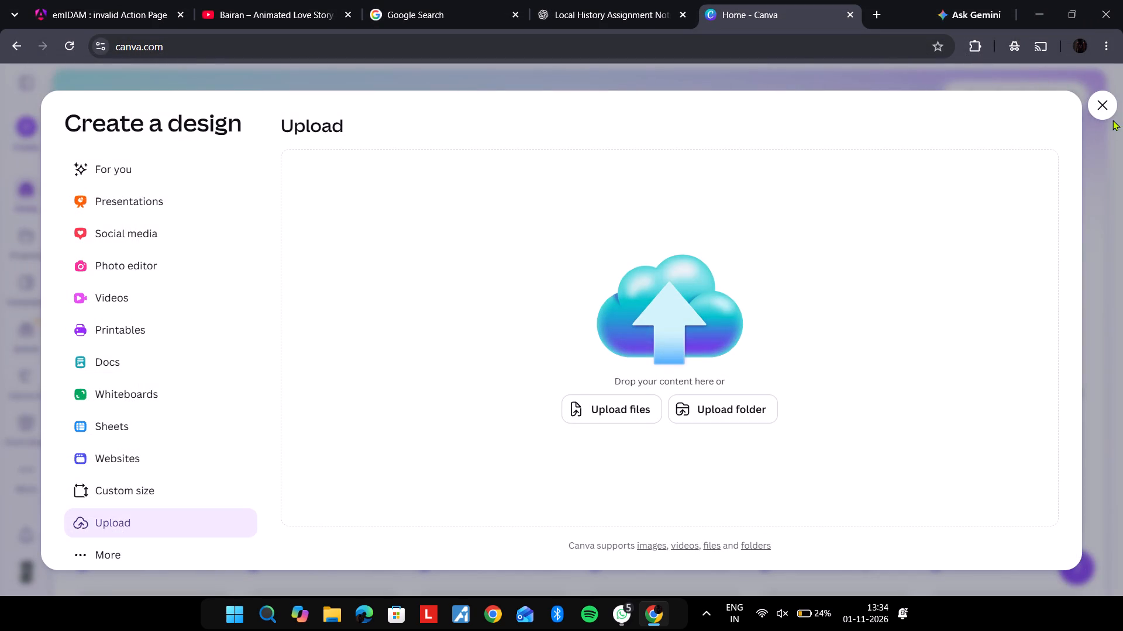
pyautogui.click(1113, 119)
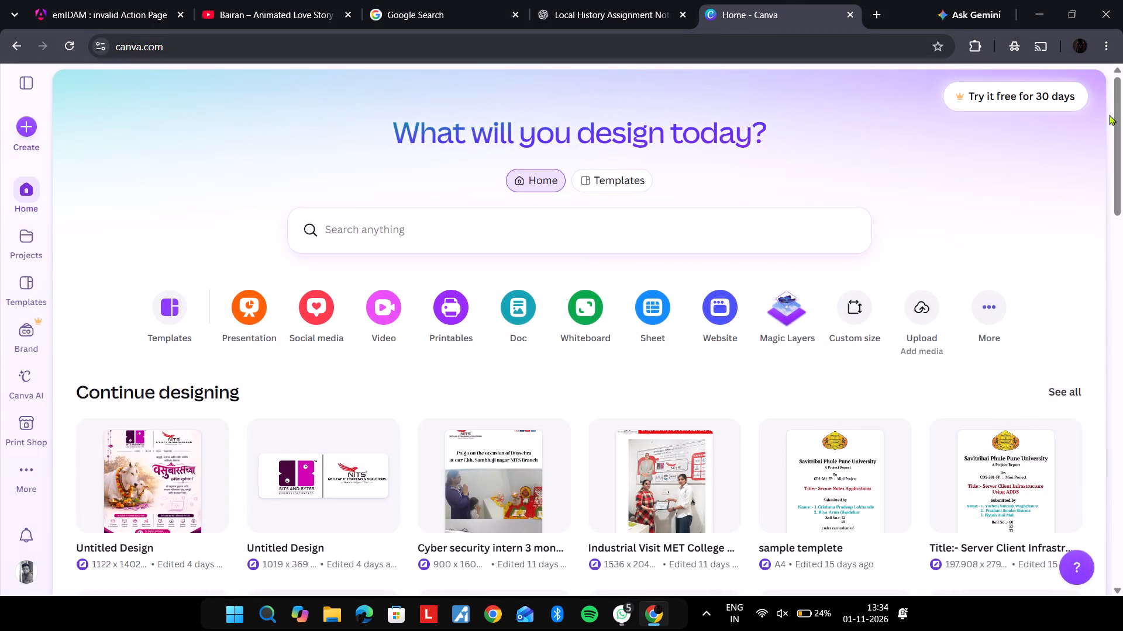
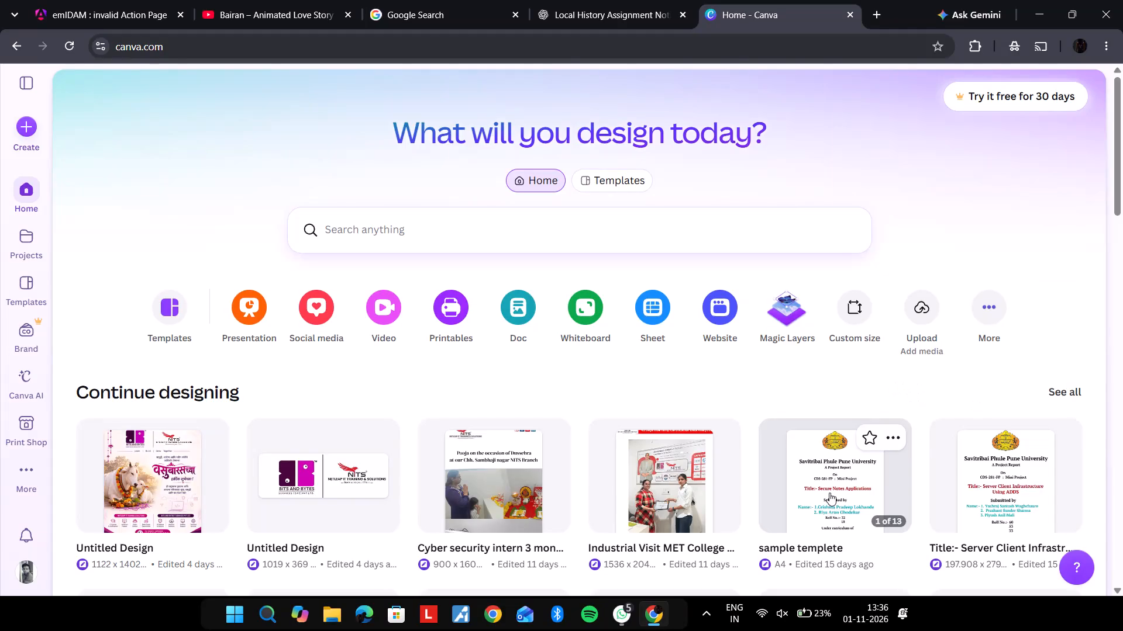
# Open the "sample templete" design from the recent designs and copy its cover page.
pyautogui.click(829, 493)
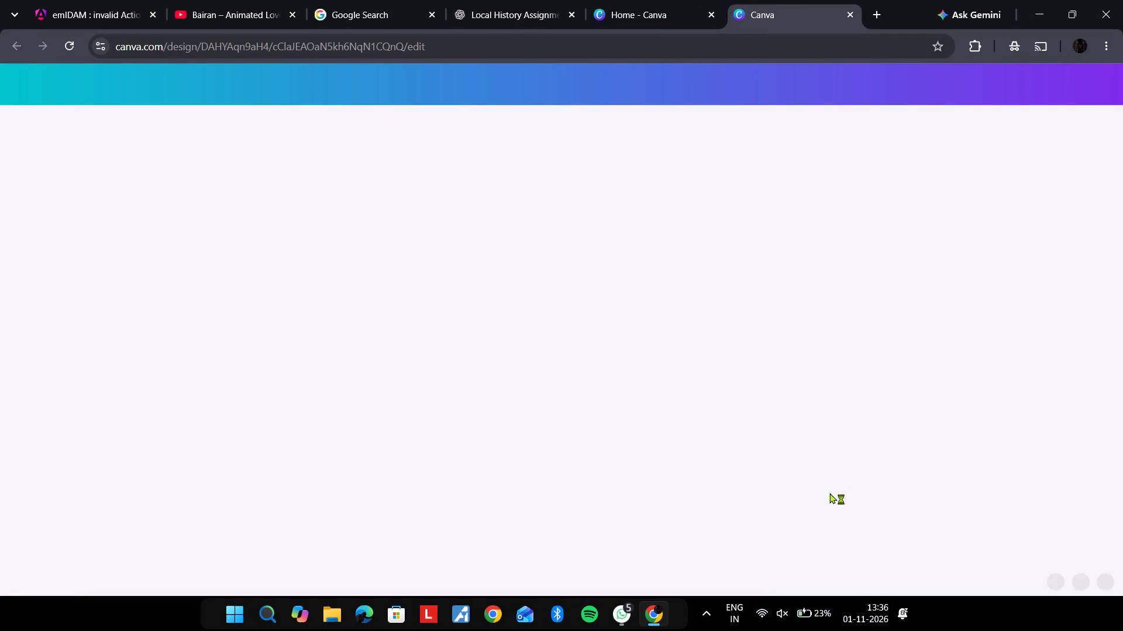
pyautogui.scroll(8, 371, 146)
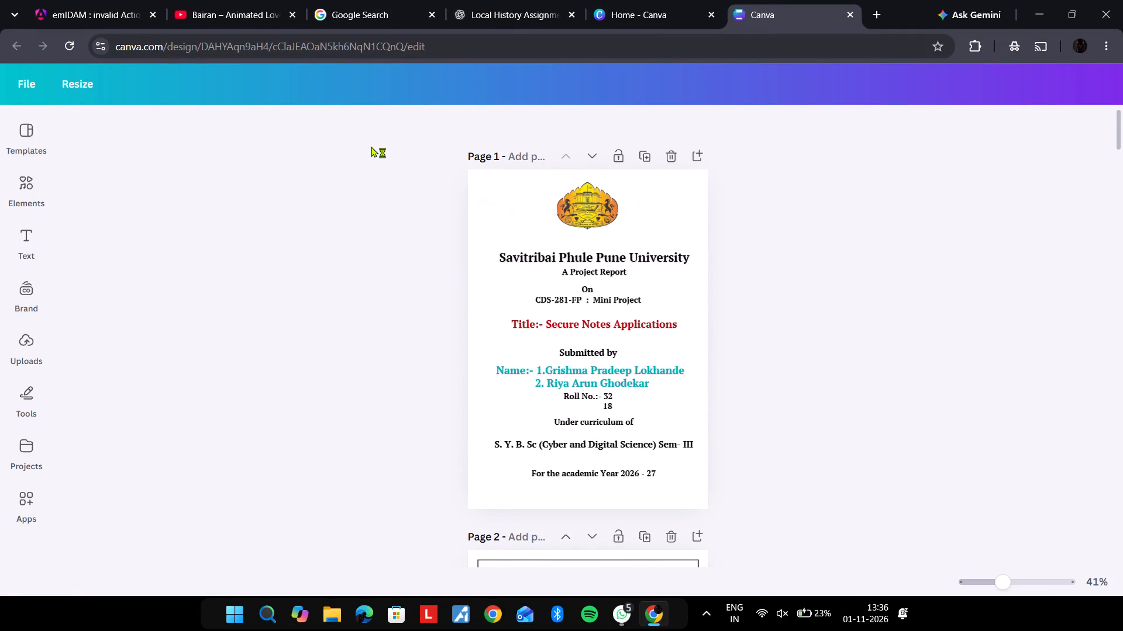
pyautogui.click(506, 228)
pyautogui.rightClick(506, 228)
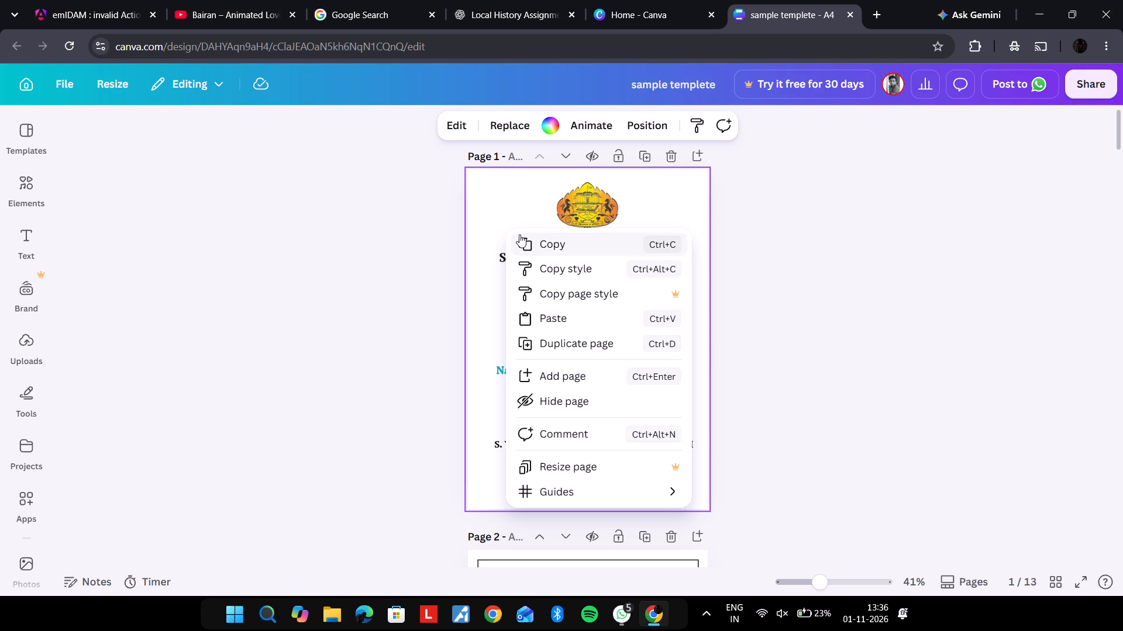
pyautogui.click(519, 234)
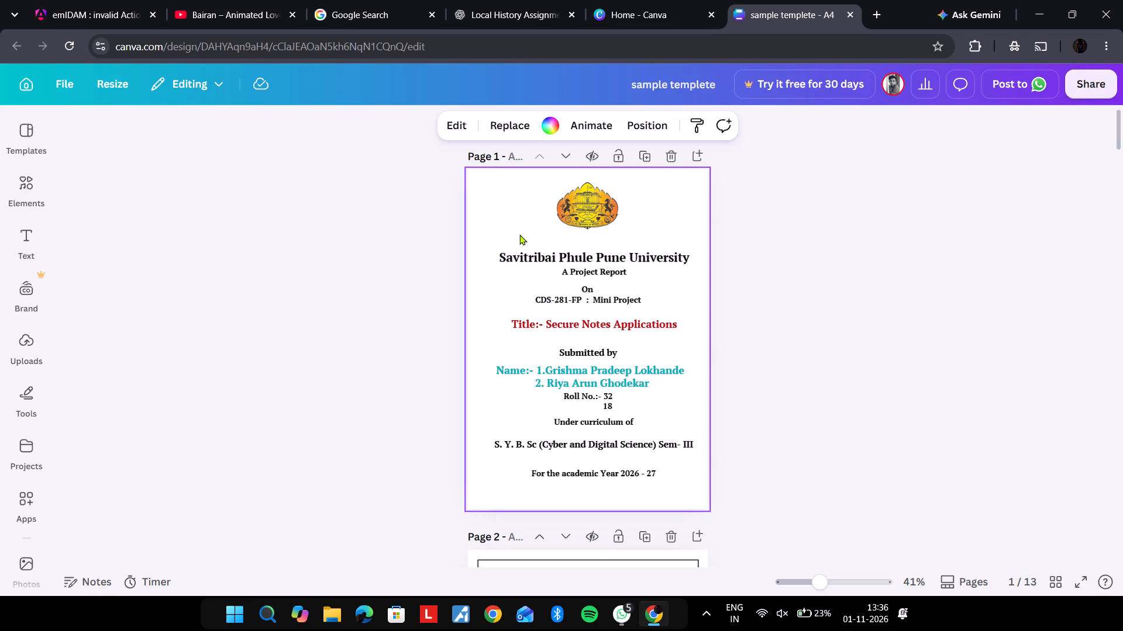
# Return to the Canva home page and open the custom-size form for a new design.
pyautogui.click(659, 1)
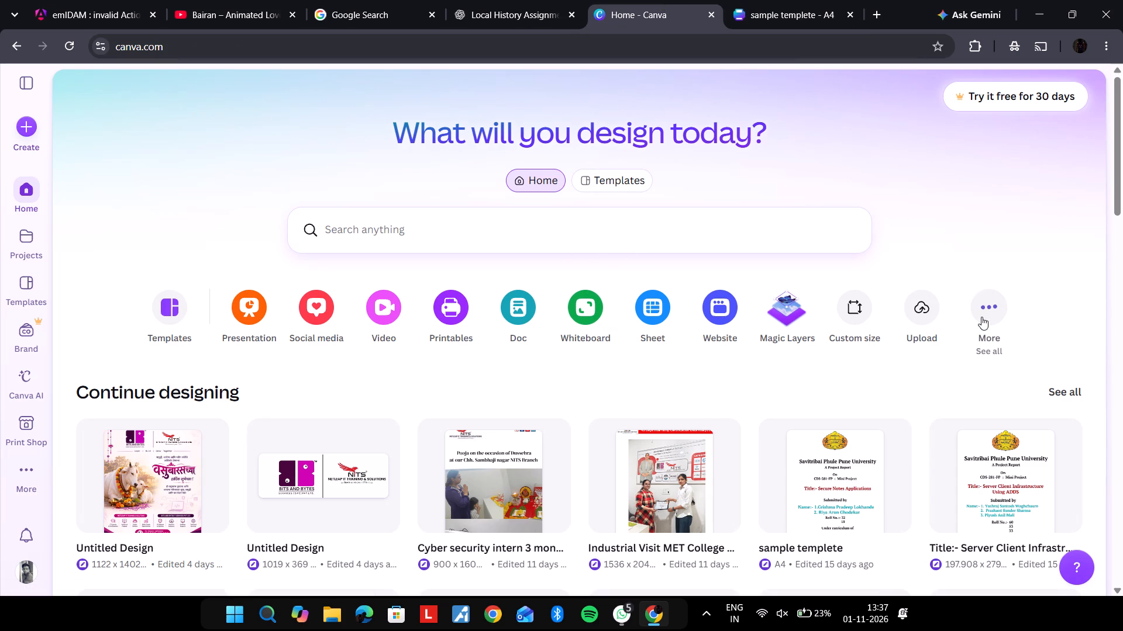
pyautogui.click(870, 307)
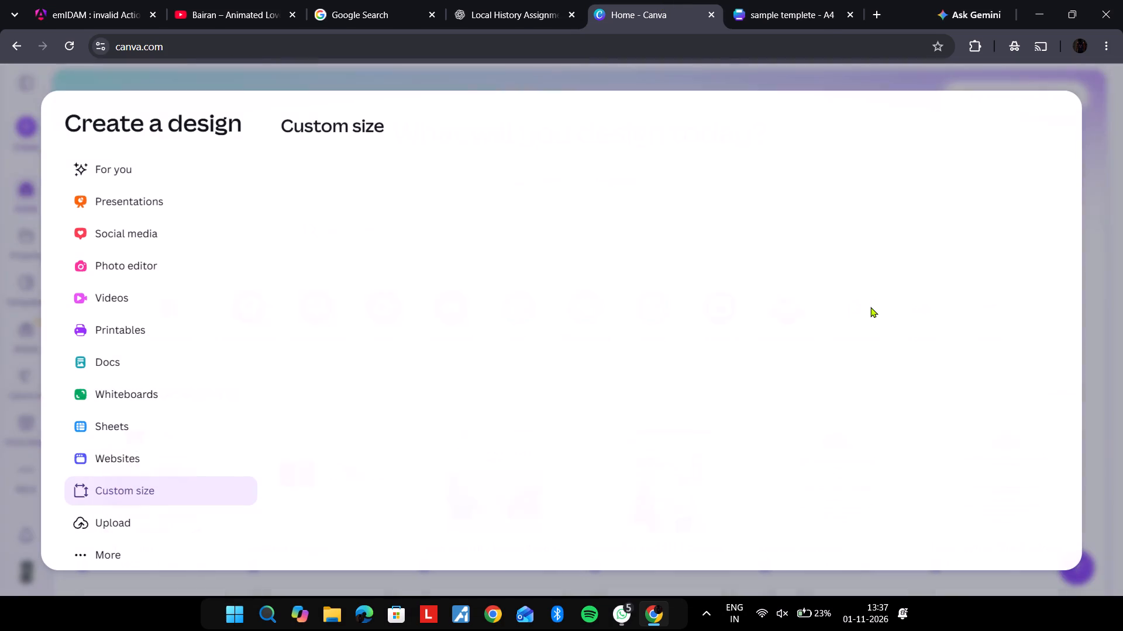
# Switch back to the "sample templete" design and open its download settings.
pyautogui.click(832, 12)
pyautogui.click(907, 202)
pyautogui.rightClick(605, 262)
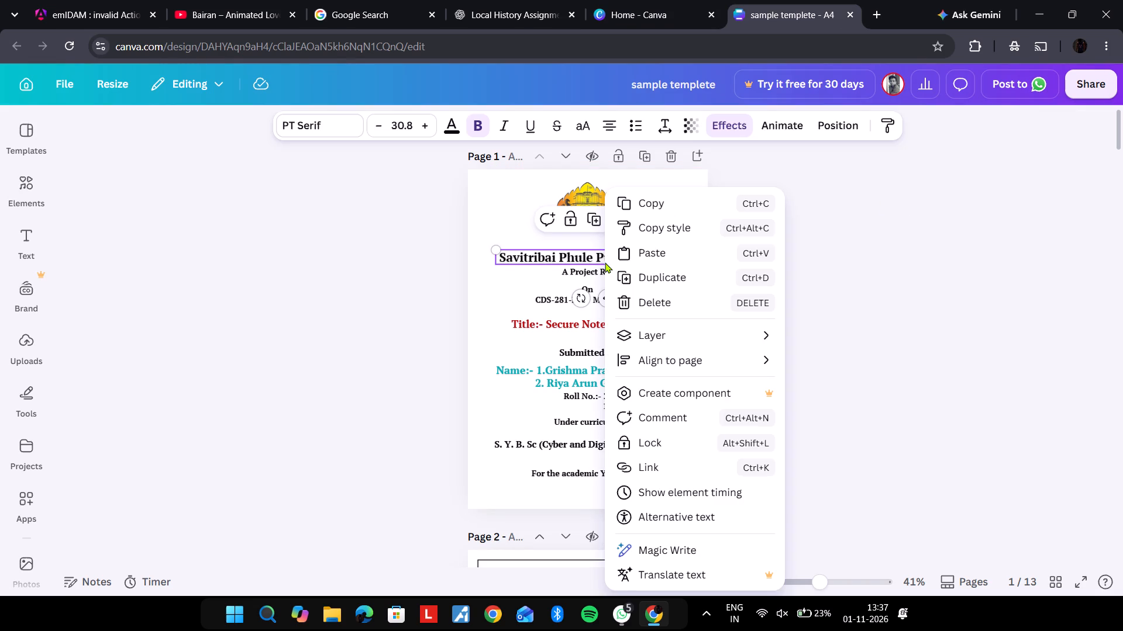
pyautogui.click(886, 190)
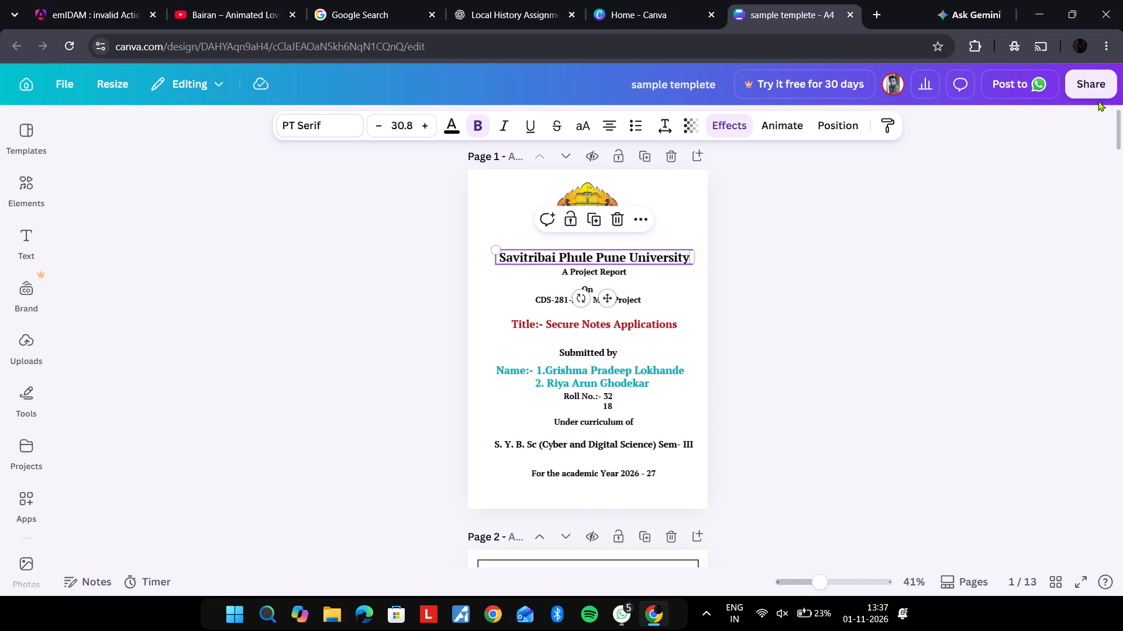
pyautogui.click(1108, 85)
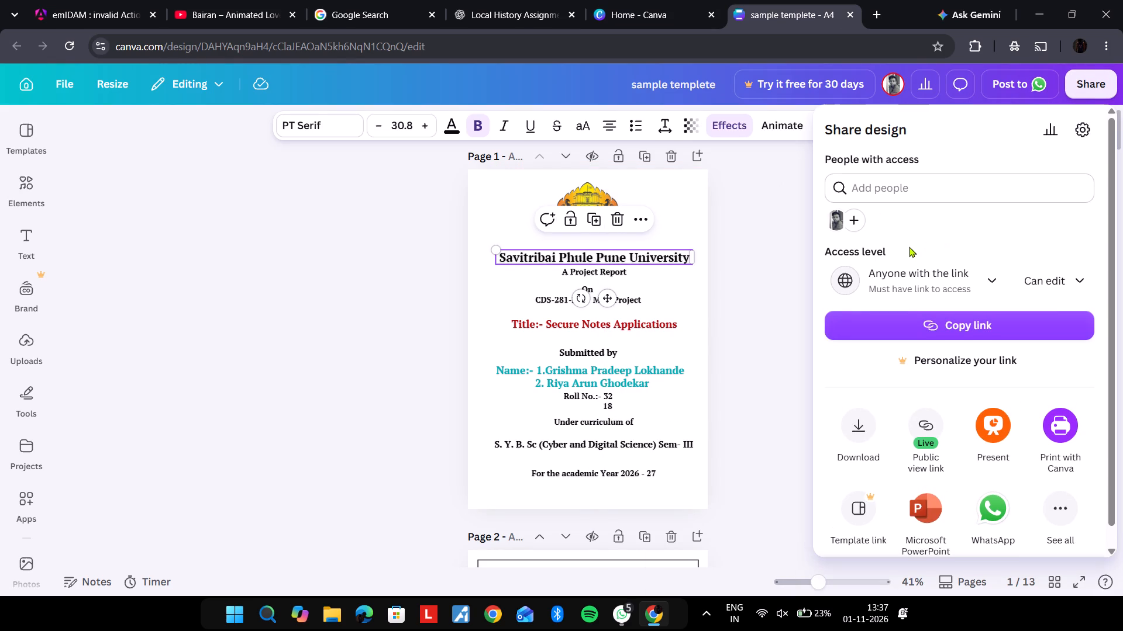
pyautogui.scroll(-1, 905, 419)
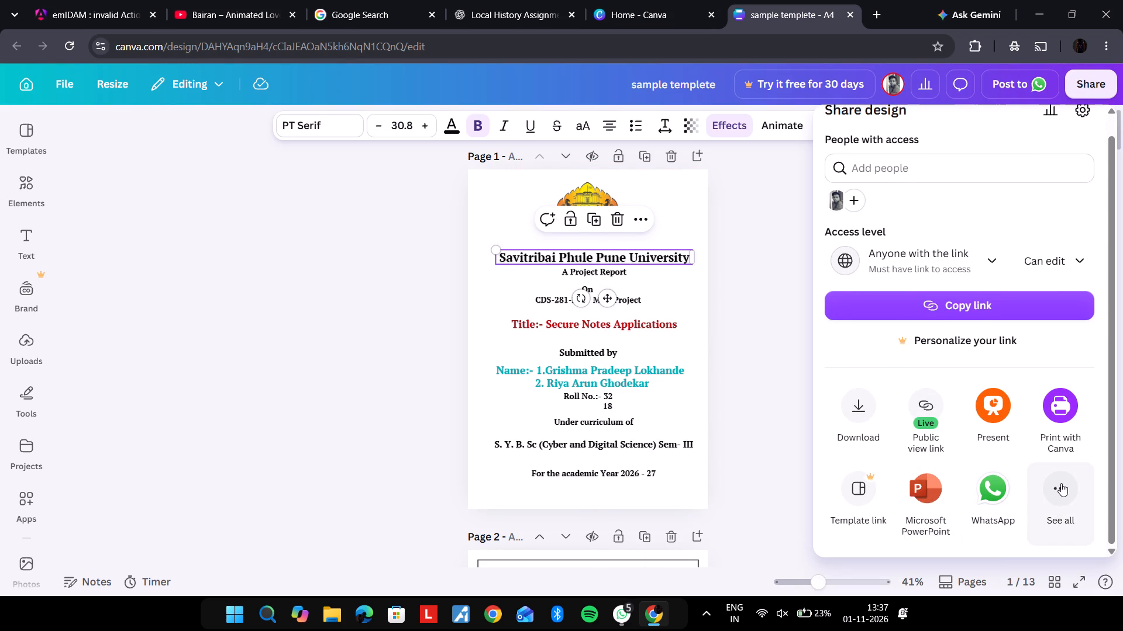
pyautogui.click(1062, 484)
pyautogui.scroll(-4, 950, 445)
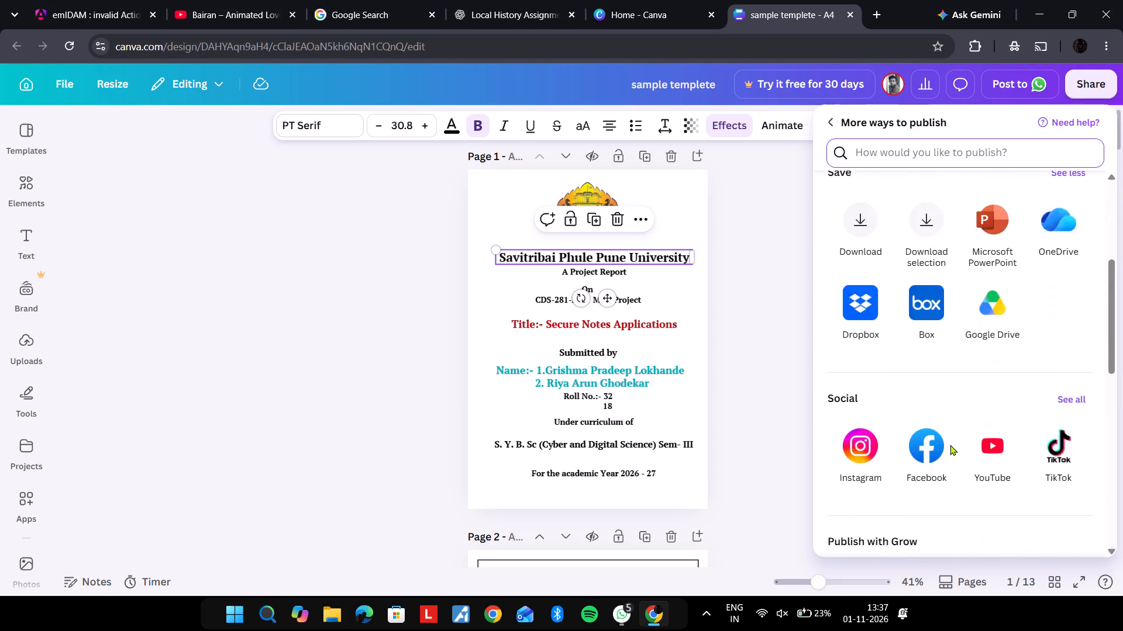
pyautogui.scroll(-3, 950, 445)
pyautogui.scroll(8, 950, 445)
pyautogui.click(859, 500)
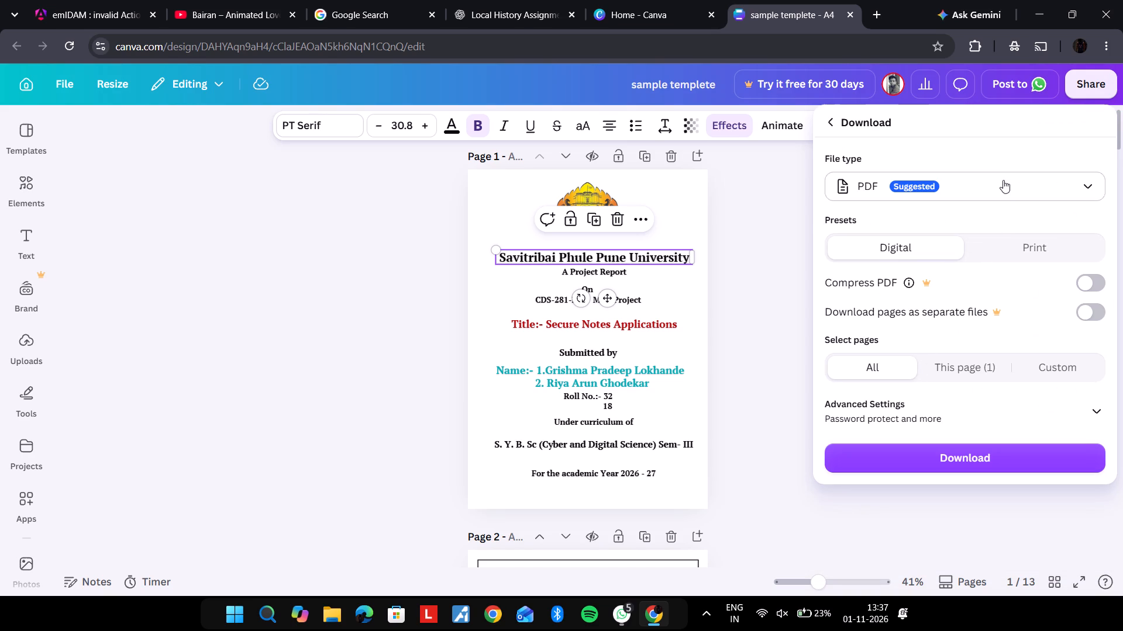
# Choose JPG as the download file type and check the pixel dimensions of the template's pages.
pyautogui.click(1003, 188)
pyautogui.click(899, 244)
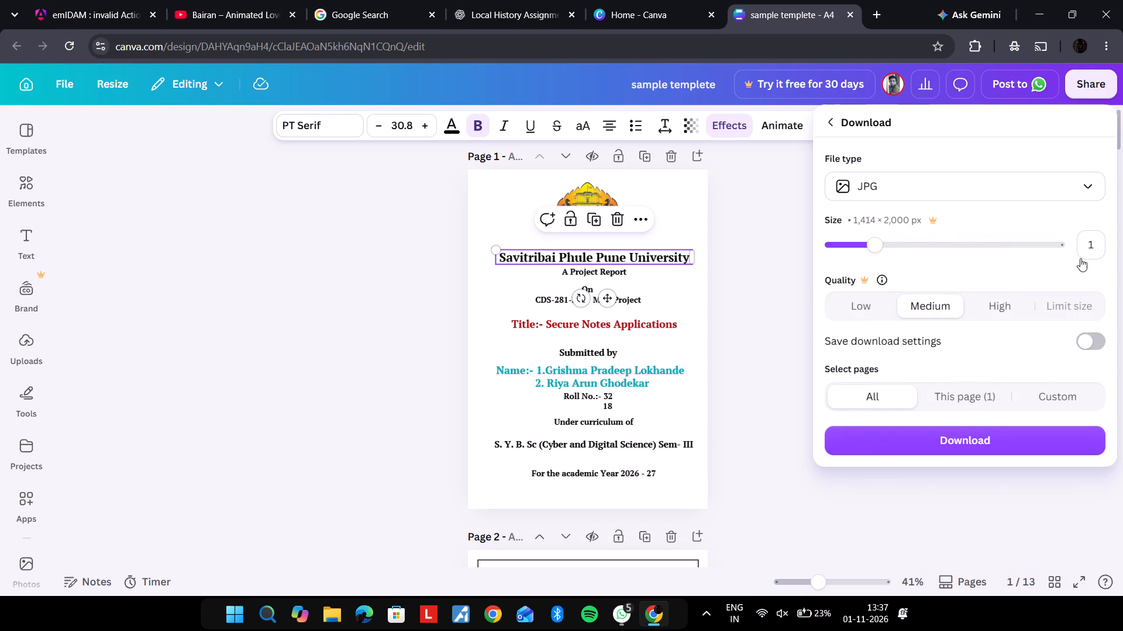
pyautogui.moveTo(910, 220); pyautogui.dragTo(888, 219)
pyautogui.moveTo(888, 219); pyautogui.dragTo(857, 217)
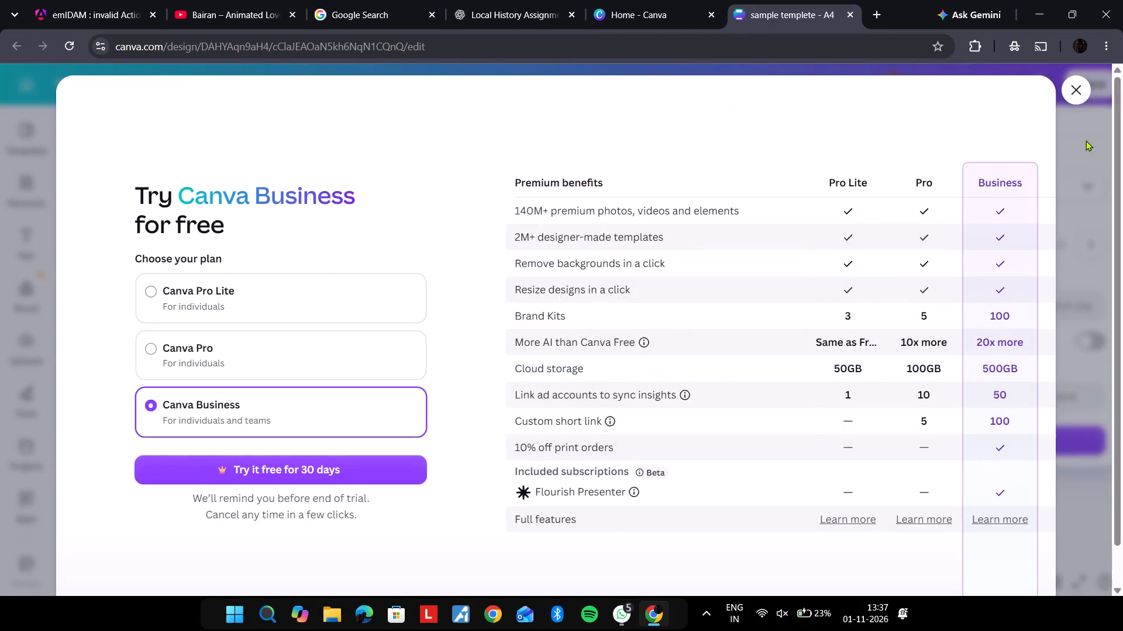
pyautogui.click(1085, 98)
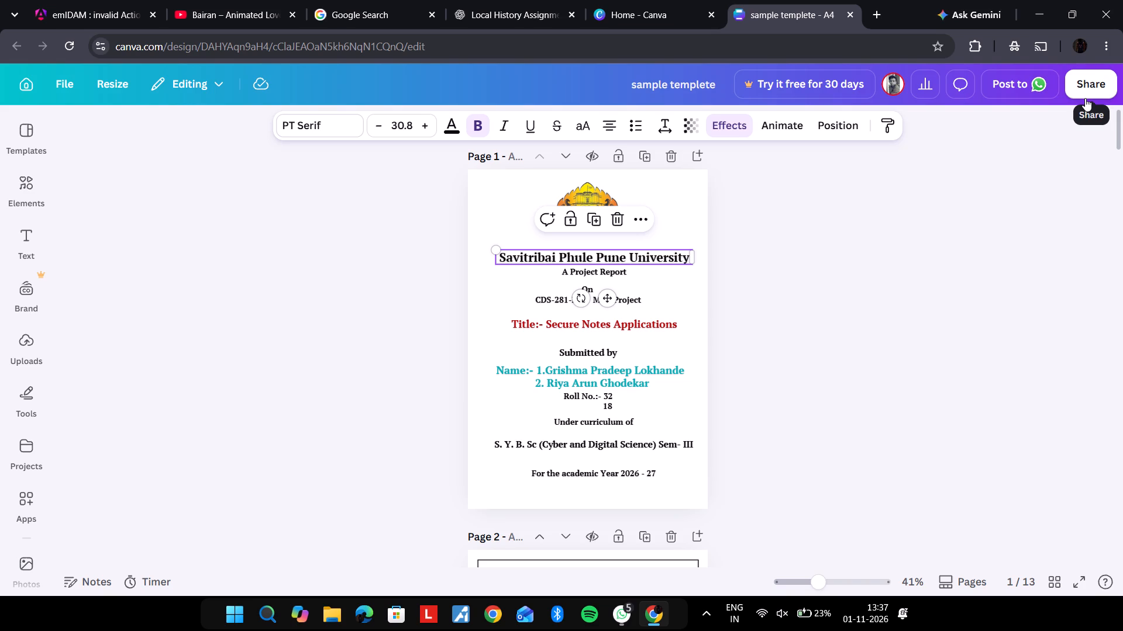
pyautogui.click(1096, 84)
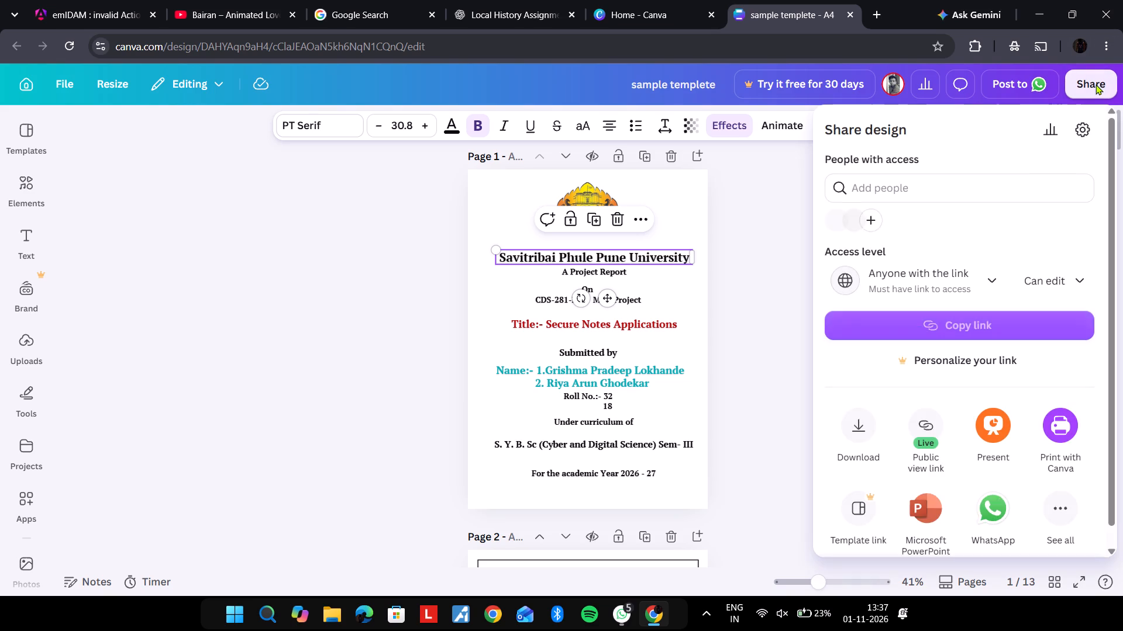
pyautogui.click(877, 413)
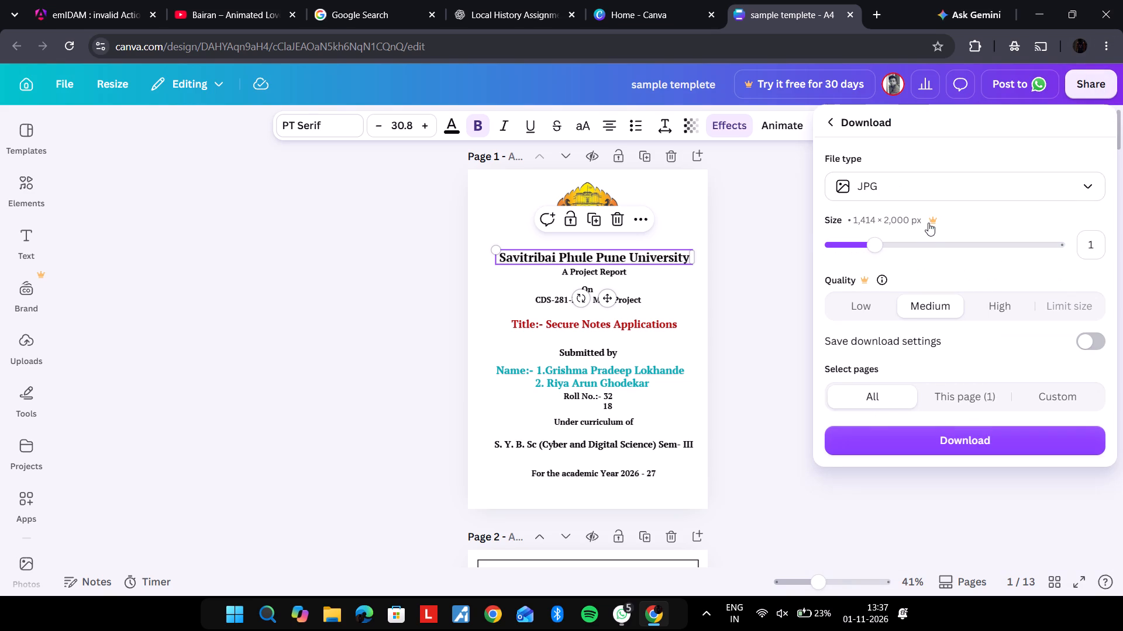
# Return to the custom-size form on the Canva home page and start entering the new design's width in px.
pyautogui.click(658, 2)
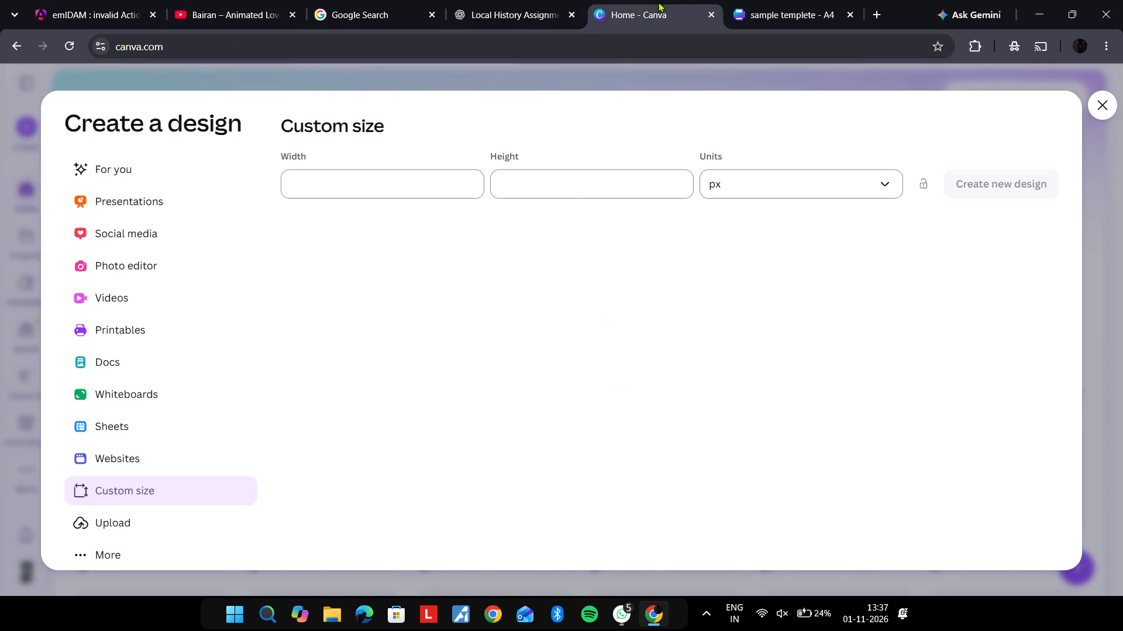
pyautogui.click(419, 189)
# Create a new custom-size design 1414 px wide and 2000 px high, matching the page dimensions of the "sample templete" design.
pyautogui.press('End')
pyautogui.press('Left')
pyautogui.press('Left')
pyautogui.press('End')
pyautogui.press('Left')
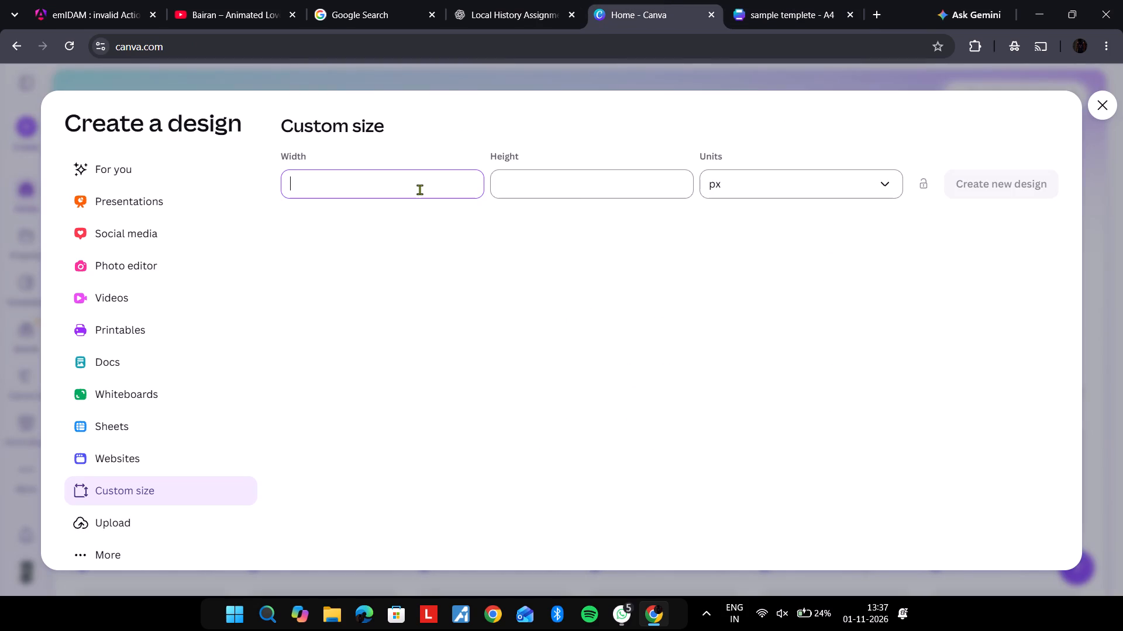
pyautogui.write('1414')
pyautogui.click(778, 0)
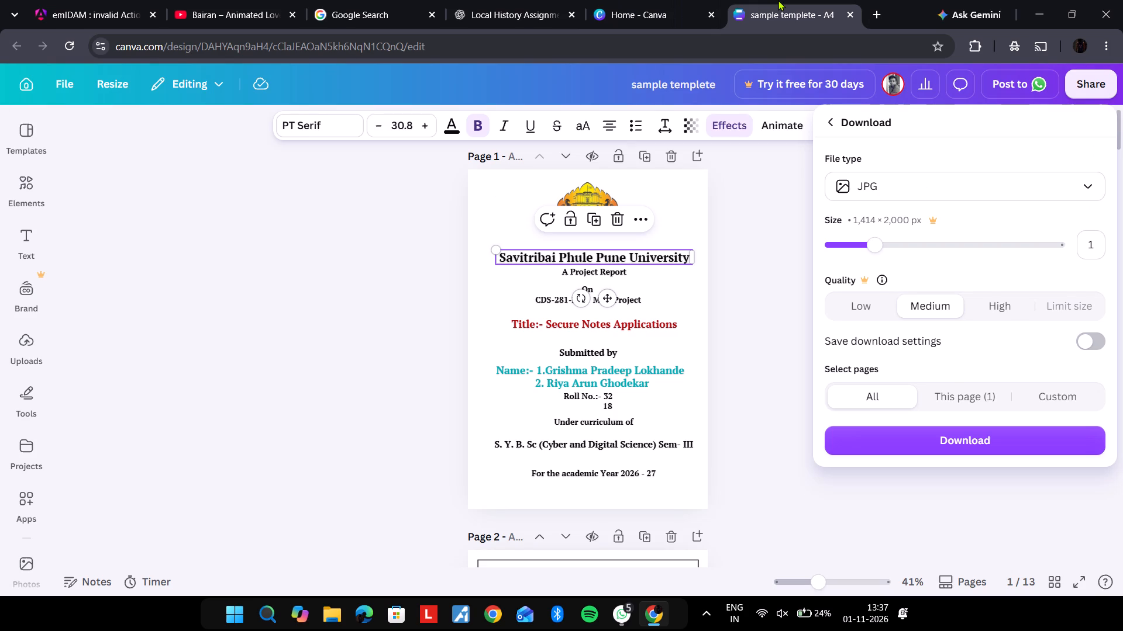
pyautogui.click(630, 0)
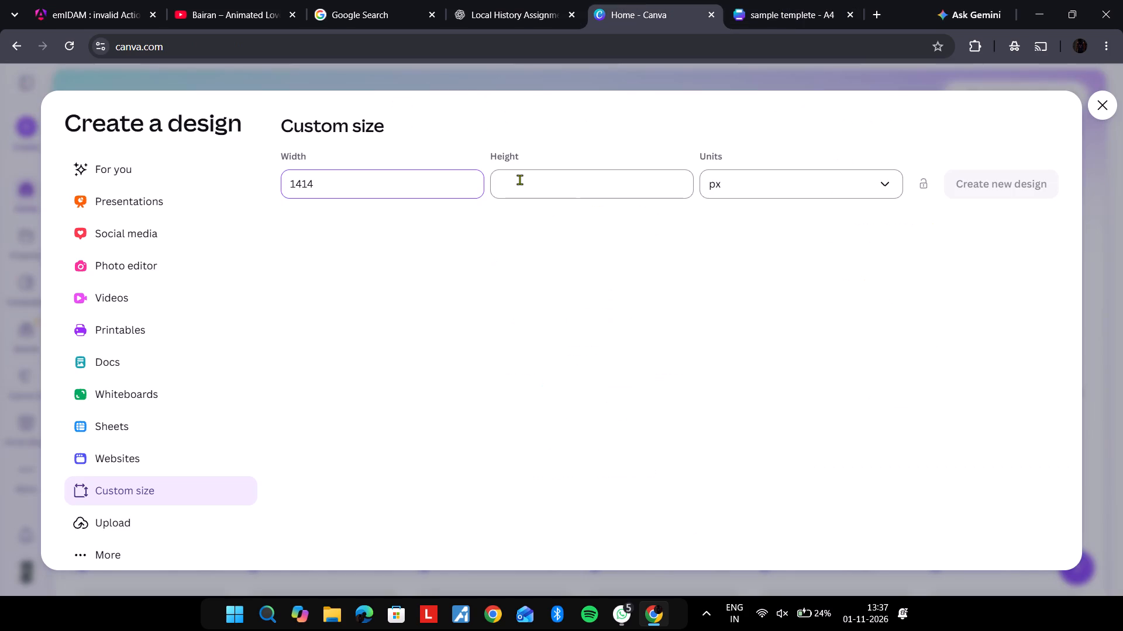
pyautogui.click(519, 179)
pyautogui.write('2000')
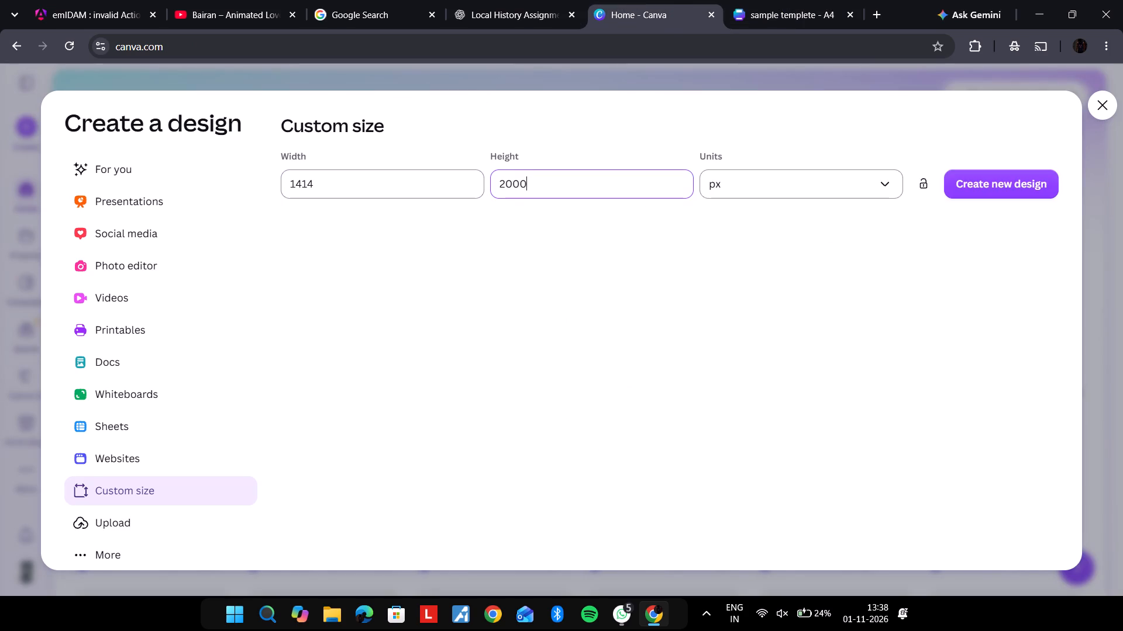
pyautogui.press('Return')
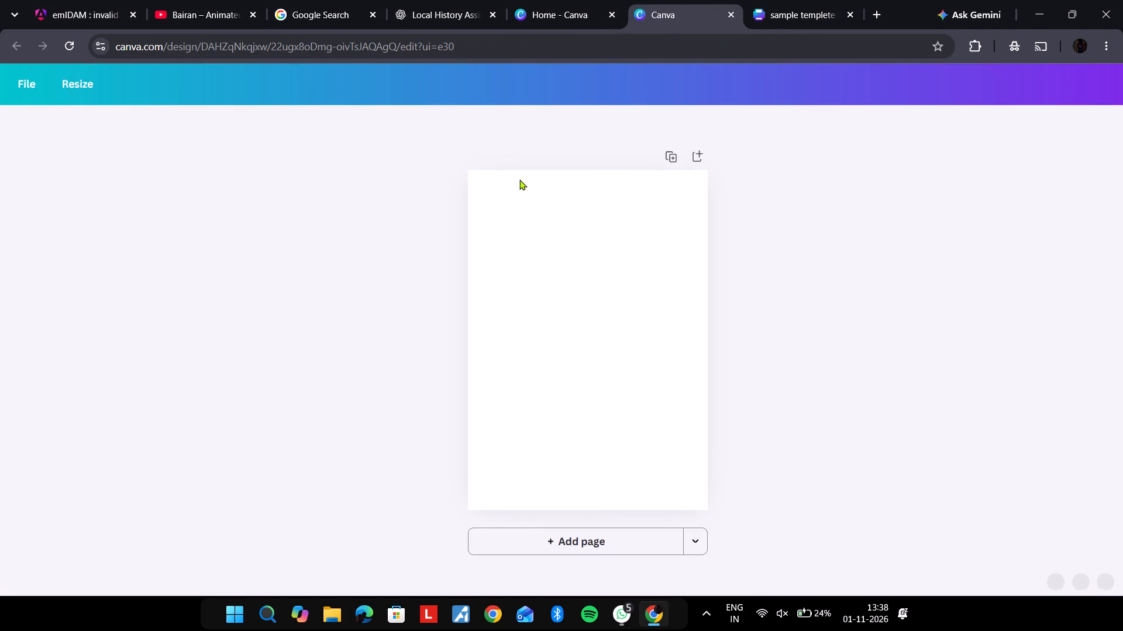
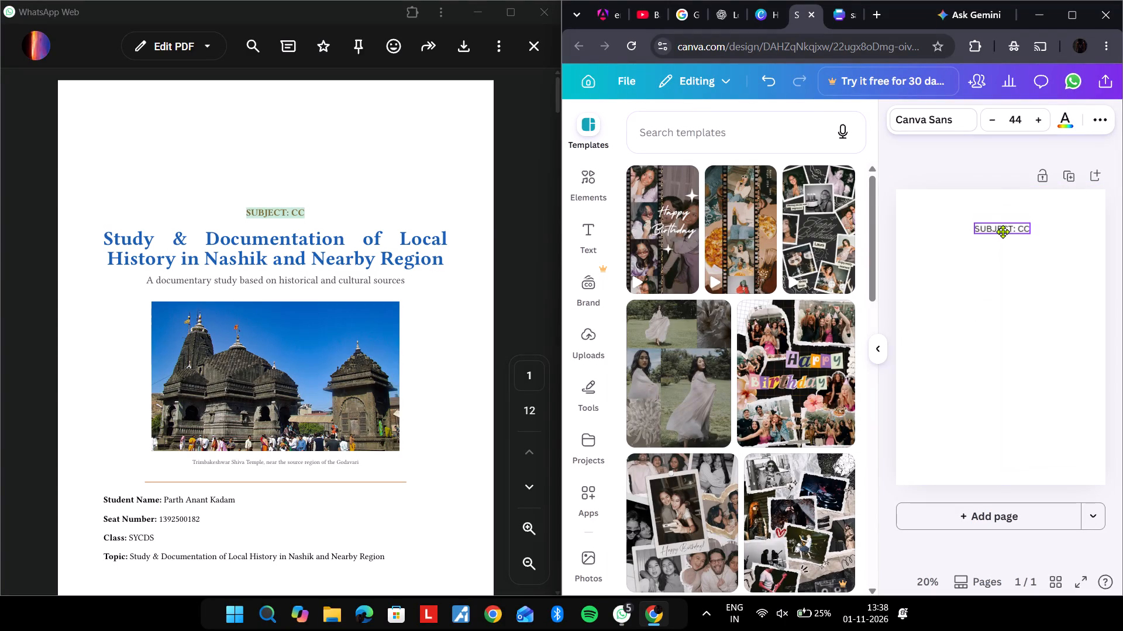
# Nudge the "SUBJECT: CC" text slightly so it sits centred near the top of the page.
pyautogui.moveTo(1003, 231); pyautogui.dragTo(999, 231)
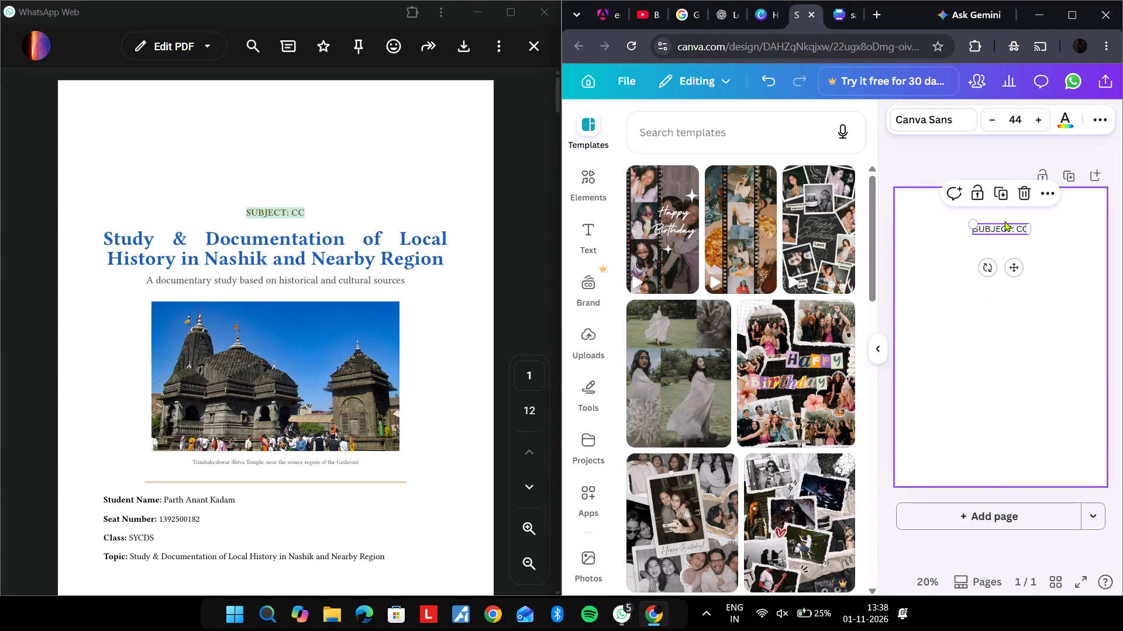
# With the browser window maximized, make the "SUBJECT: CC" text bold and colour it light red from the default solid colours.
pyautogui.click(1075, 10)
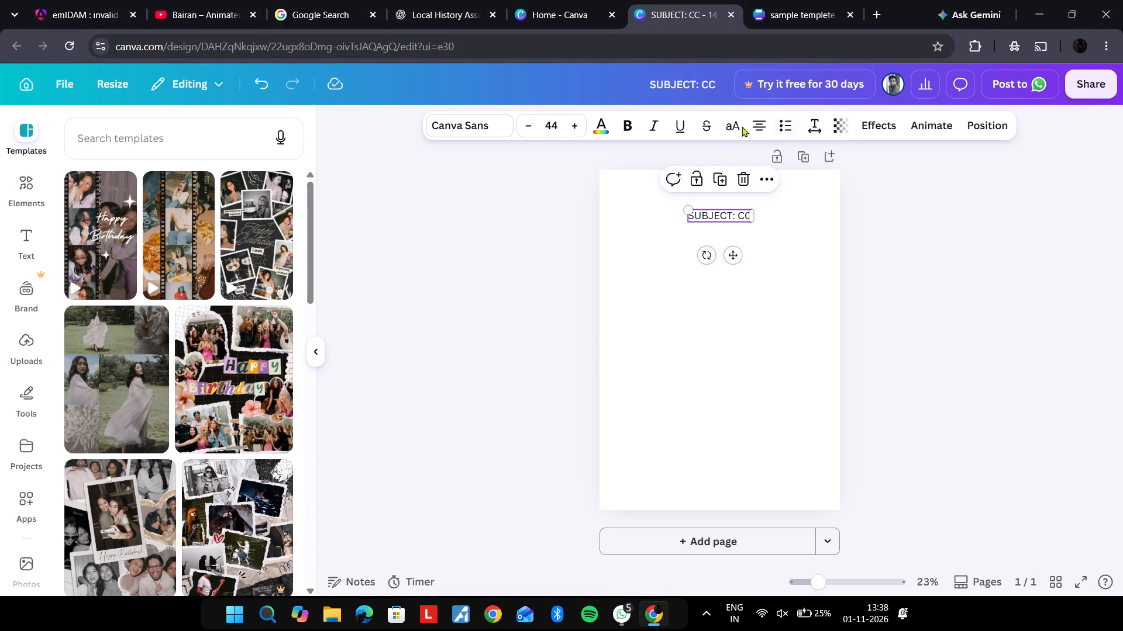
pyautogui.click(625, 120)
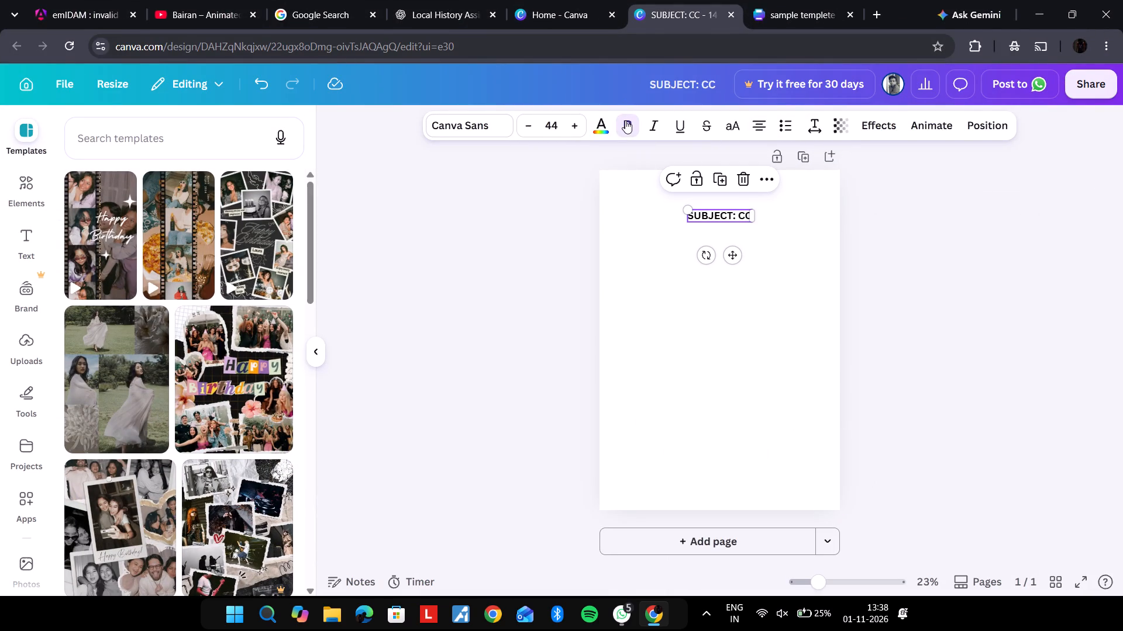
pyautogui.click(596, 130)
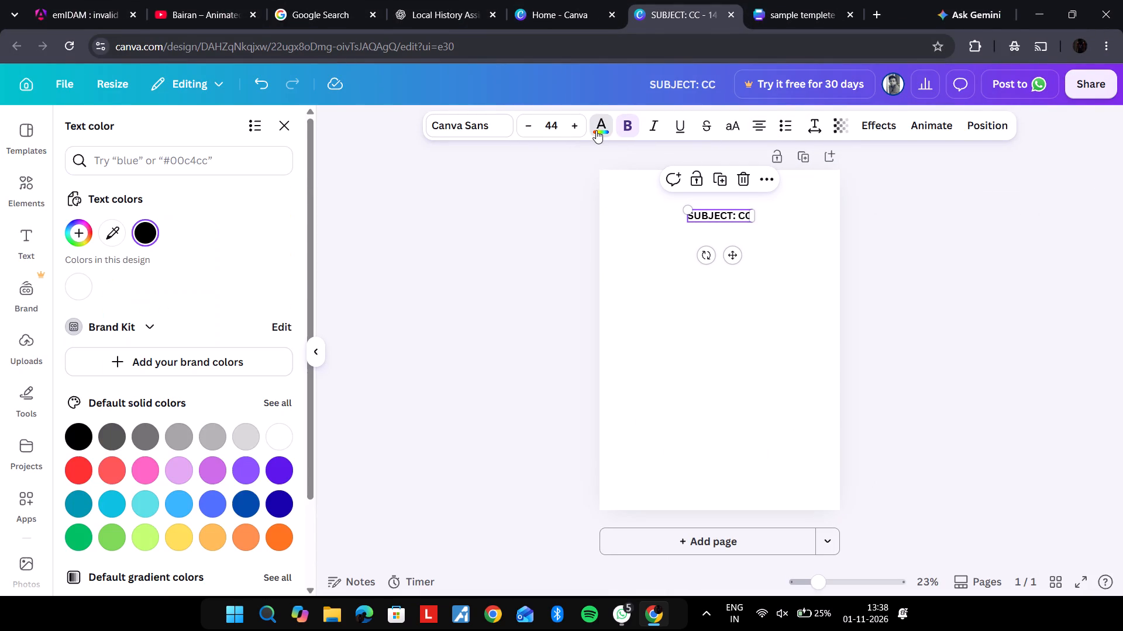
pyautogui.click(115, 469)
pyautogui.click(415, 445)
pyautogui.click(415, 445)
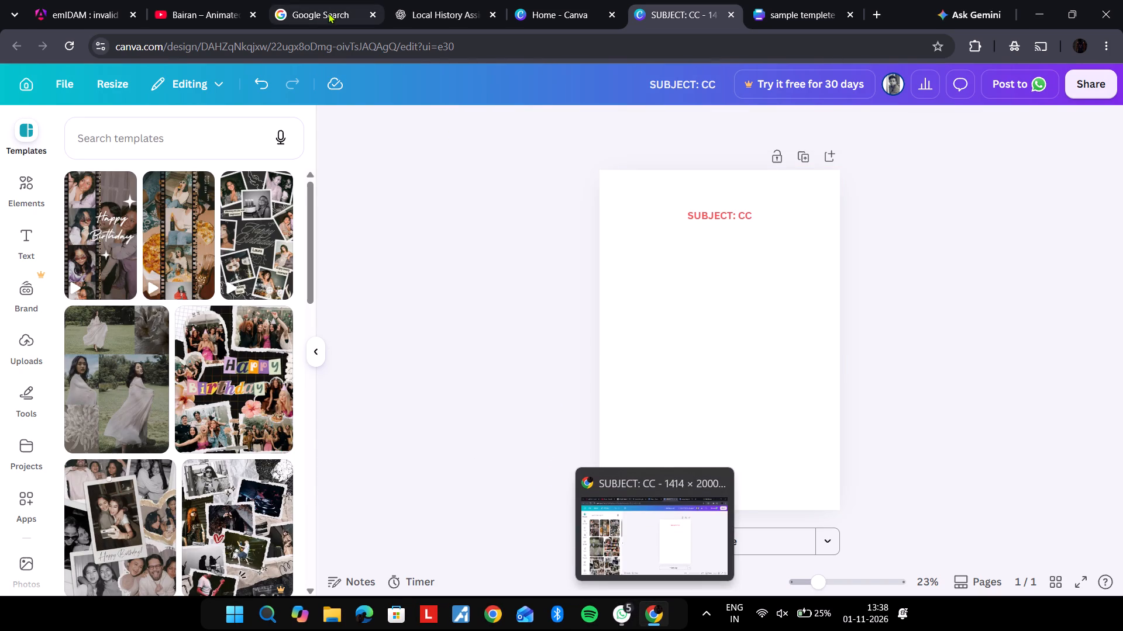
# Move the ChatGPT tab beside Canva home and close the emIDAM, YouTube, Google Search, "SUBJECT: CC" and "sample templete" tabs.
pyautogui.moveTo(435, 0); pyautogui.dragTo(521, 0)
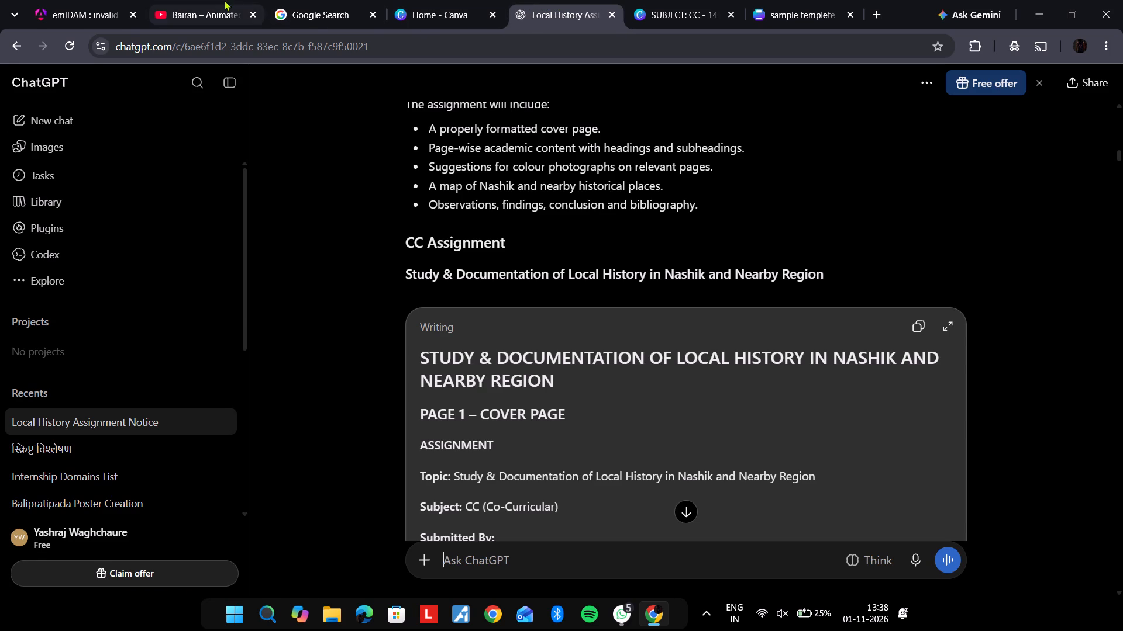
pyautogui.click(132, 14)
pyautogui.click(132, 14)
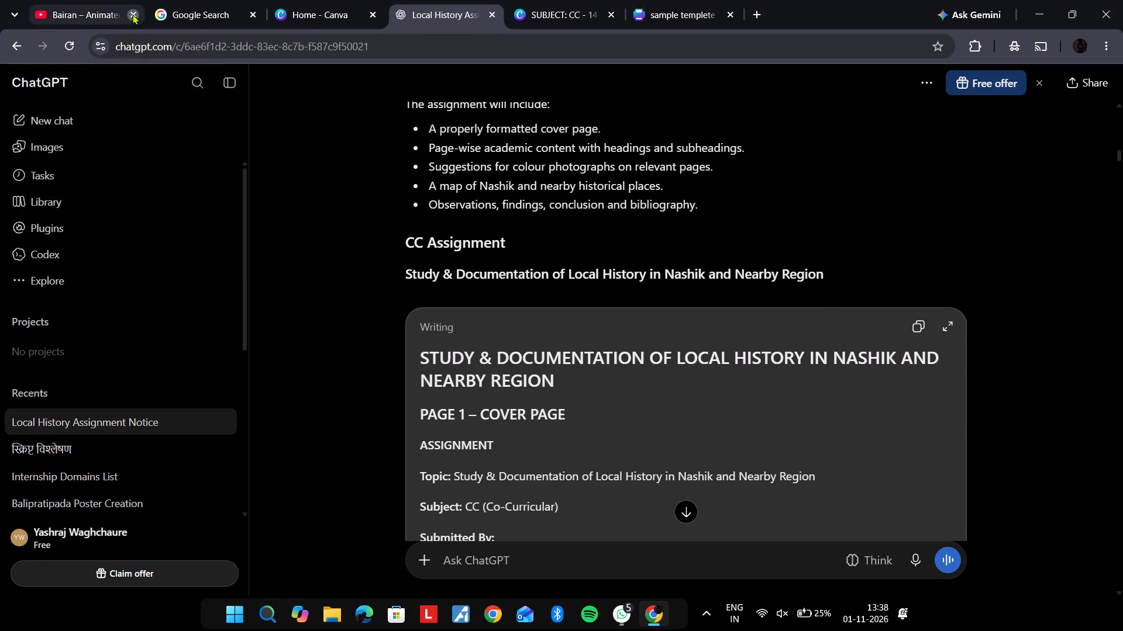
pyautogui.click(132, 14)
pyautogui.click(132, 14)
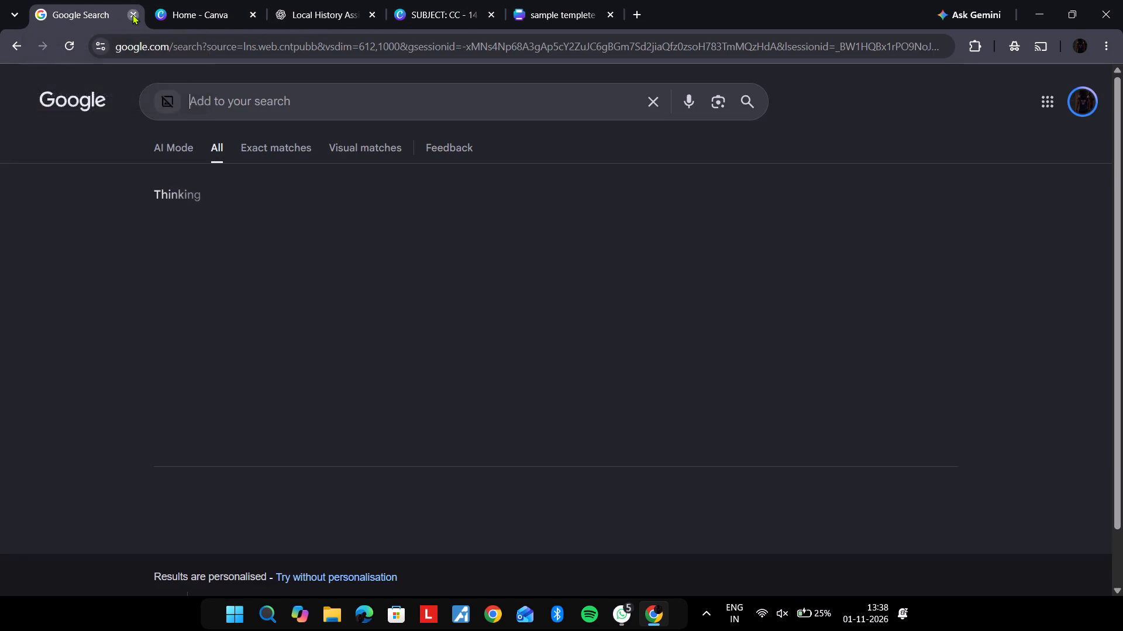
pyautogui.click(374, 14)
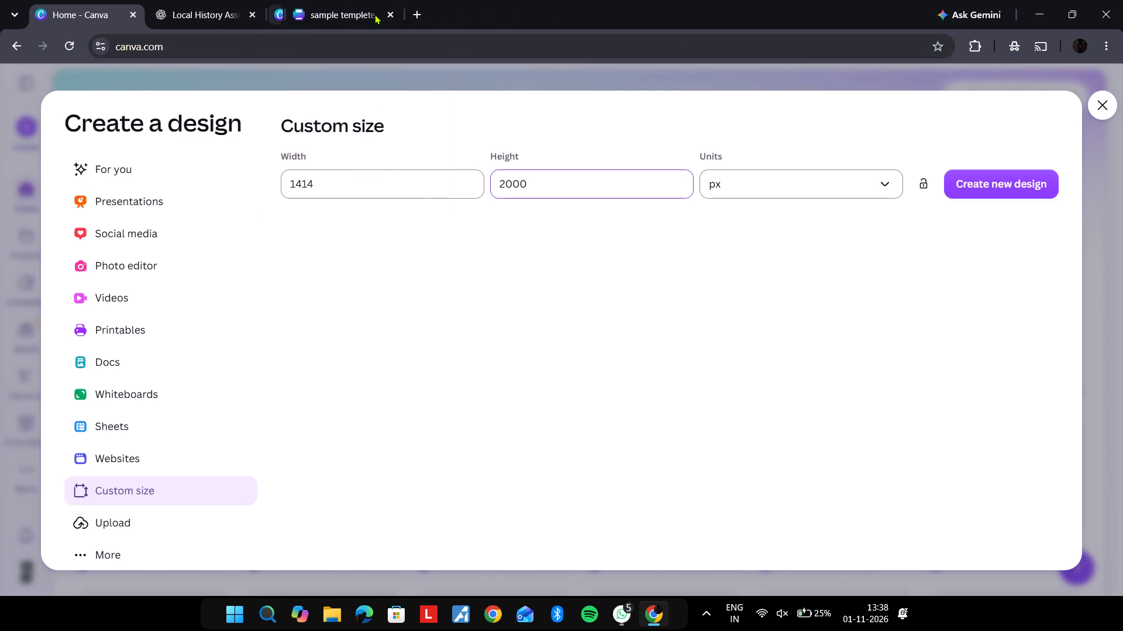
pyautogui.click(374, 14)
# Create the new blank 1414 × 2000 px design from the Canva custom-size form and close the Canva home tab.
pyautogui.click(253, 9)
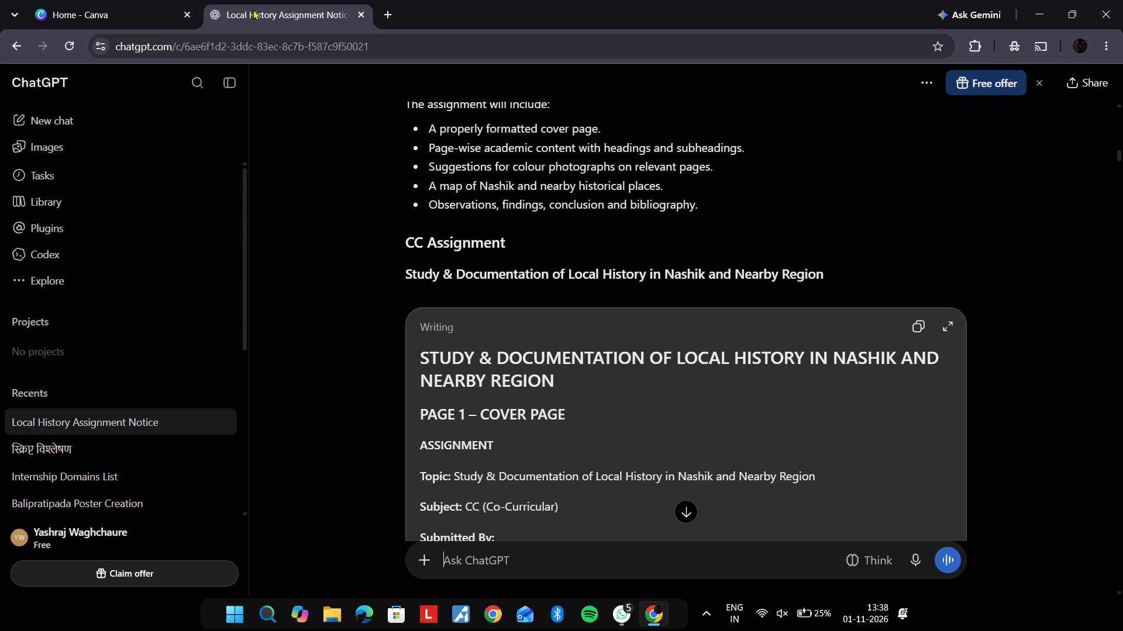
pyautogui.click(99, 12)
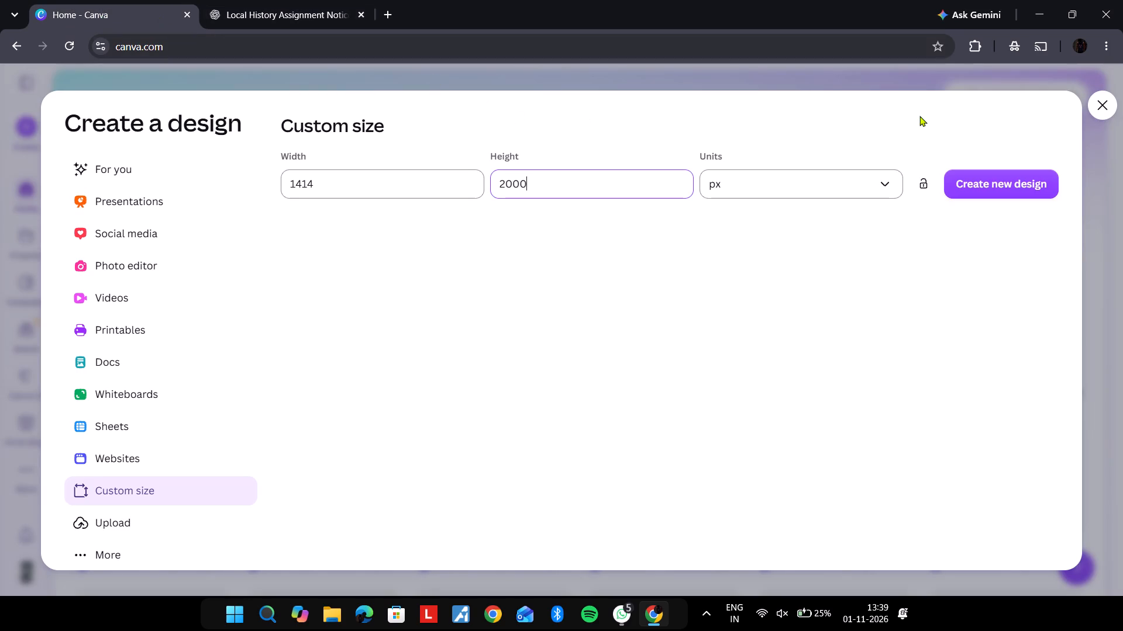
pyautogui.click(1011, 181)
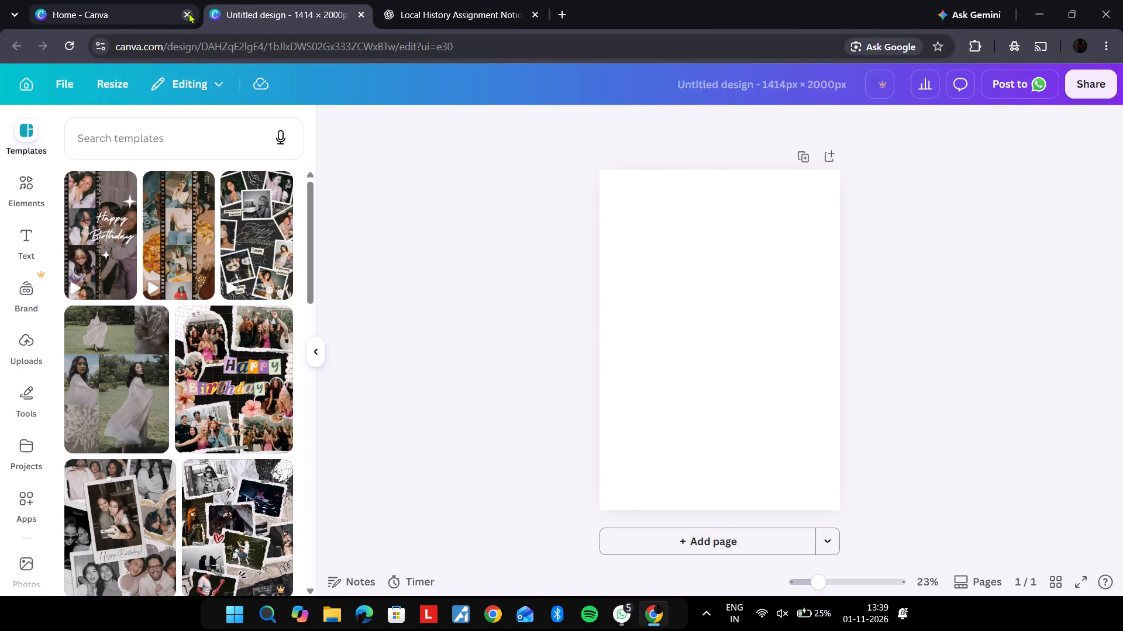
pyautogui.click(187, 14)
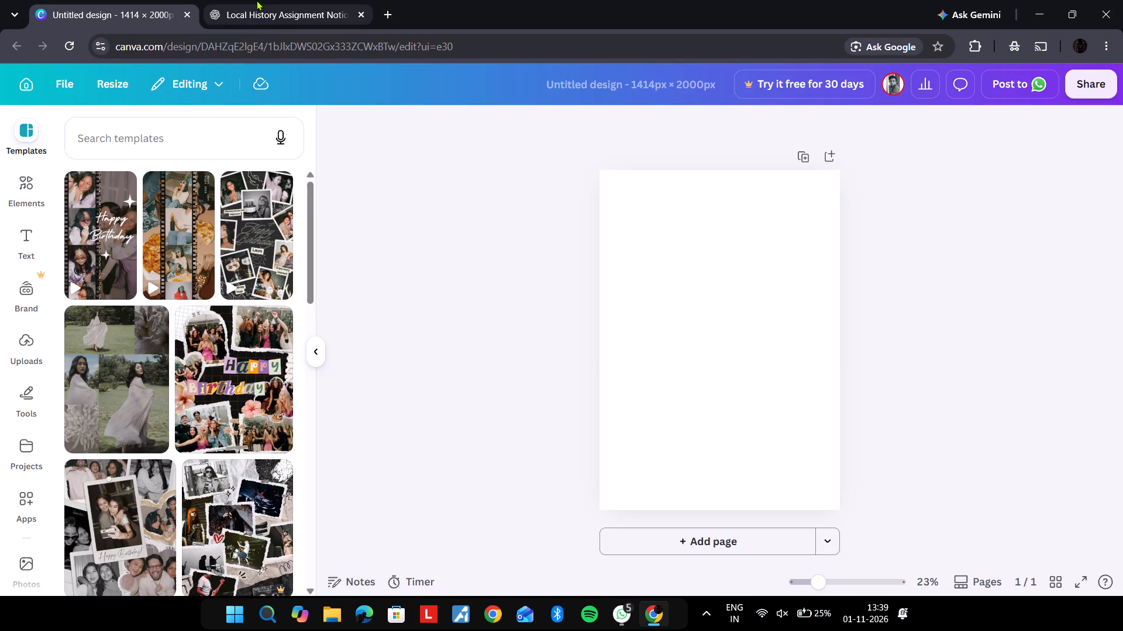
# Copy the heading "STUDY & DOCUMENTATION OF LOCAL HISTORY IN NASHIK AND NEARBY REGION" from ChatGPT and paste it onto the blank Canva page.
pyautogui.click(257, 0)
pyautogui.scroll(-1, 434, 300)
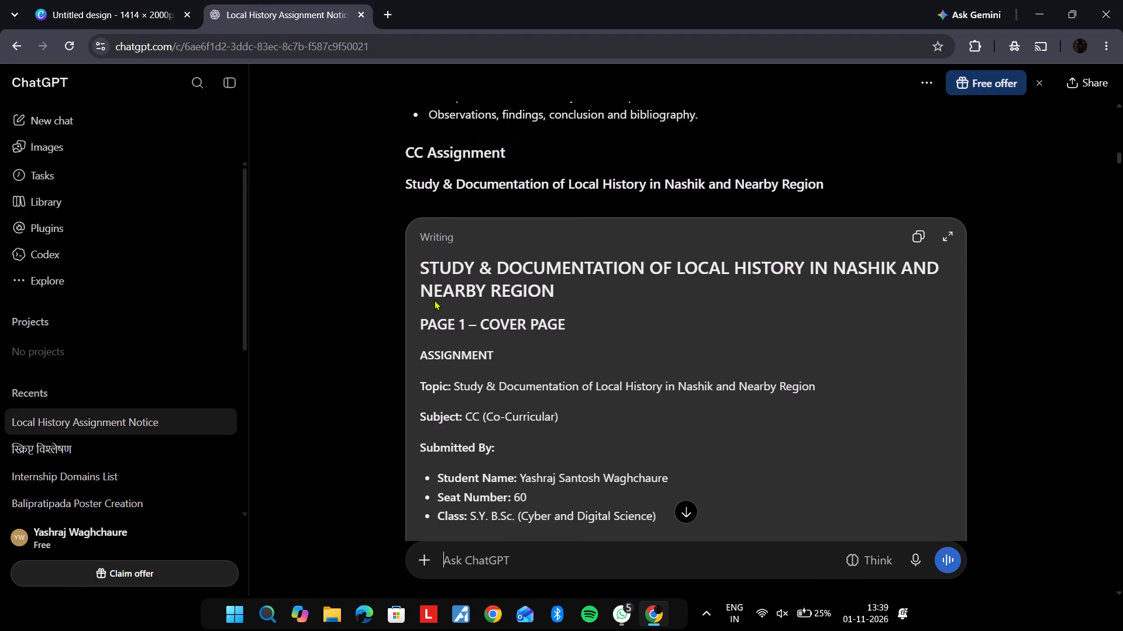
pyautogui.scroll(-1, 434, 300)
pyautogui.moveTo(421, 261); pyautogui.dragTo(585, 293)
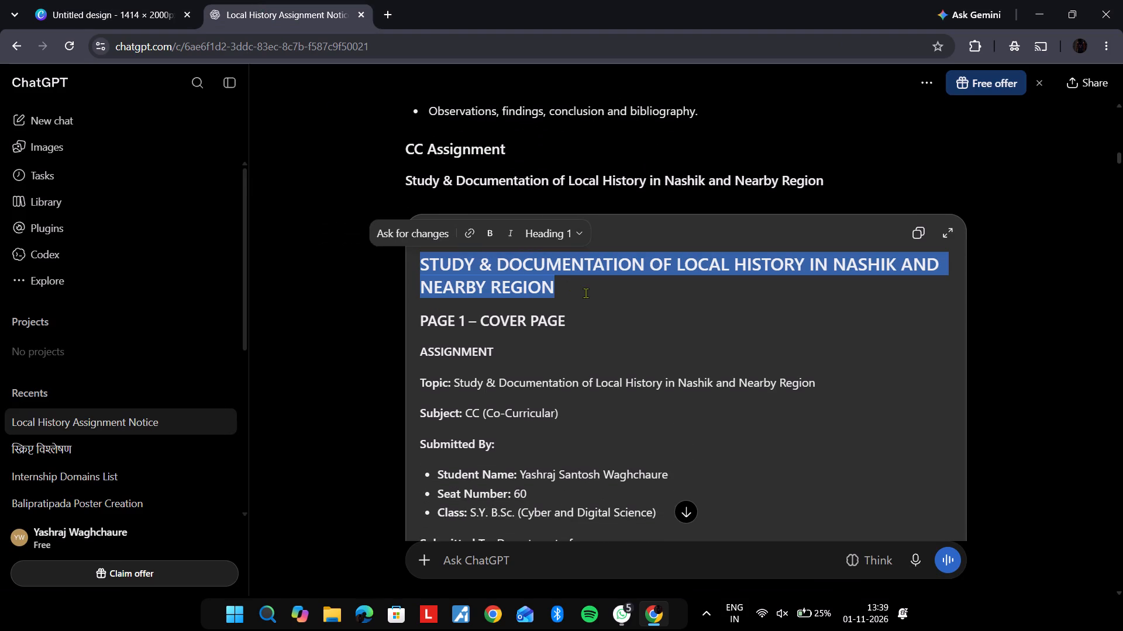
pyautogui.moveTo(585, 293); pyautogui.dragTo(578, 286)
pyautogui.hotkey('ctrl', 'c')
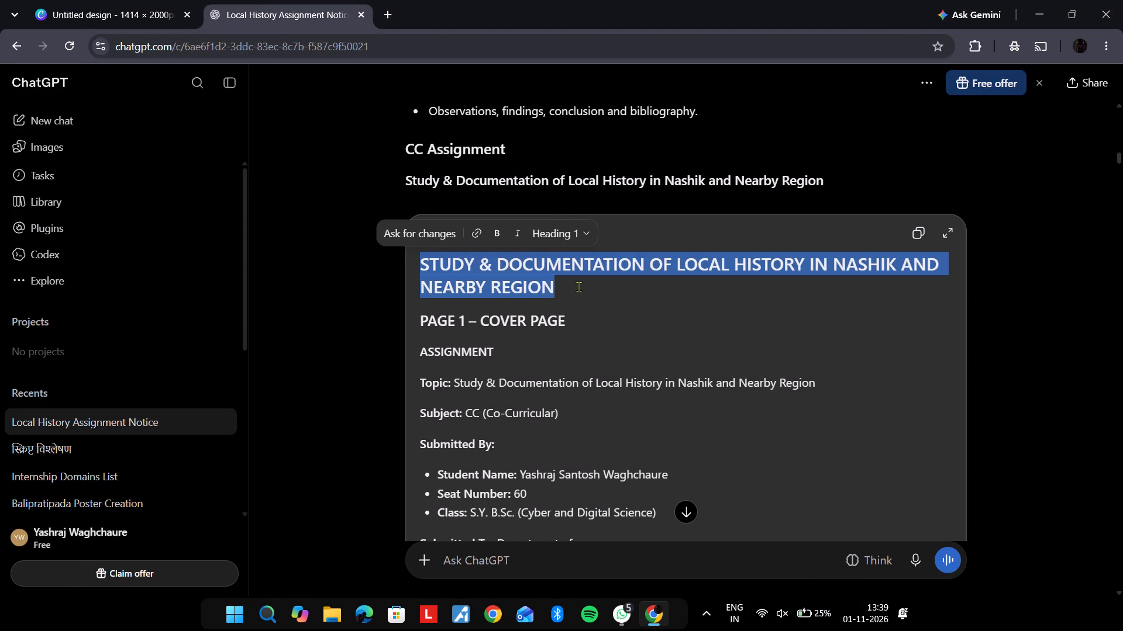
pyautogui.hotkey('ctrl', 'Tab')
pyautogui.click(694, 298)
pyautogui.hotkey('ctrl', 'v')
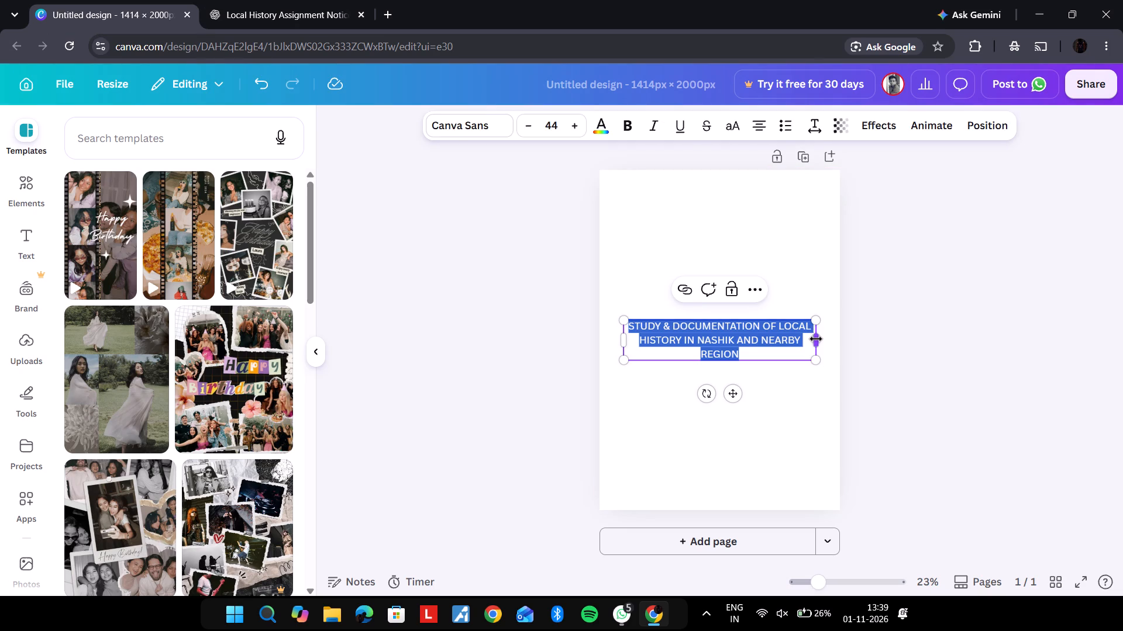
# Widen the title's text box so it wraps onto two lines, and move it centred into the page's upper half.
pyautogui.moveTo(816, 339); pyautogui.dragTo(836, 337)
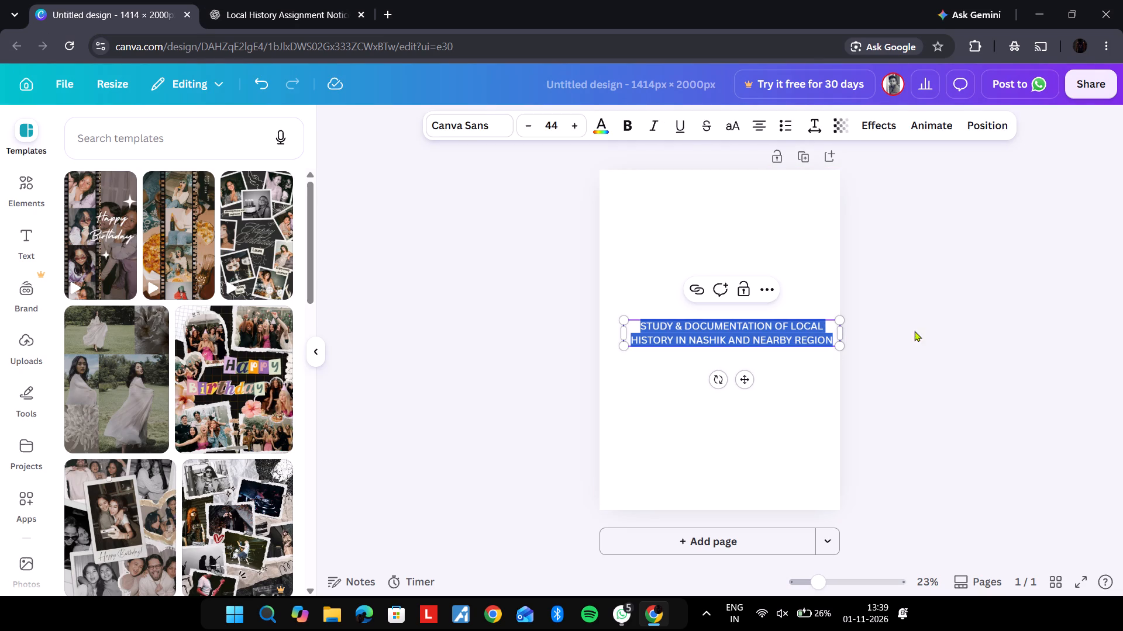
pyautogui.click(956, 325)
pyautogui.moveTo(793, 335); pyautogui.dragTo(784, 303)
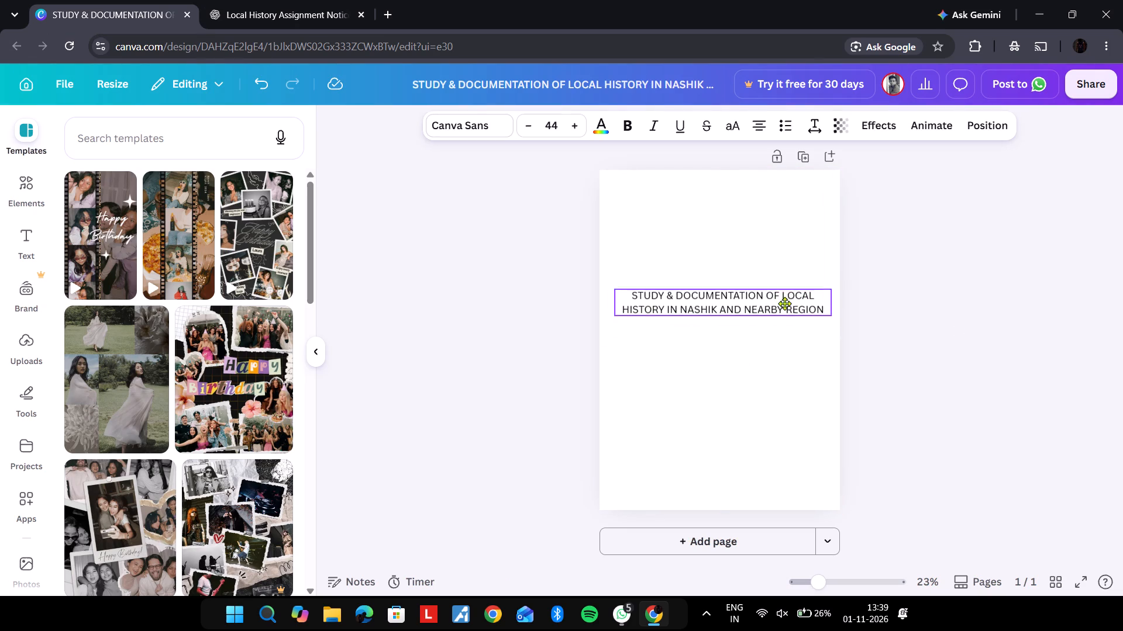
pyautogui.moveTo(784, 303); pyautogui.dragTo(780, 283)
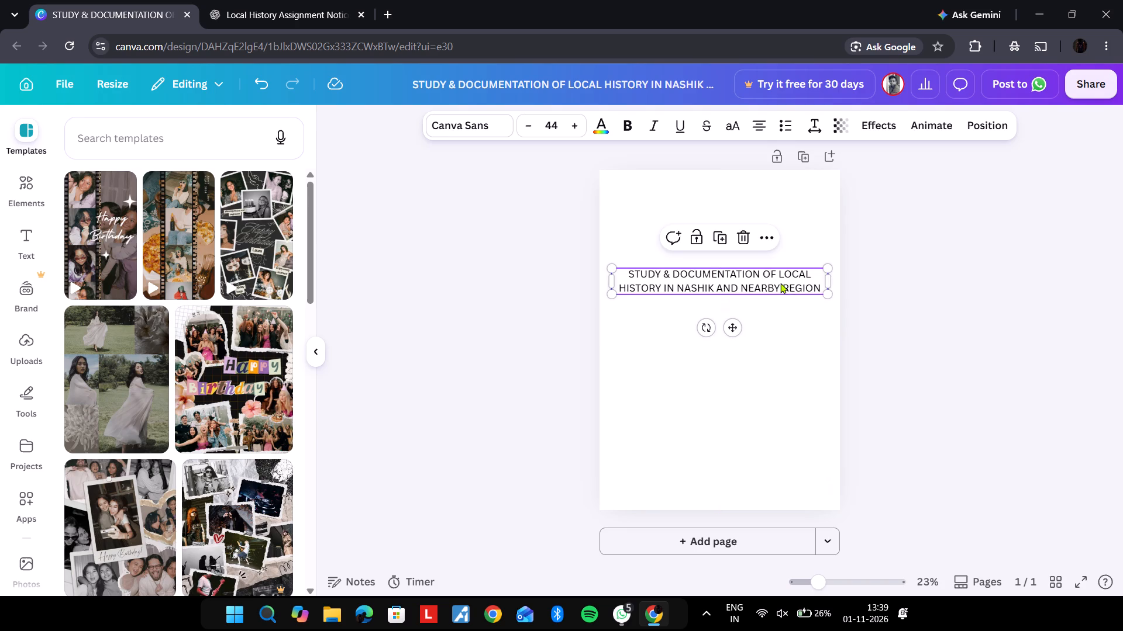
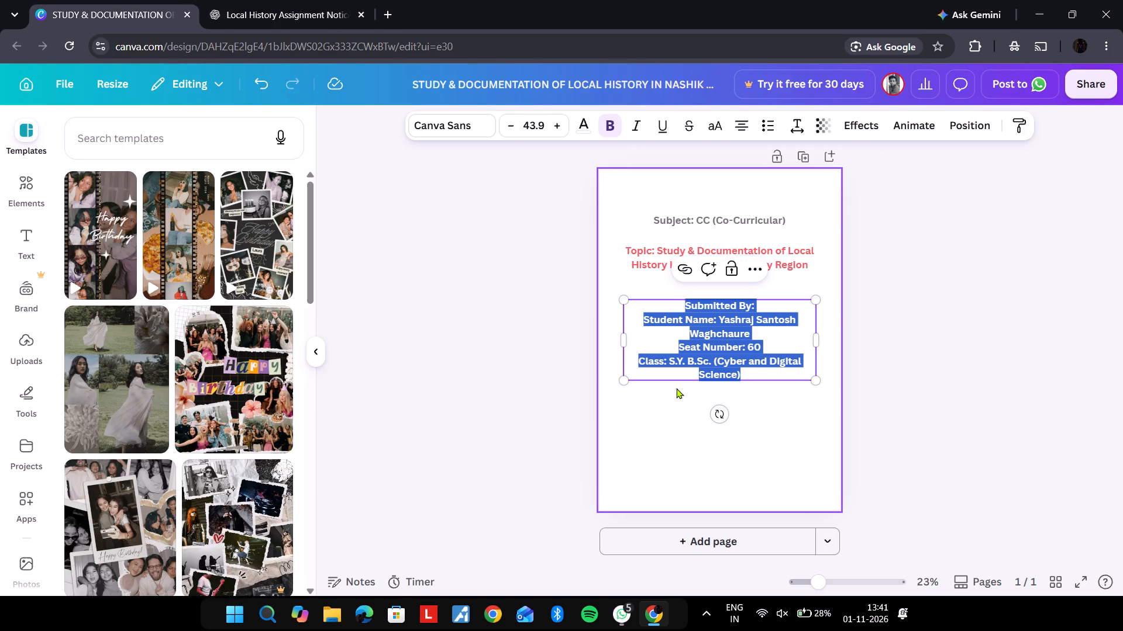
# Widen the Submitted By text box so the student name and class each fit on one line, and move it slightly down, horizontally centred.
pyautogui.moveTo(818, 345); pyautogui.dragTo(843, 347)
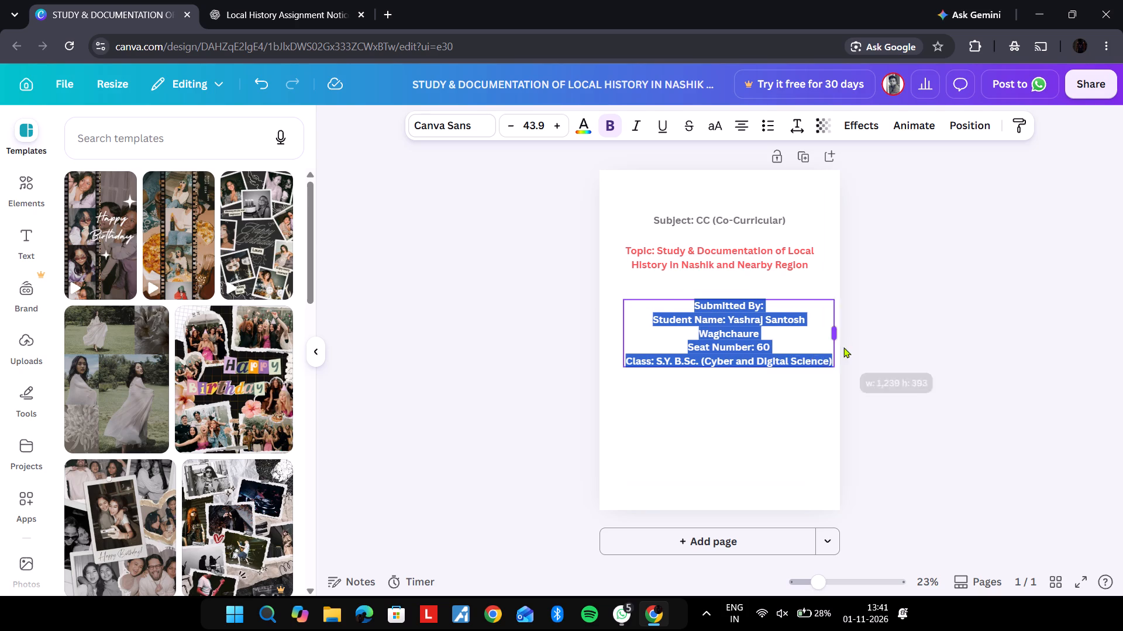
pyautogui.moveTo(843, 347); pyautogui.dragTo(857, 348)
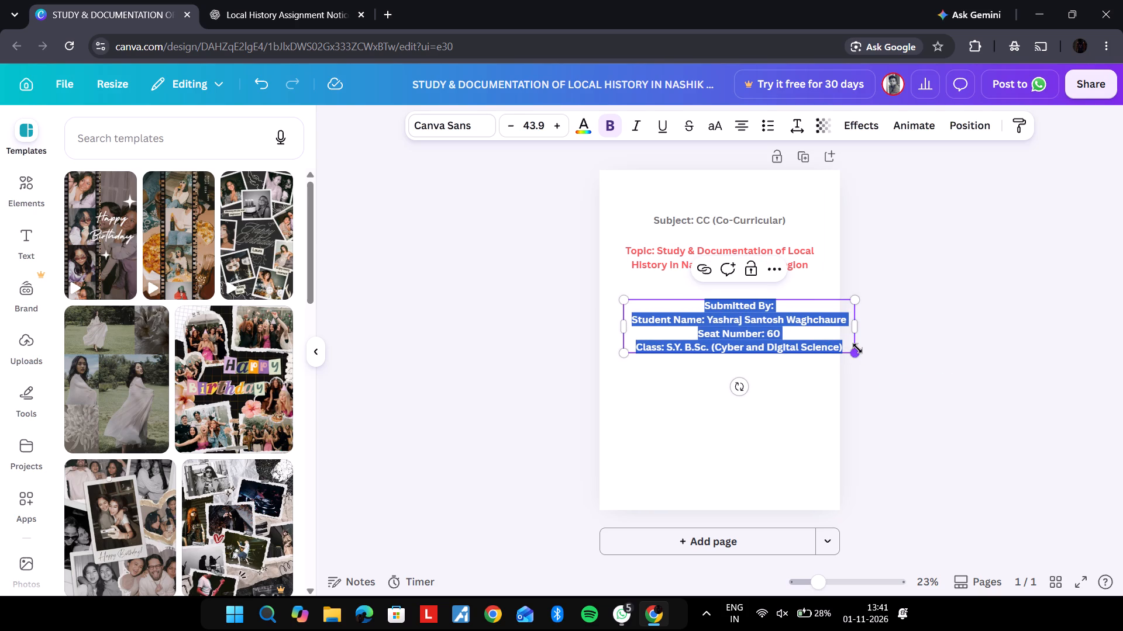
pyautogui.moveTo(812, 298); pyautogui.dragTo(791, 315)
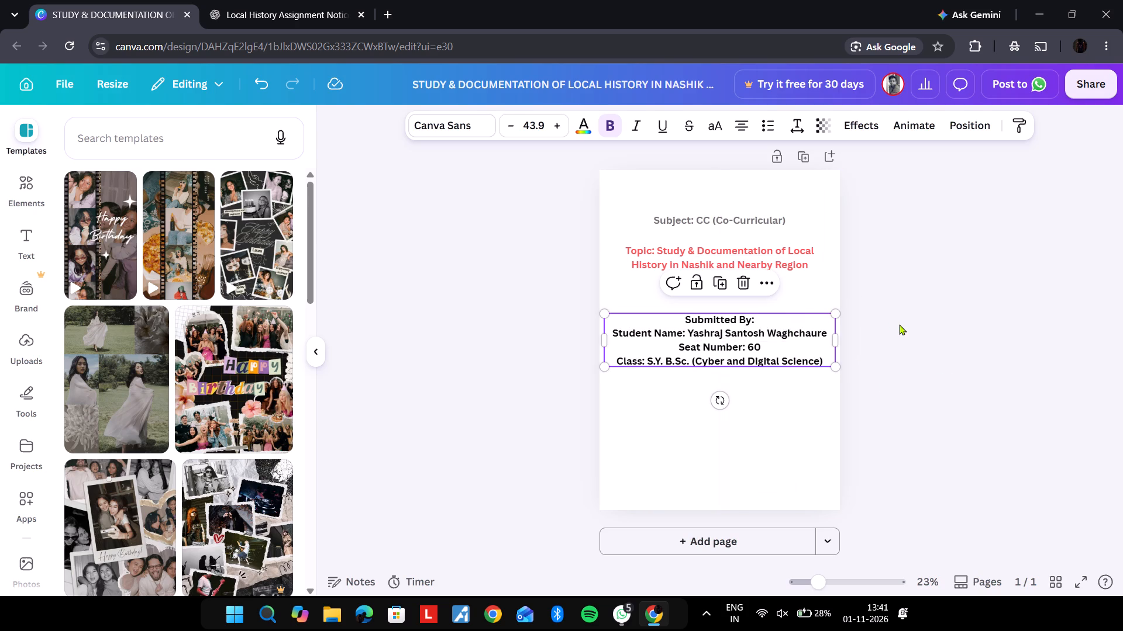
pyautogui.click(899, 324)
# Change the Submitted By details from centred to left alignment and on to justified.
pyautogui.click(719, 335)
pyautogui.click(739, 125)
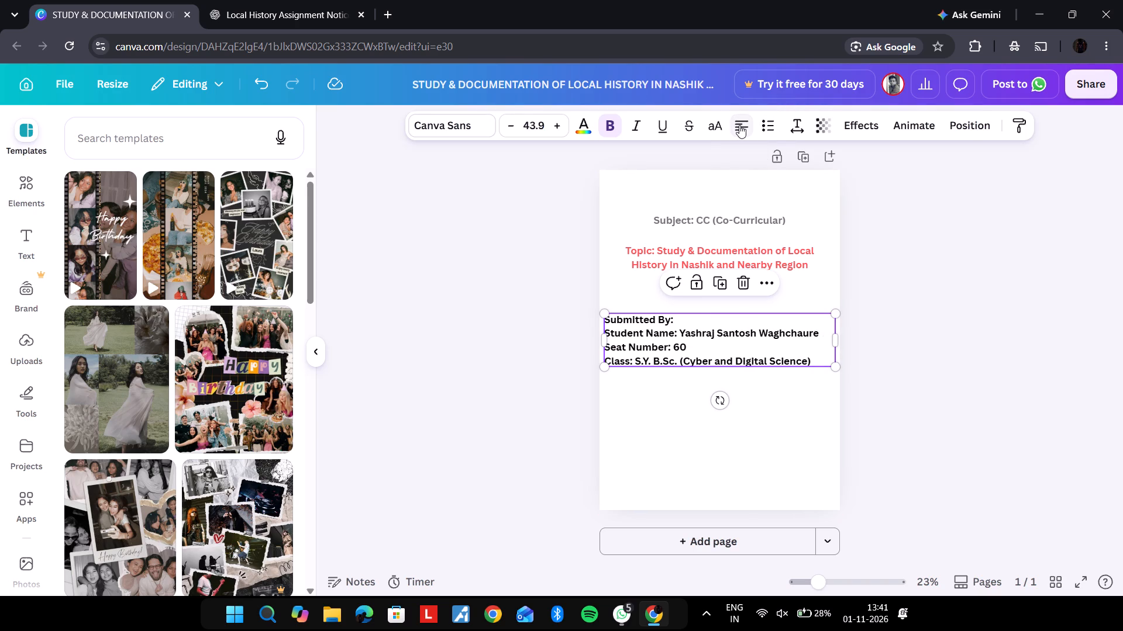
pyautogui.click(739, 125)
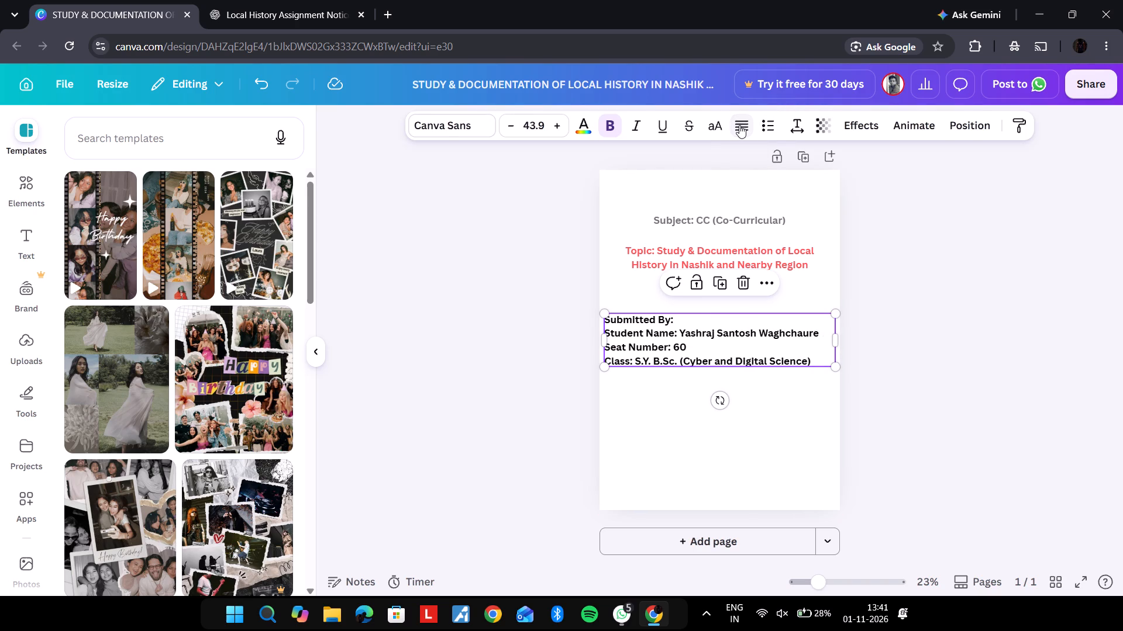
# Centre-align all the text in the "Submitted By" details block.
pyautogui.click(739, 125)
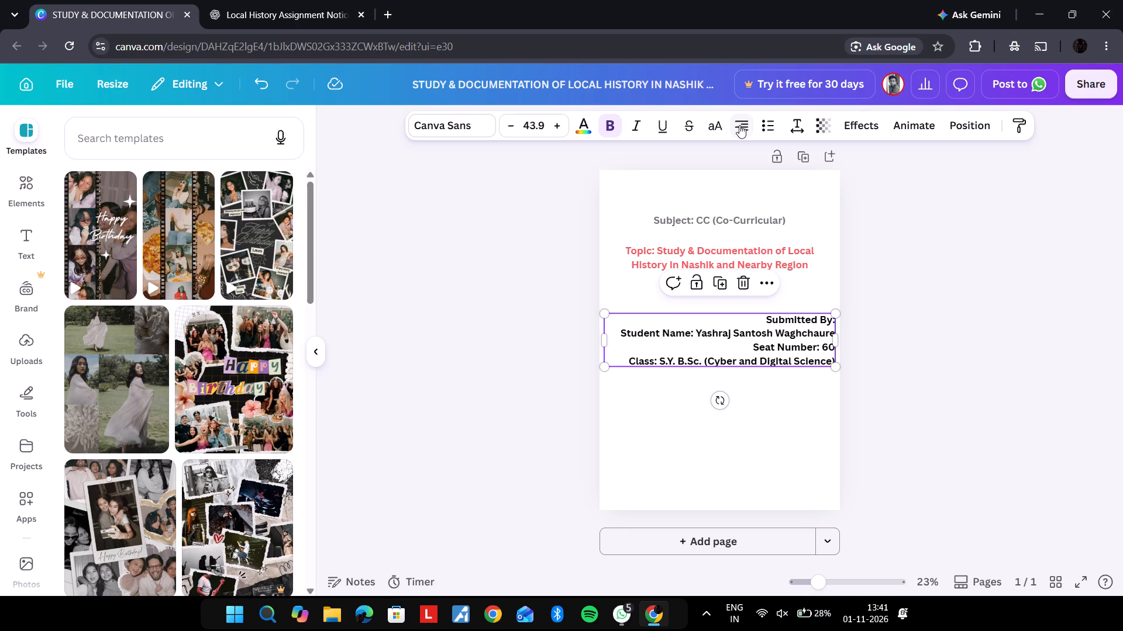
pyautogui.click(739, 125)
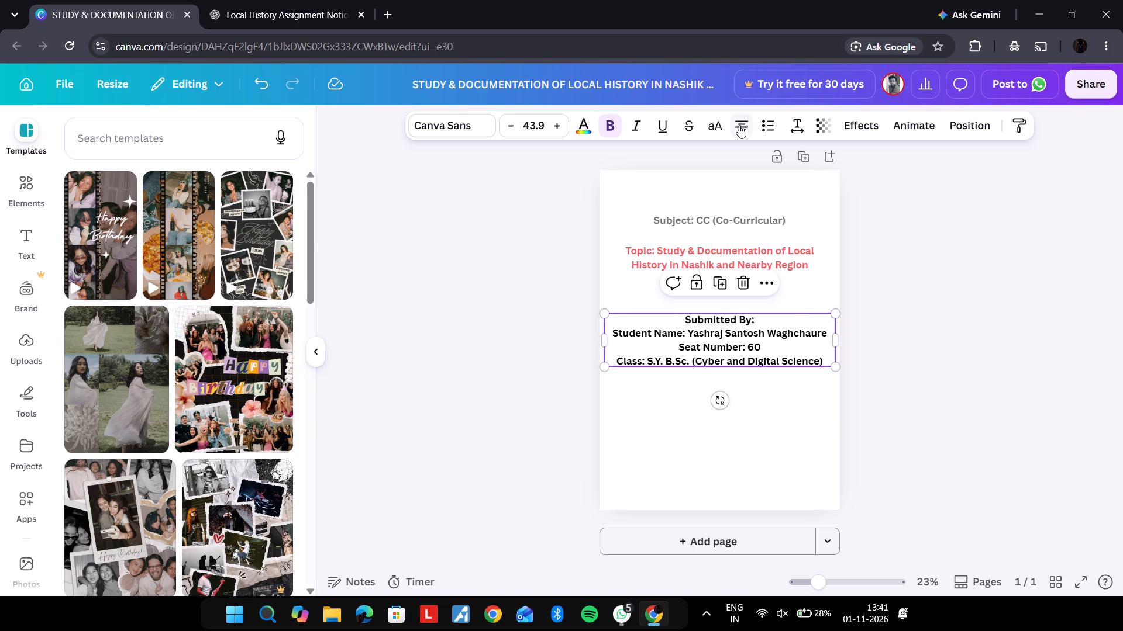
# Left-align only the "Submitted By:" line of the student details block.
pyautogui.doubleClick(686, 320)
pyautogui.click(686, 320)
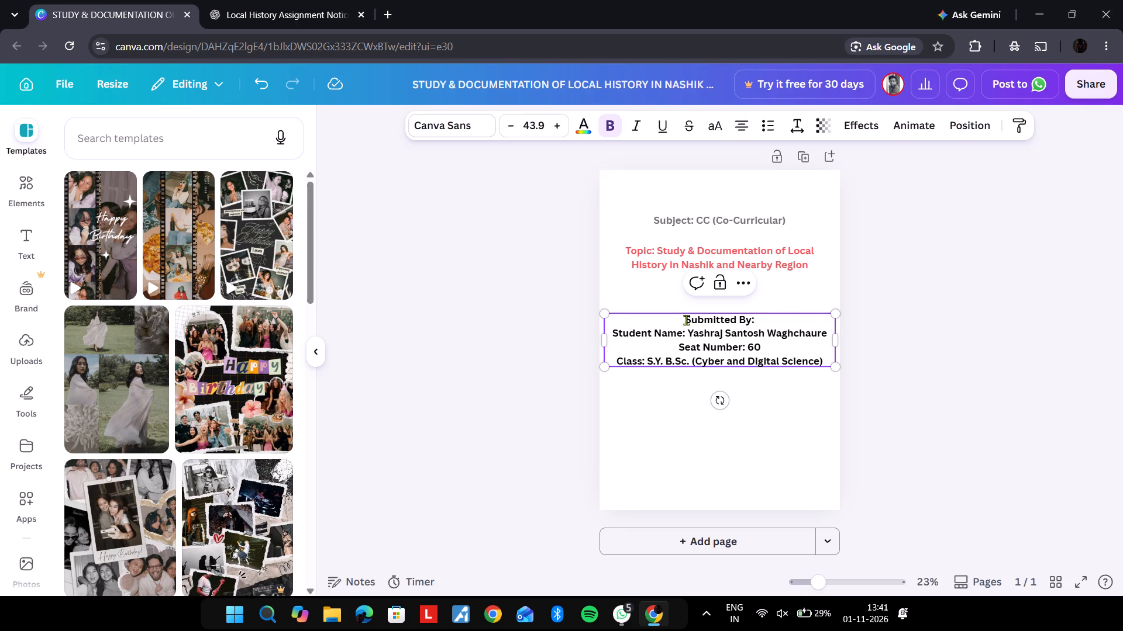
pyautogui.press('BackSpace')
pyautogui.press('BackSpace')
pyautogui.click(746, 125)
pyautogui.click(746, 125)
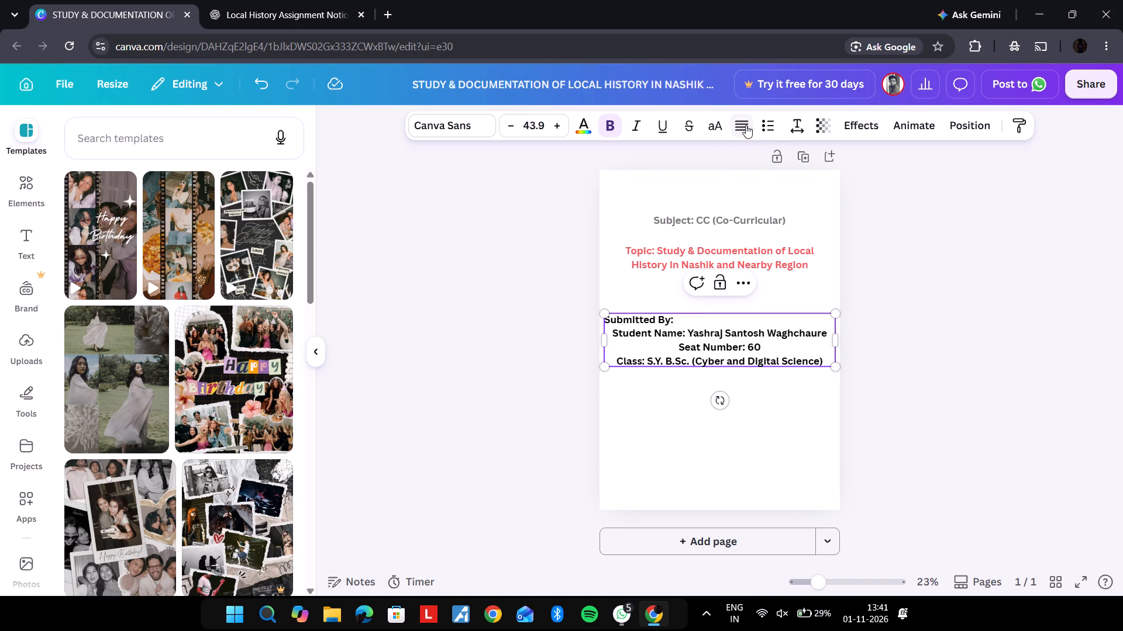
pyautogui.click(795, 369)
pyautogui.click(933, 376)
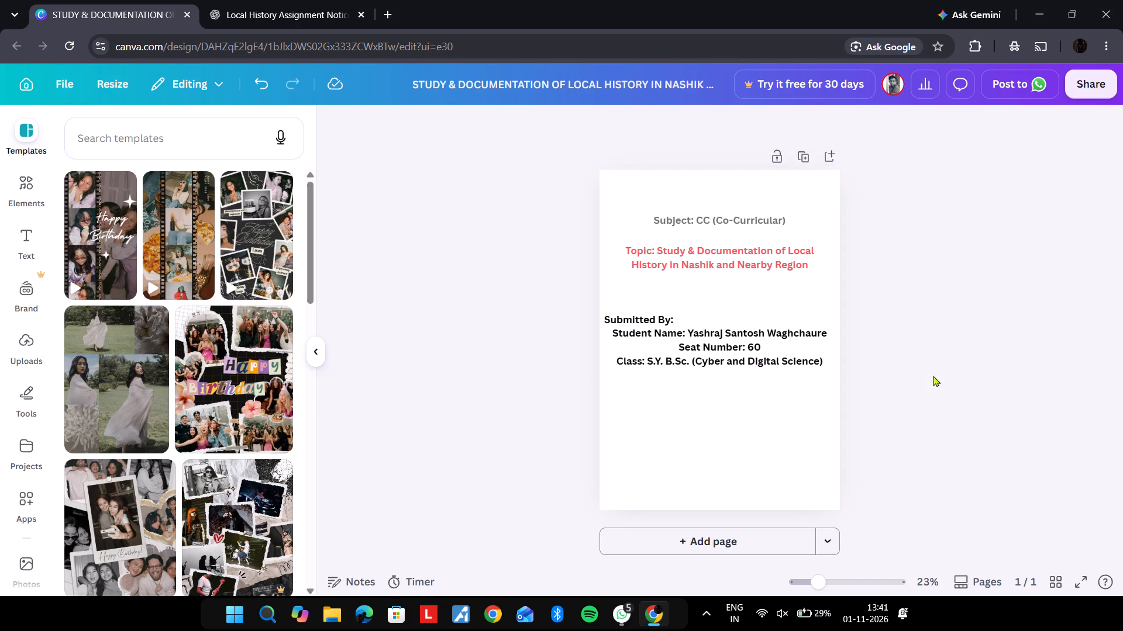
# Left-align every line of the "Submitted By" details block.
pyautogui.click(764, 367)
pyautogui.click(744, 360)
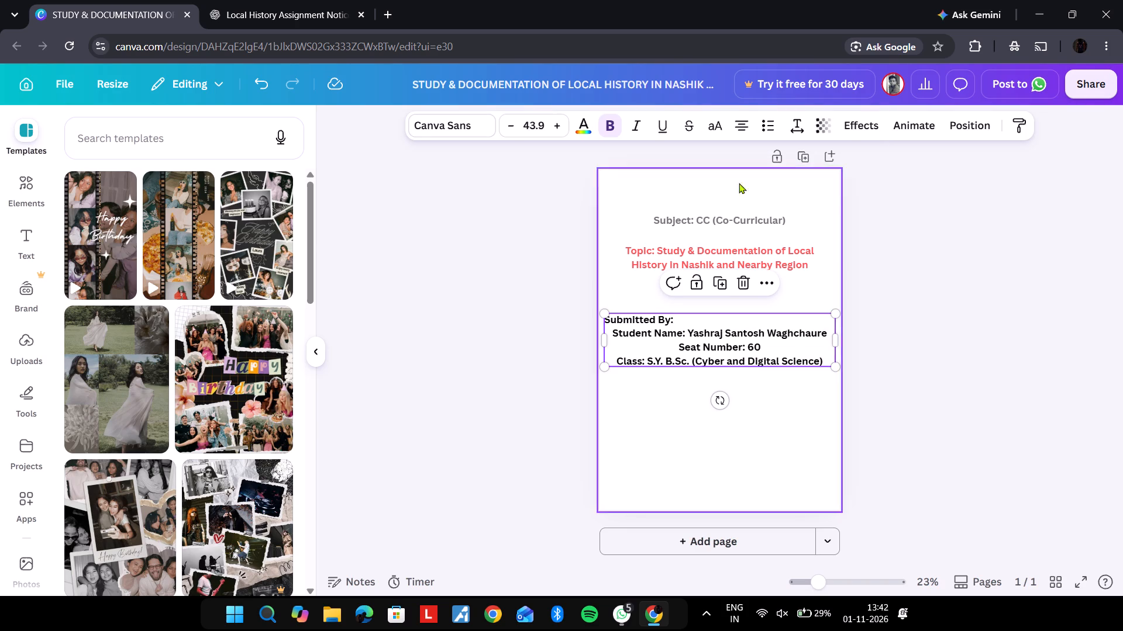
pyautogui.click(740, 131)
pyautogui.click(740, 131)
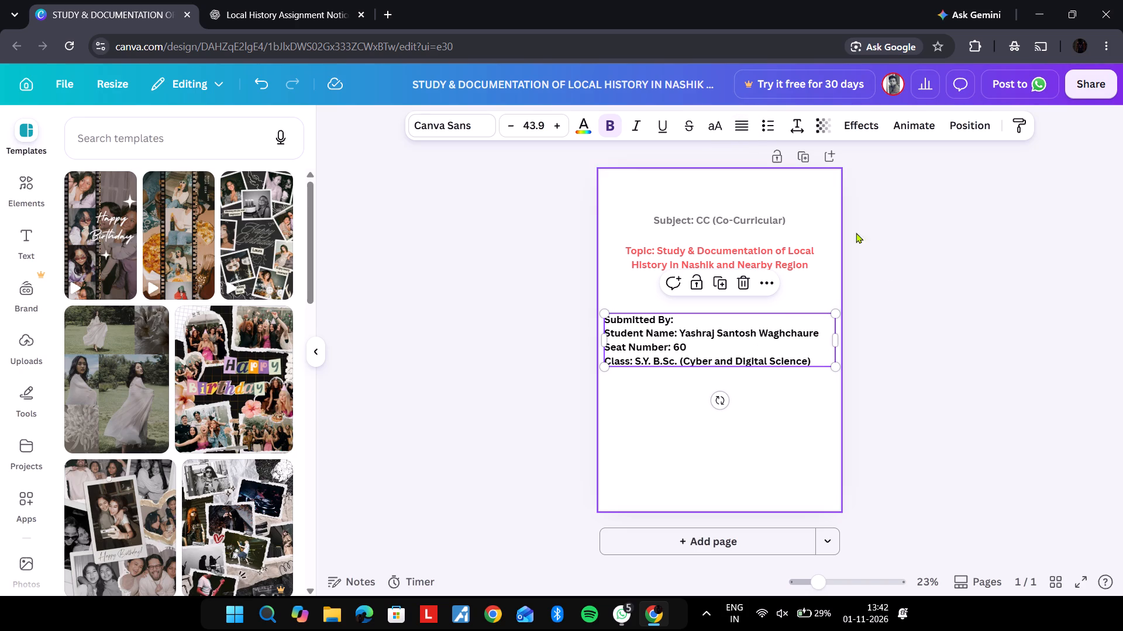
# Select only the label words "Student Name" in the submission details block.
pyautogui.click(673, 334)
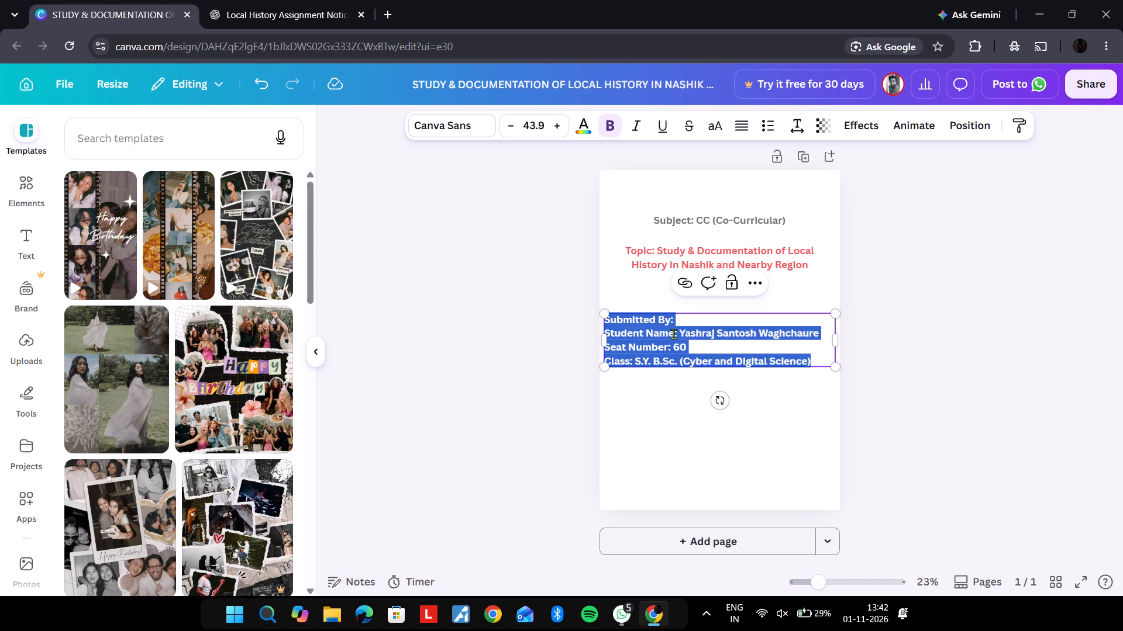
pyautogui.click(673, 334)
pyautogui.moveTo(673, 334); pyautogui.dragTo(611, 330)
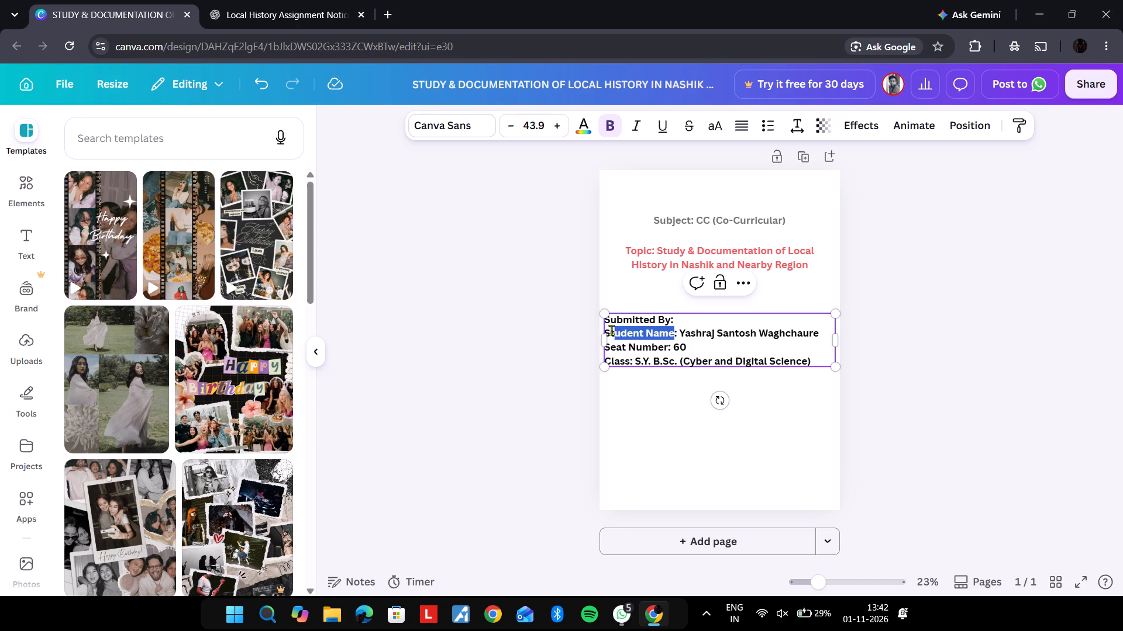
pyautogui.moveTo(611, 330); pyautogui.dragTo(605, 330)
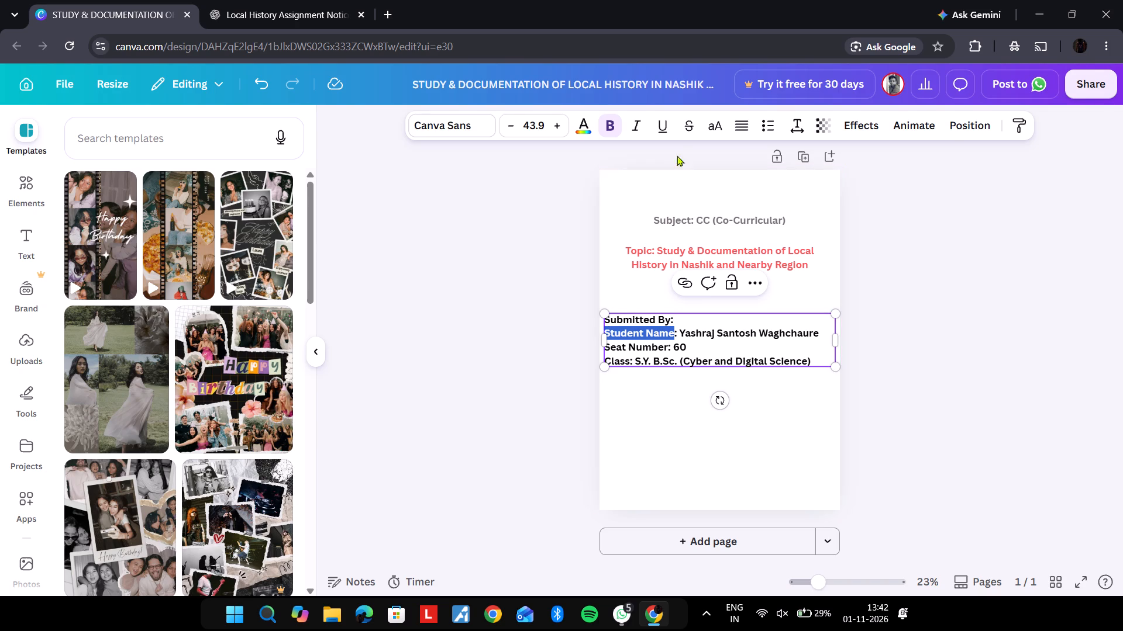
# Underline only the label words "Student Name", "Seat Number" and "Class" in the "Submitted By" details block.
pyautogui.click(660, 130)
pyautogui.moveTo(666, 345); pyautogui.dragTo(600, 345)
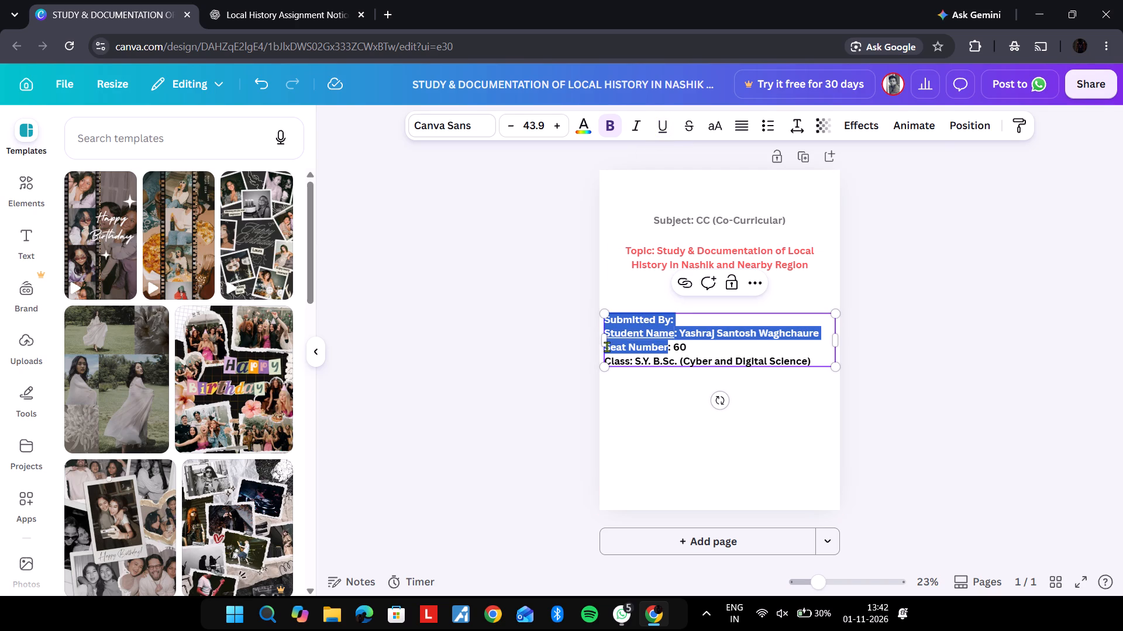
pyautogui.click(607, 346)
pyautogui.moveTo(607, 346); pyautogui.dragTo(665, 345)
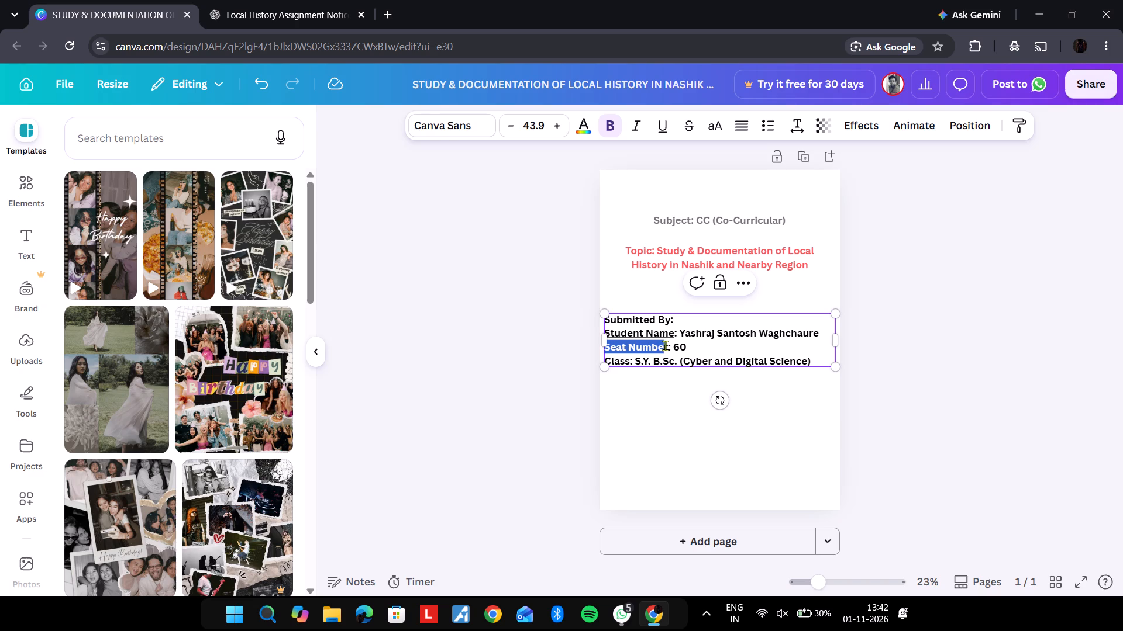
pyautogui.moveTo(665, 345); pyautogui.dragTo(669, 344)
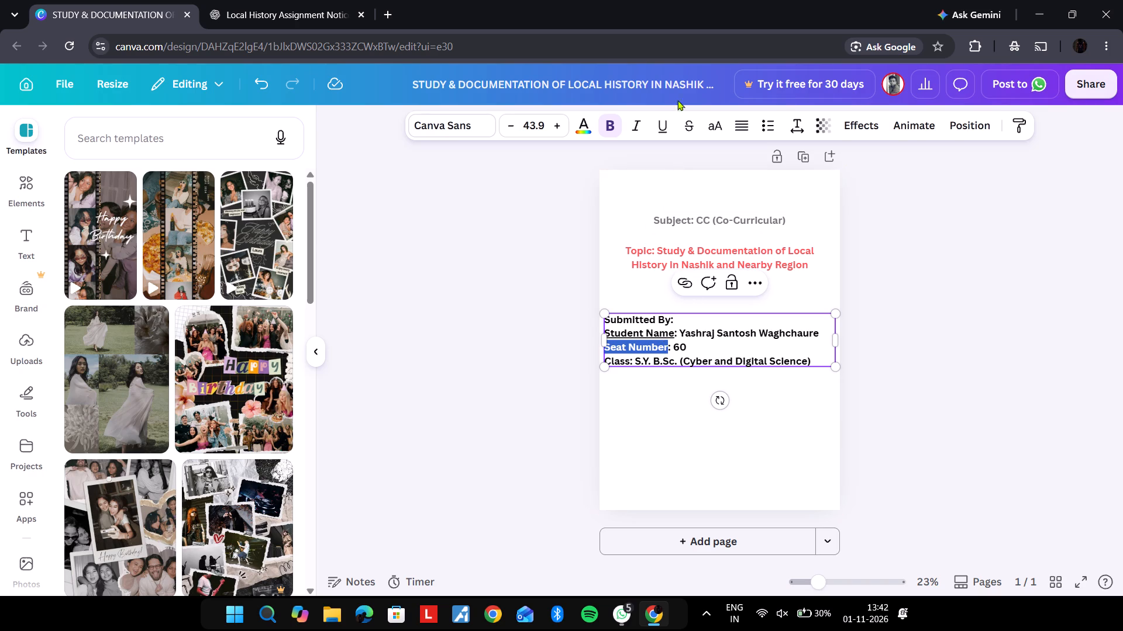
pyautogui.click(666, 124)
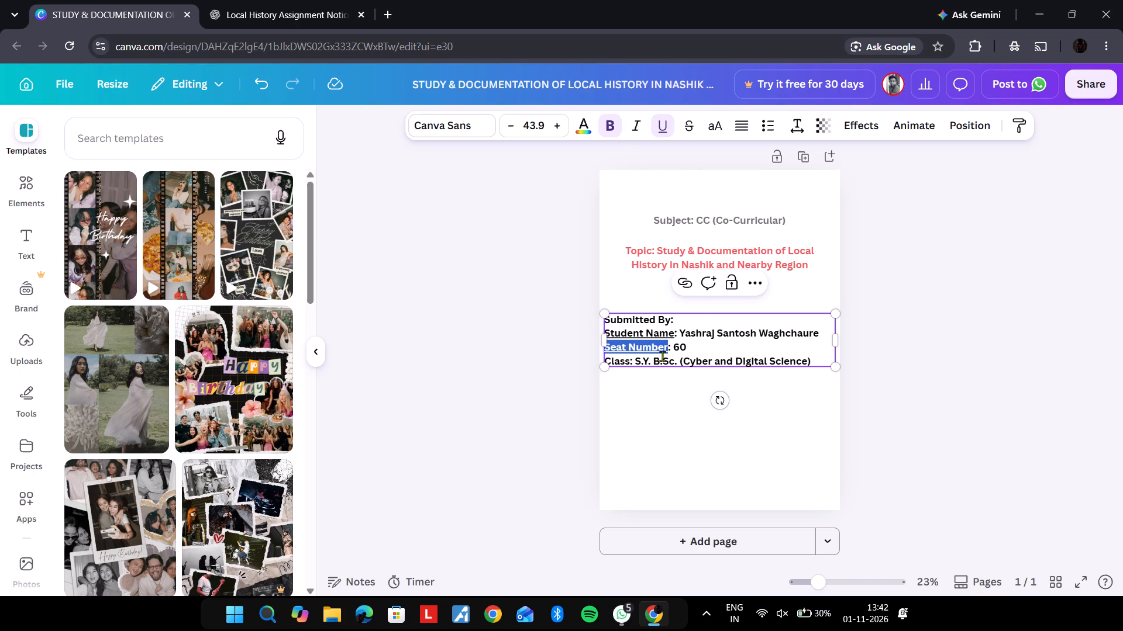
pyautogui.moveTo(628, 362); pyautogui.dragTo(622, 362)
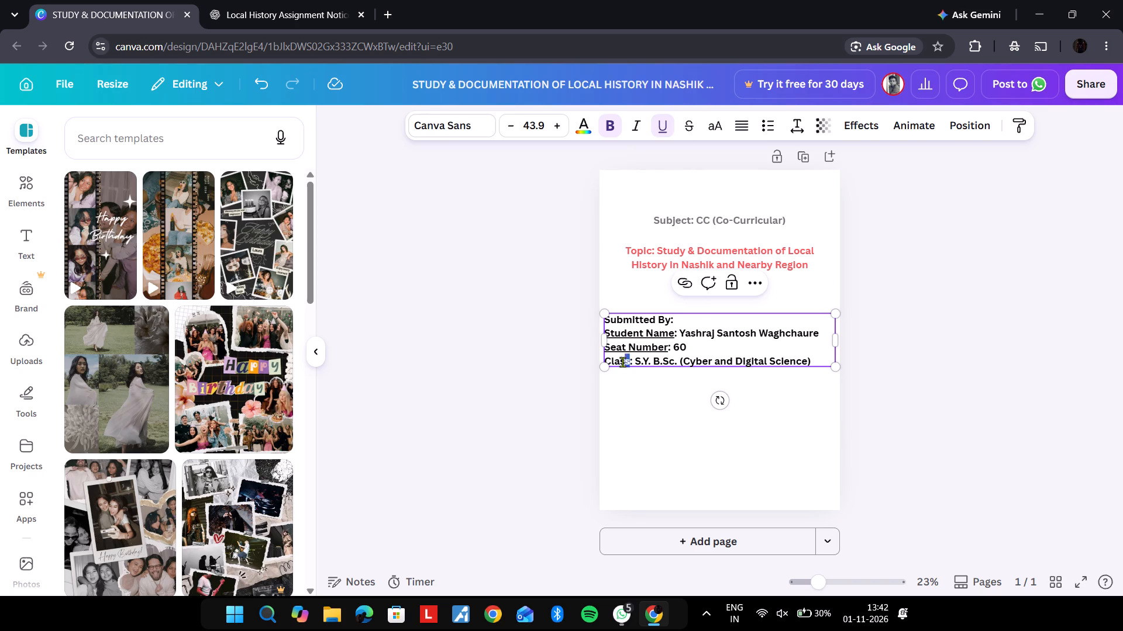
pyautogui.moveTo(622, 362); pyautogui.dragTo(606, 360)
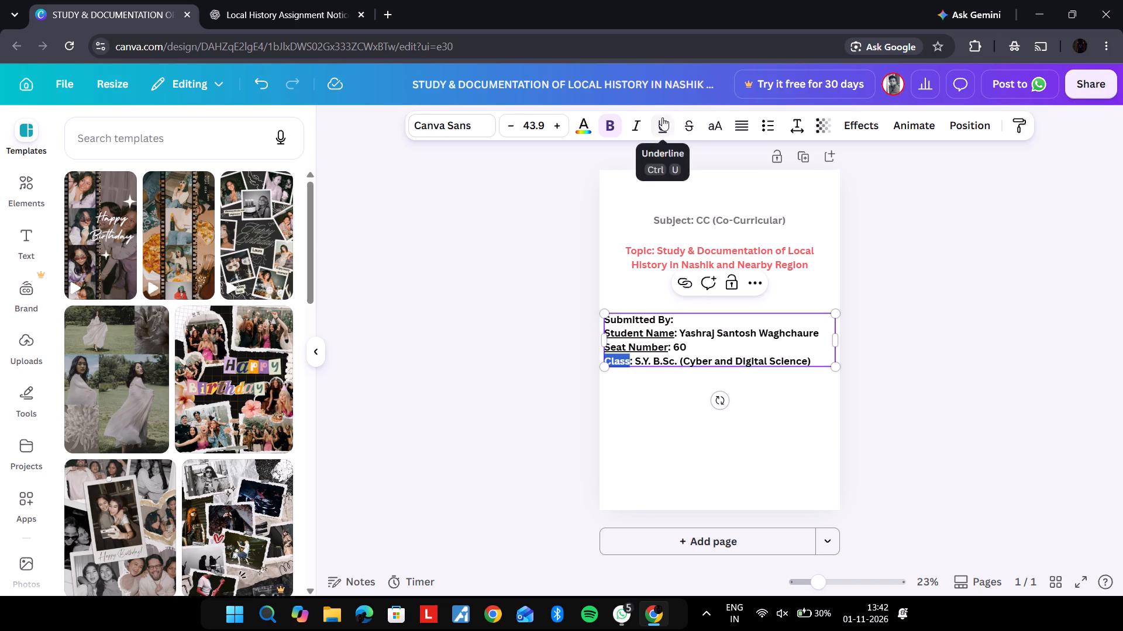
pyautogui.click(662, 117)
pyautogui.click(519, 278)
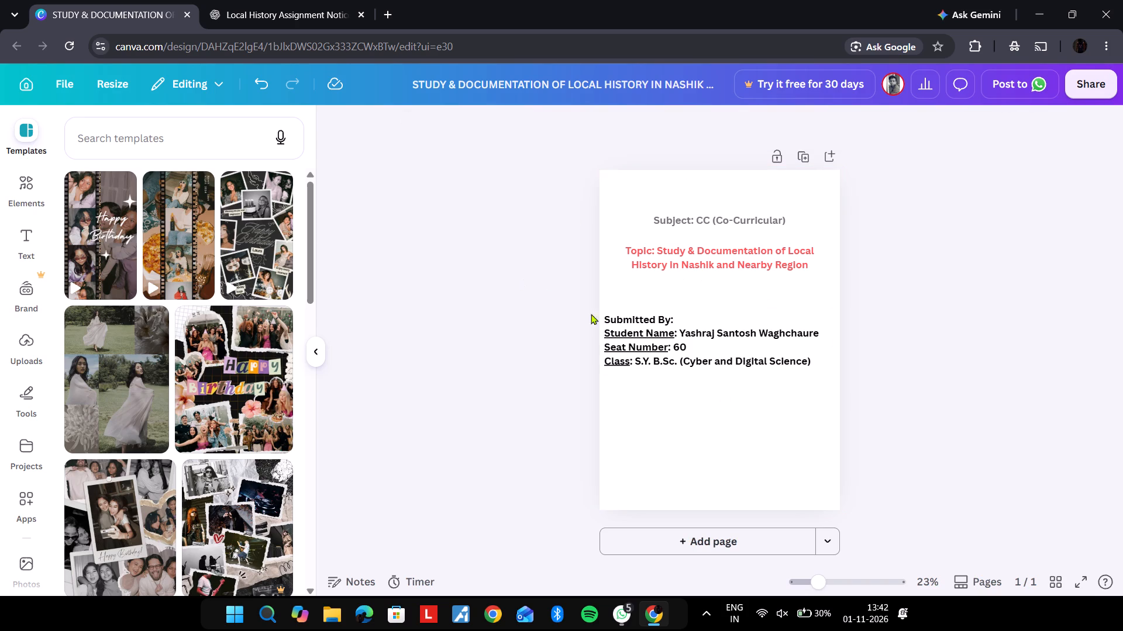
# Insert a blank line between "Submitted By:" and the "Student Name" line in the details block.
pyautogui.doubleClick(677, 317)
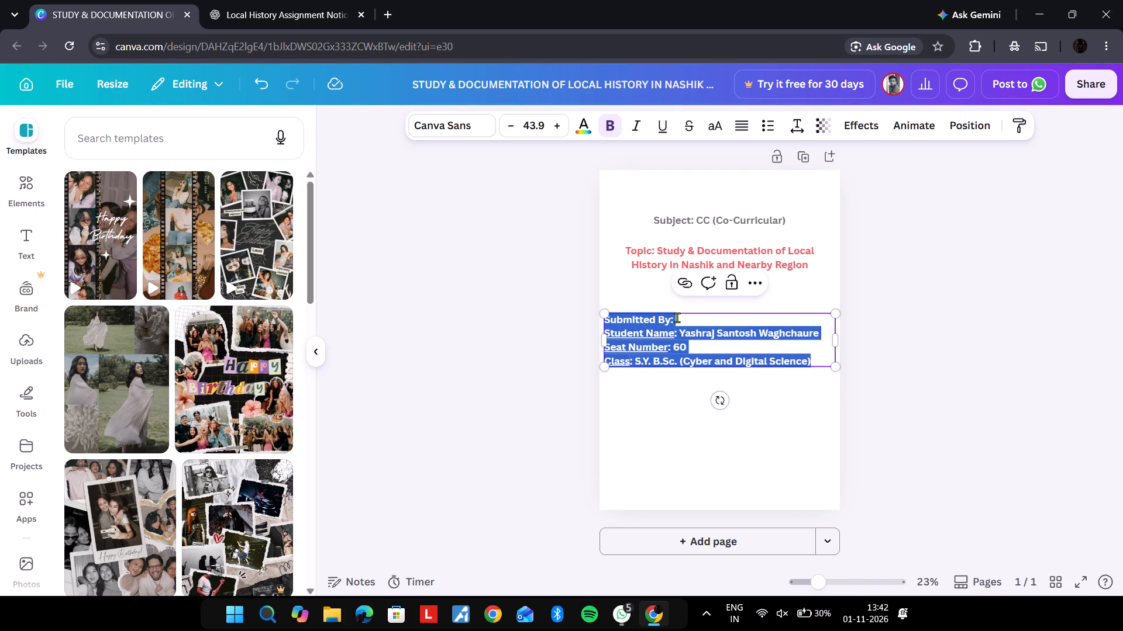
pyautogui.click(677, 317)
pyautogui.press('Return')
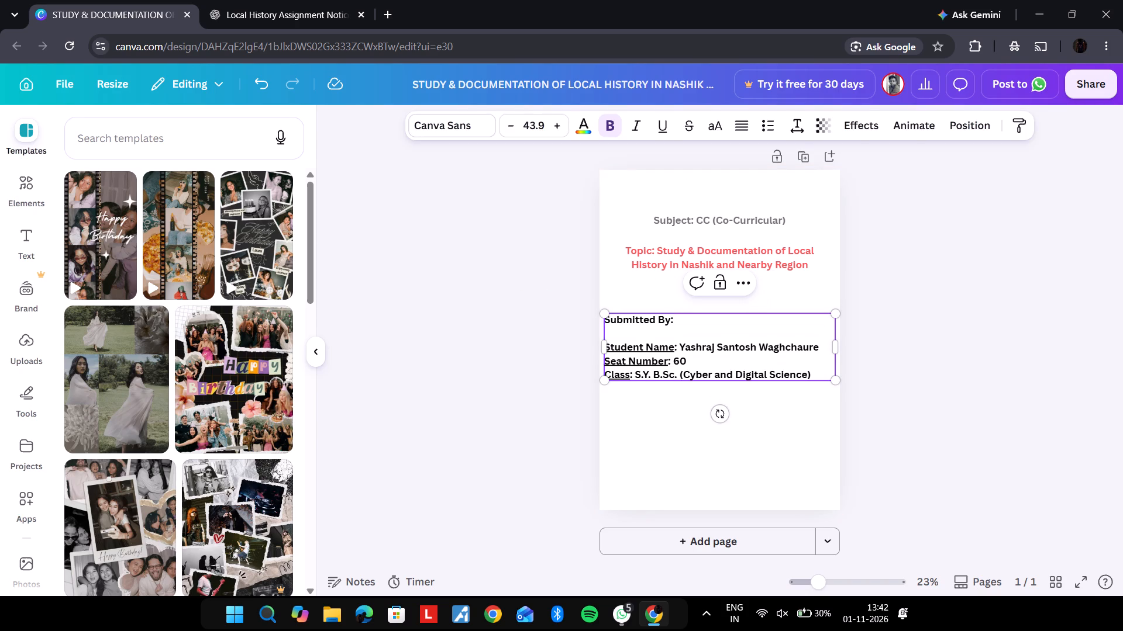
pyautogui.click(388, 373)
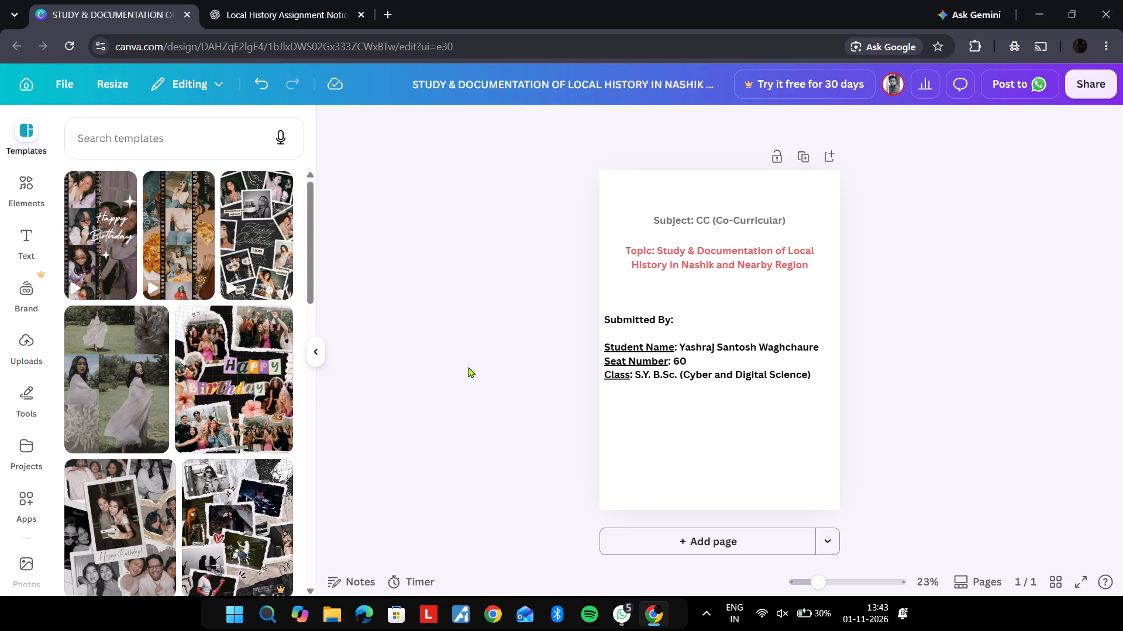
# Select the "Submitted By" details text block on the page.
pyautogui.click(674, 362)
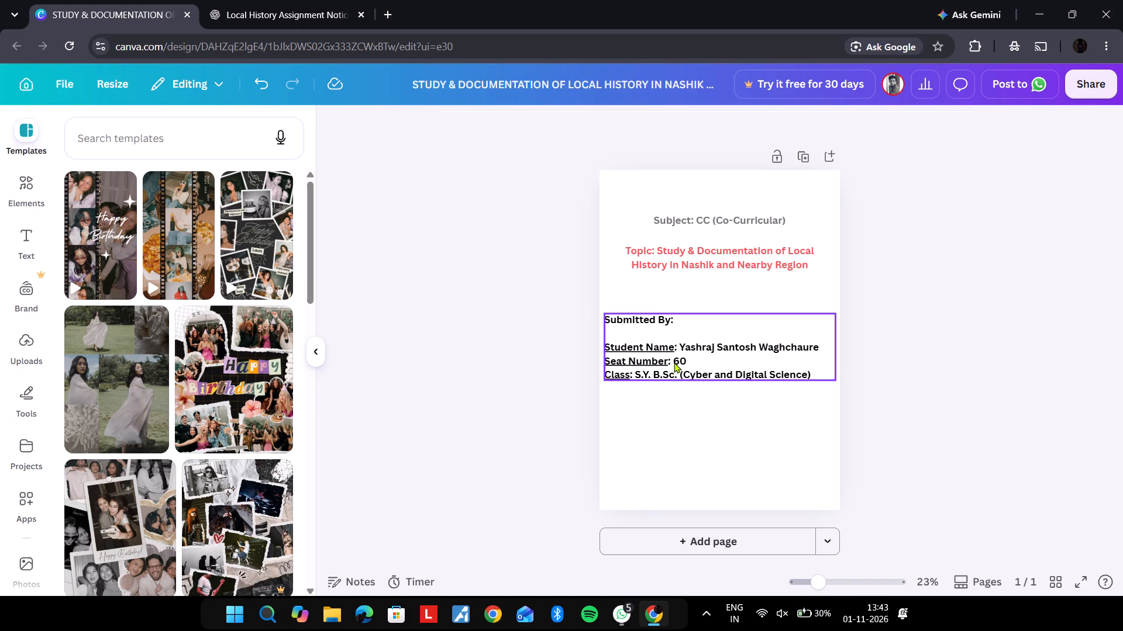
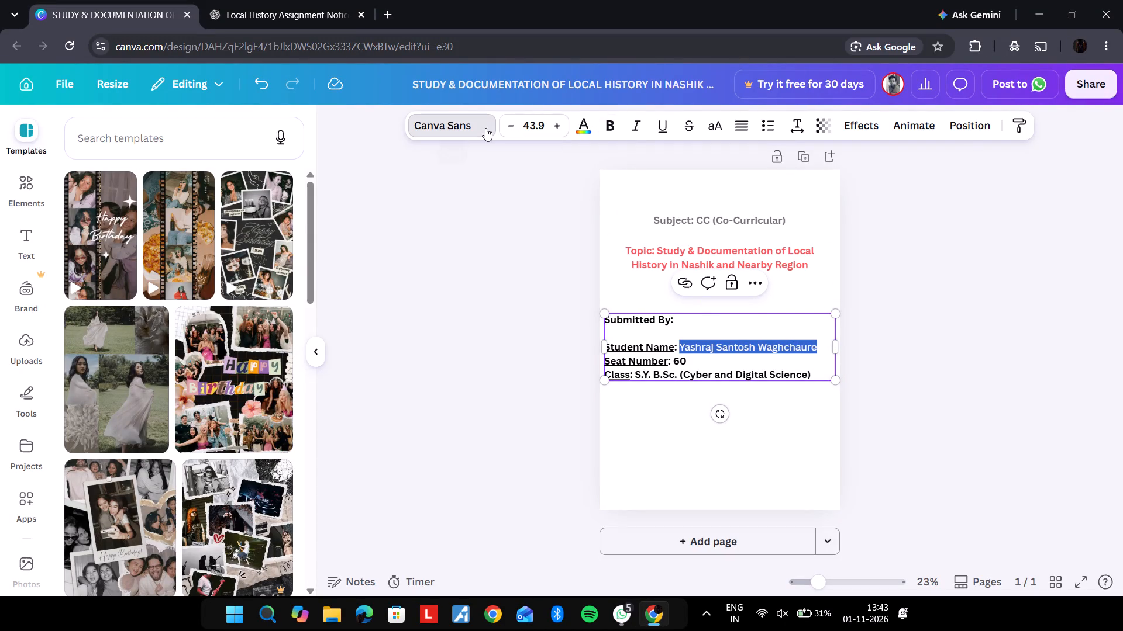
# Find the Times New Roman font and apply it to the selected student name text in the "Submitted By" block.
pyautogui.click(198, 196)
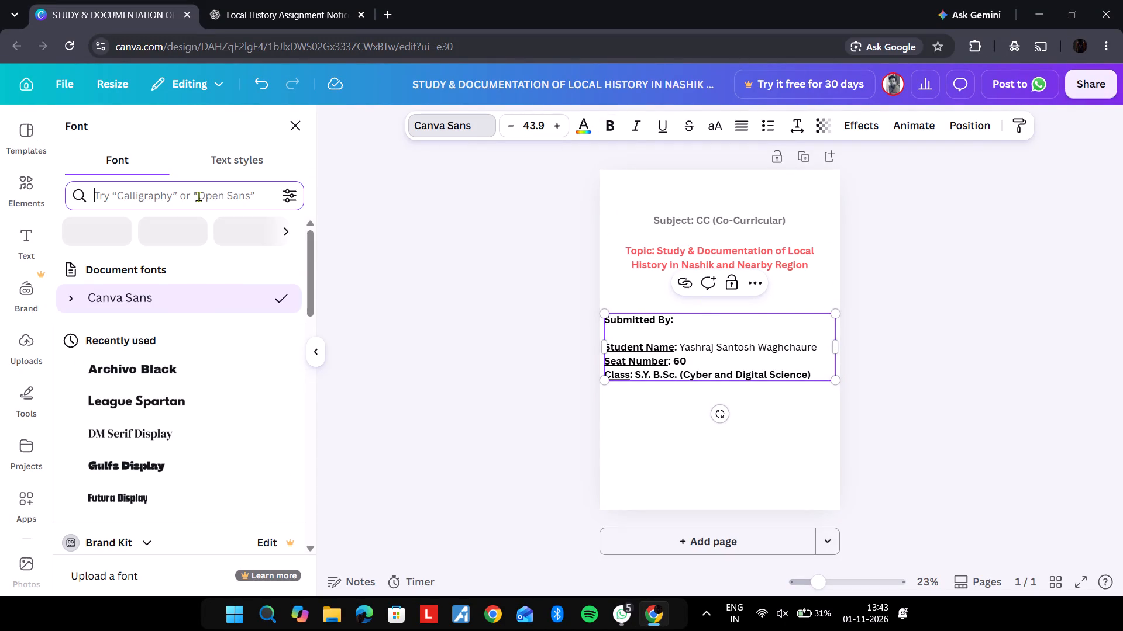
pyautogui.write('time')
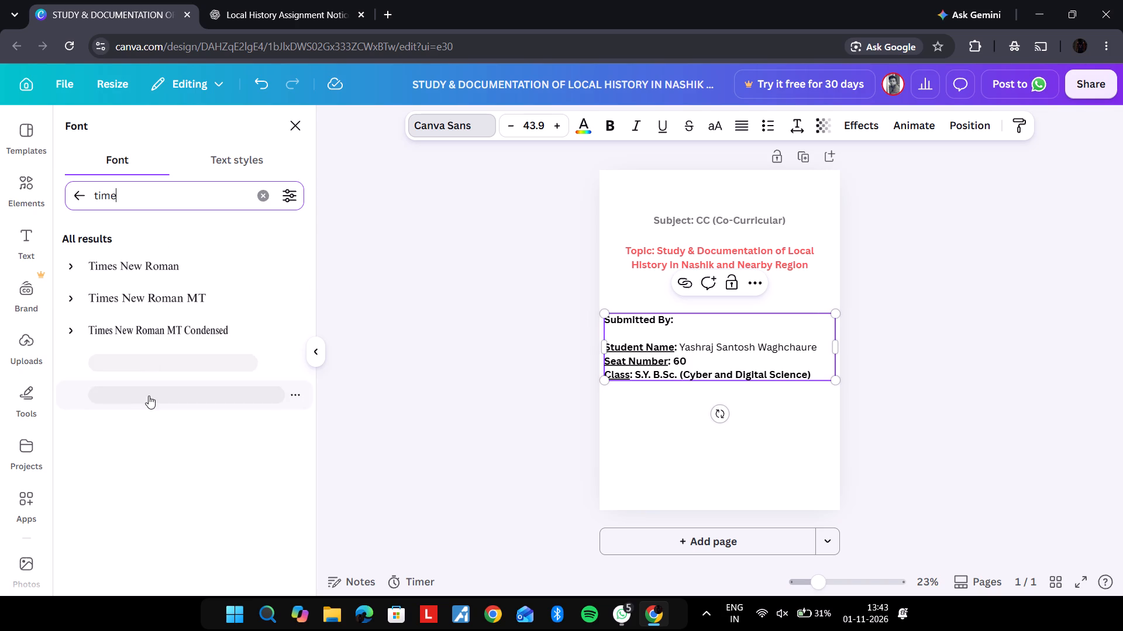
pyautogui.click(184, 269)
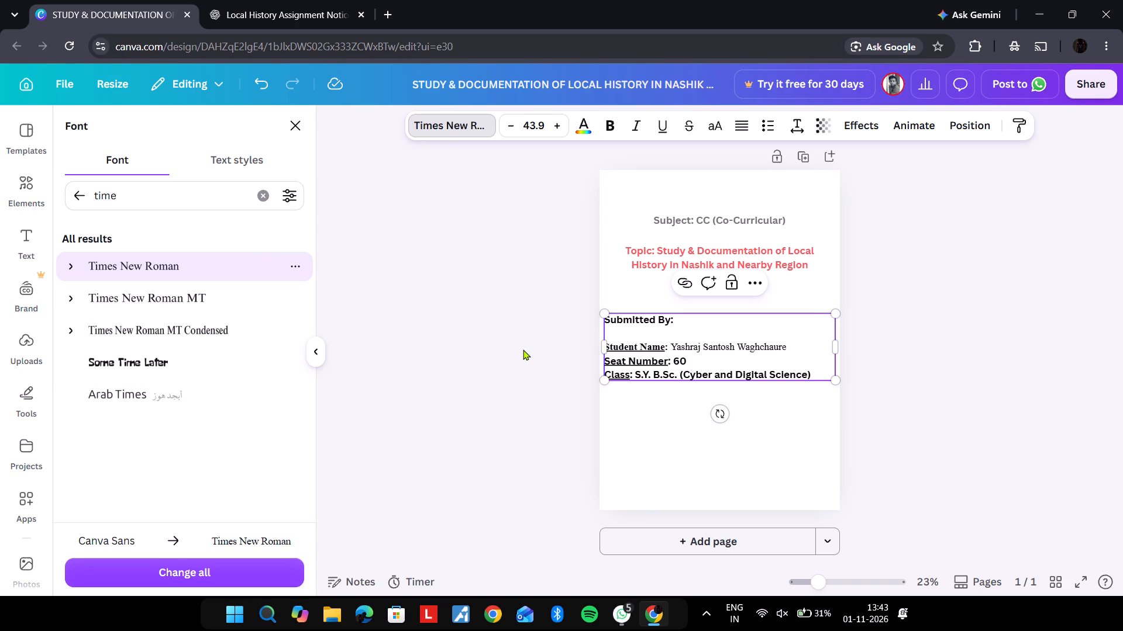
# Set all the text on the cover page to the Times New Roman font.
pyautogui.click(735, 390)
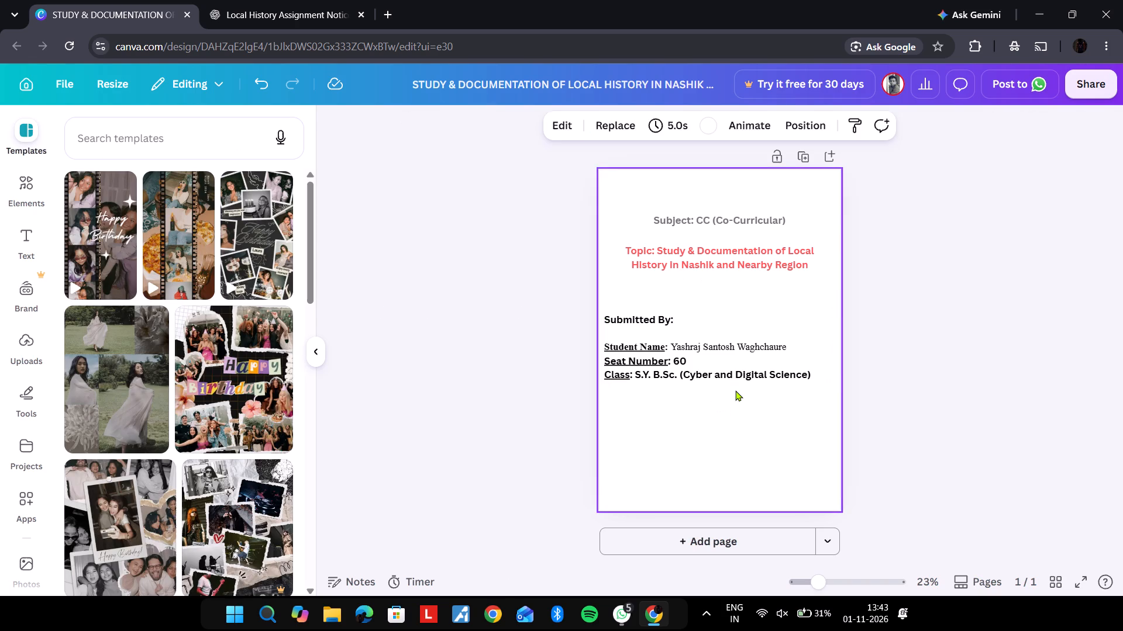
pyautogui.hotkey('ctrl', 'a')
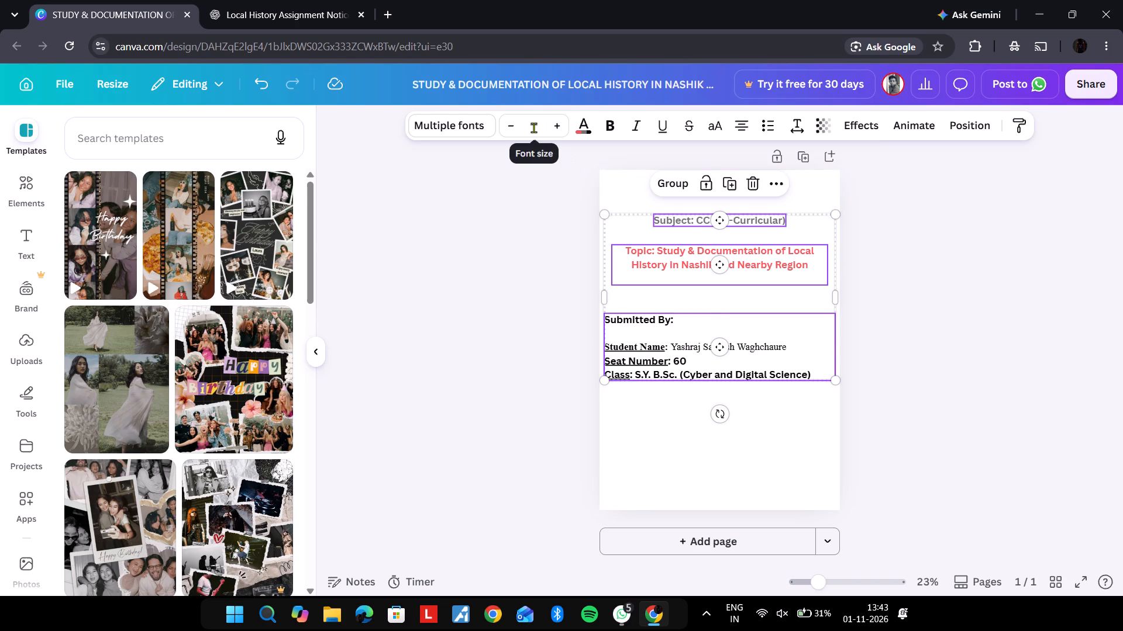
pyautogui.click(478, 129)
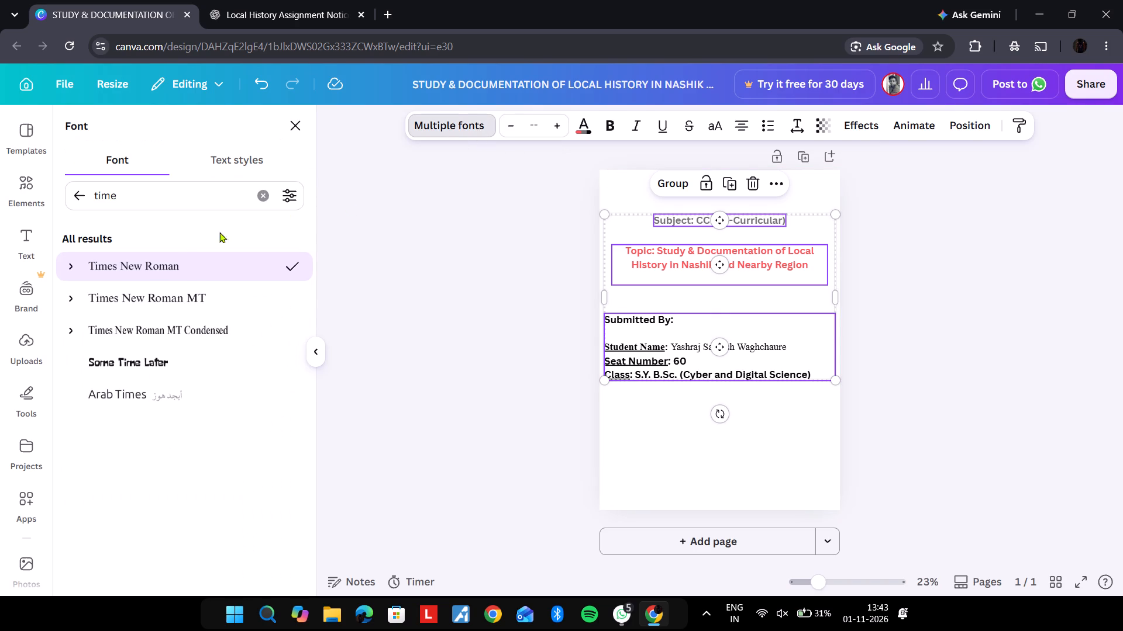
pyautogui.click(178, 265)
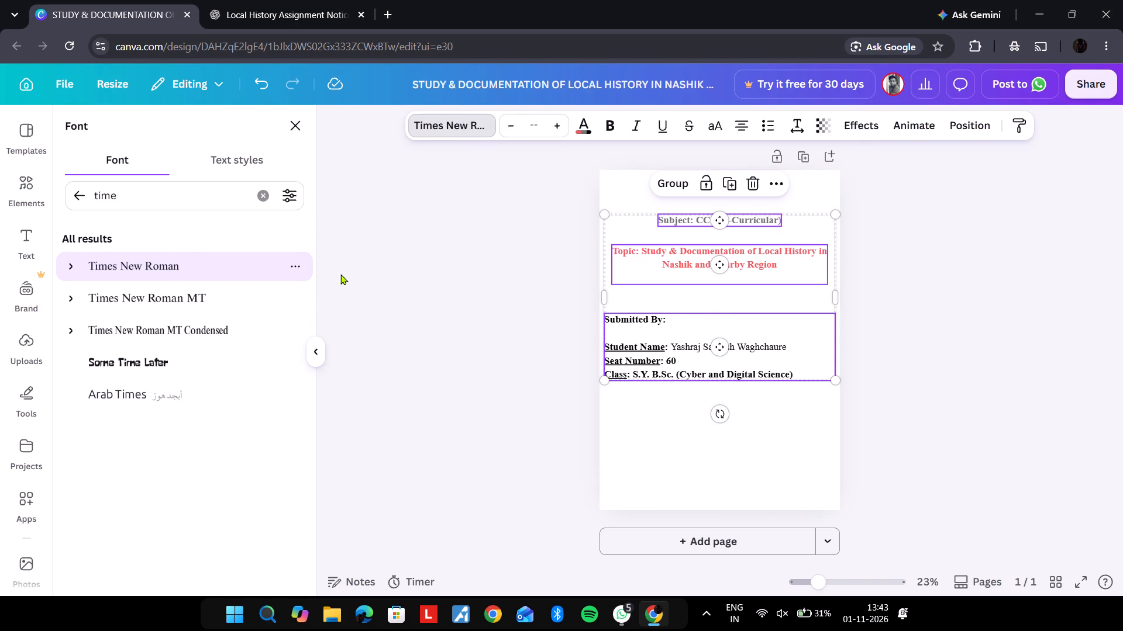
pyautogui.click(539, 341)
pyautogui.click(685, 414)
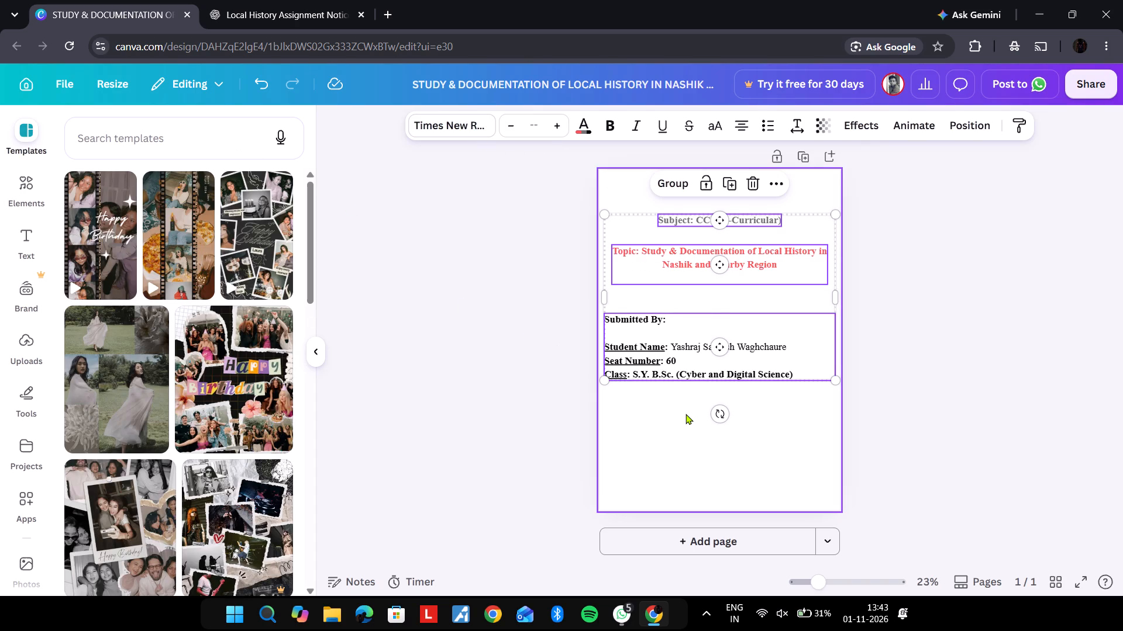
# Remove bold from the values after the "Seat Number" and "Class" labels, keeping the labels themselves bold.
pyautogui.doubleClick(666, 359)
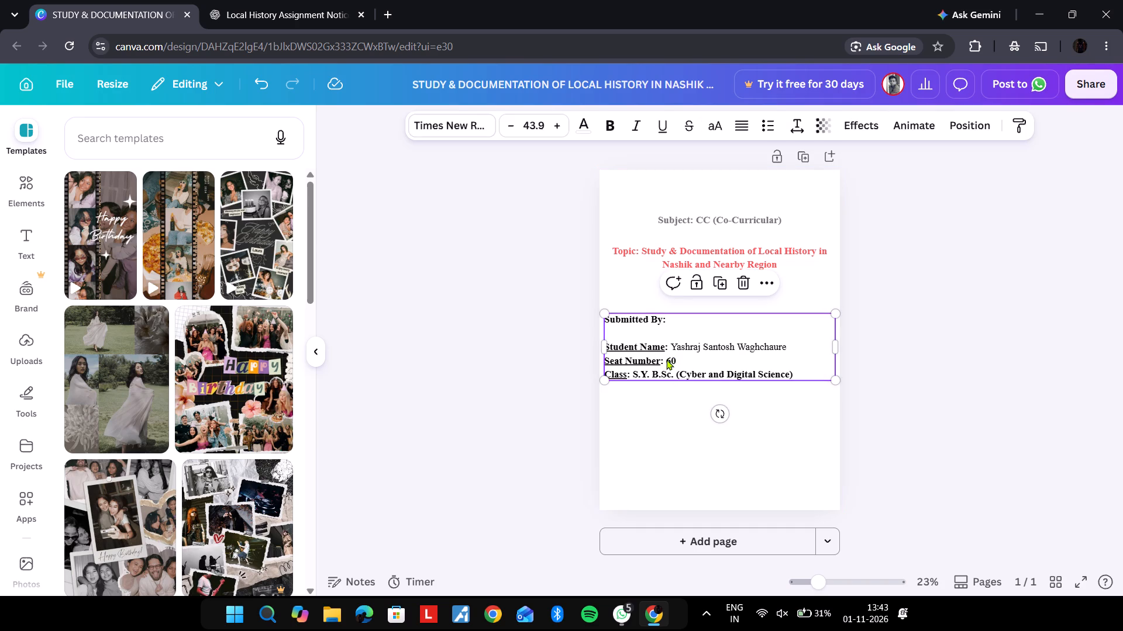
pyautogui.moveTo(666, 360); pyautogui.dragTo(683, 360)
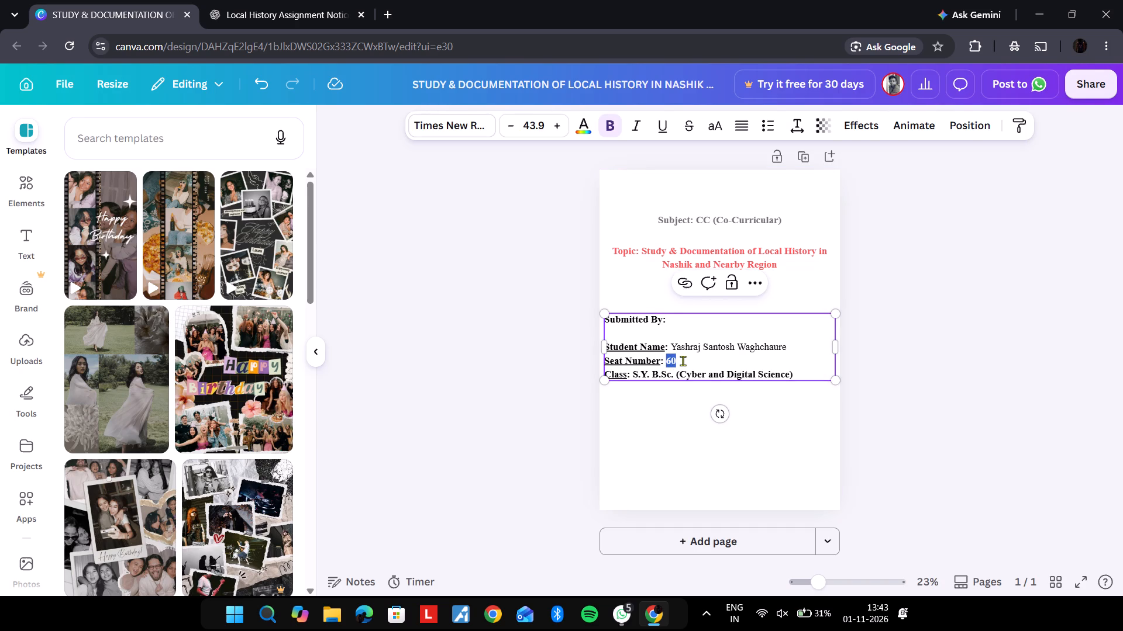
pyautogui.click(616, 124)
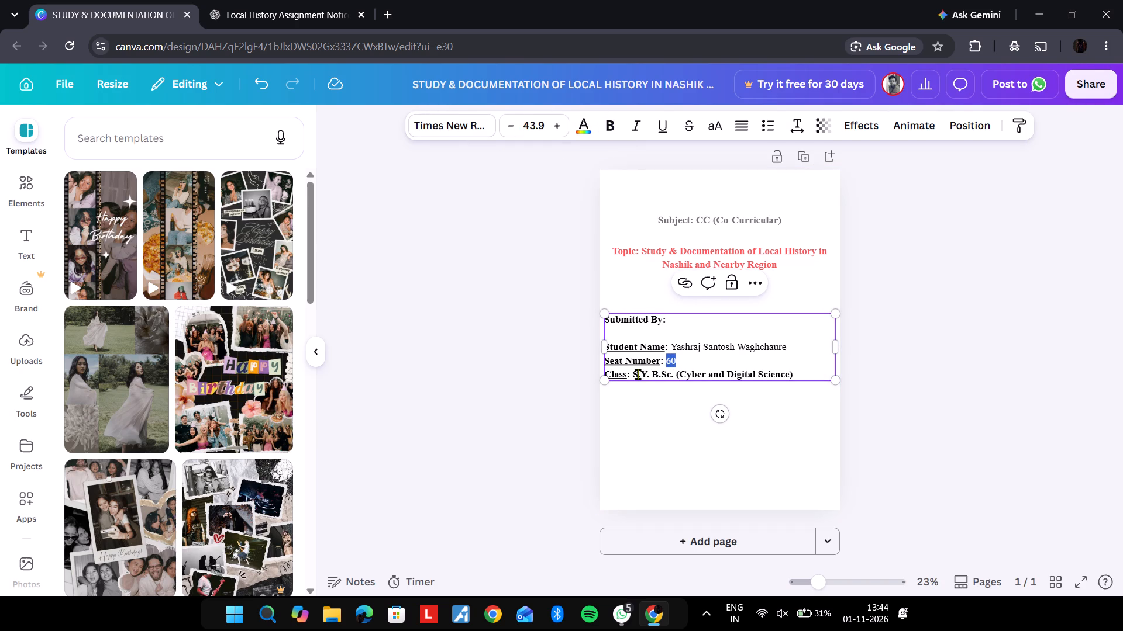
pyautogui.click(633, 373)
pyautogui.moveTo(633, 373); pyautogui.dragTo(784, 375)
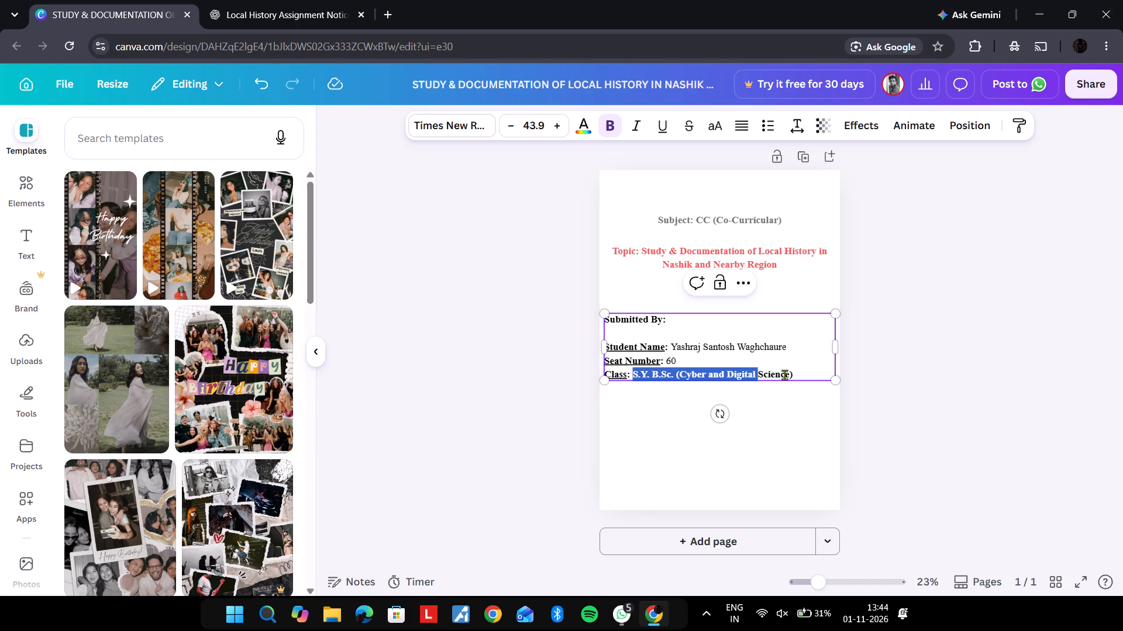
pyautogui.moveTo(784, 375); pyautogui.dragTo(821, 371)
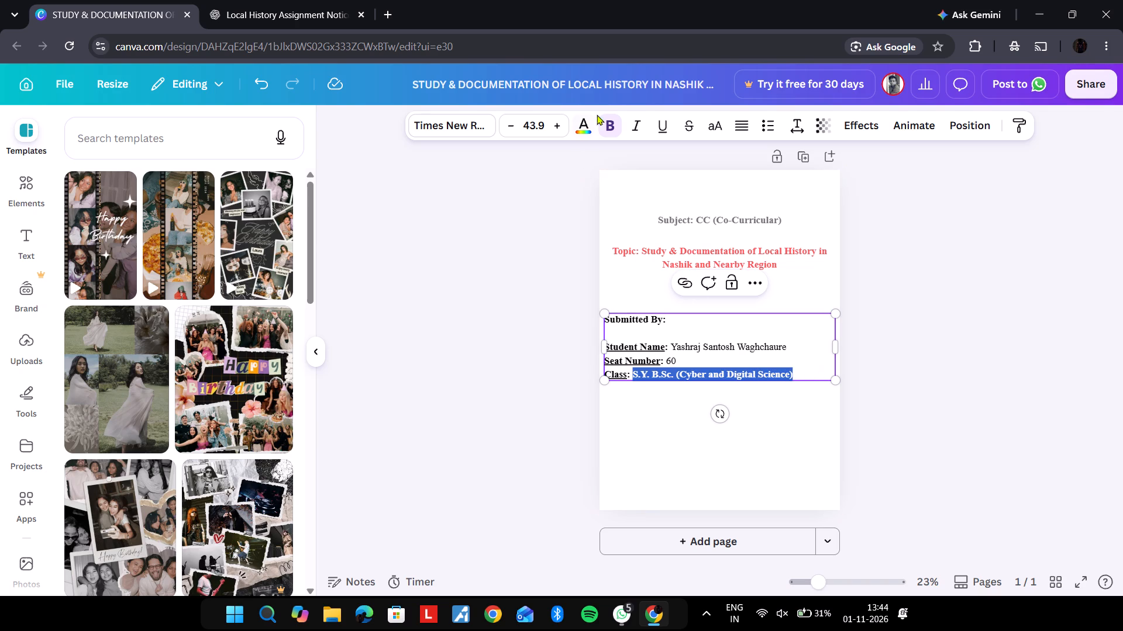
pyautogui.click(612, 129)
pyautogui.click(546, 259)
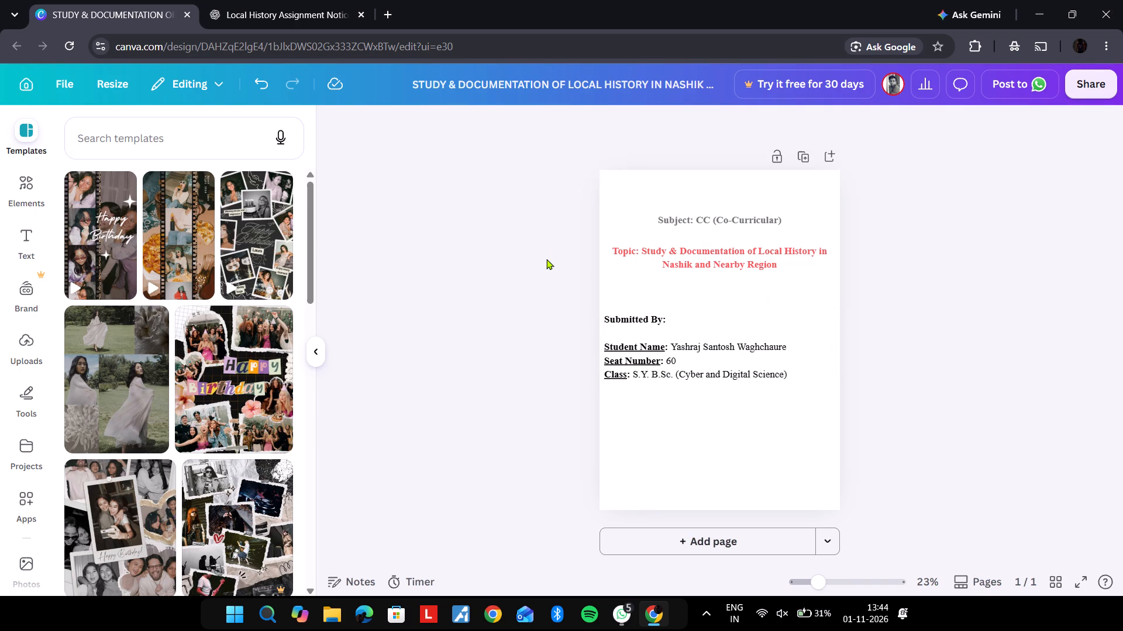
pyautogui.click(664, 348)
pyautogui.tripleClick(664, 348)
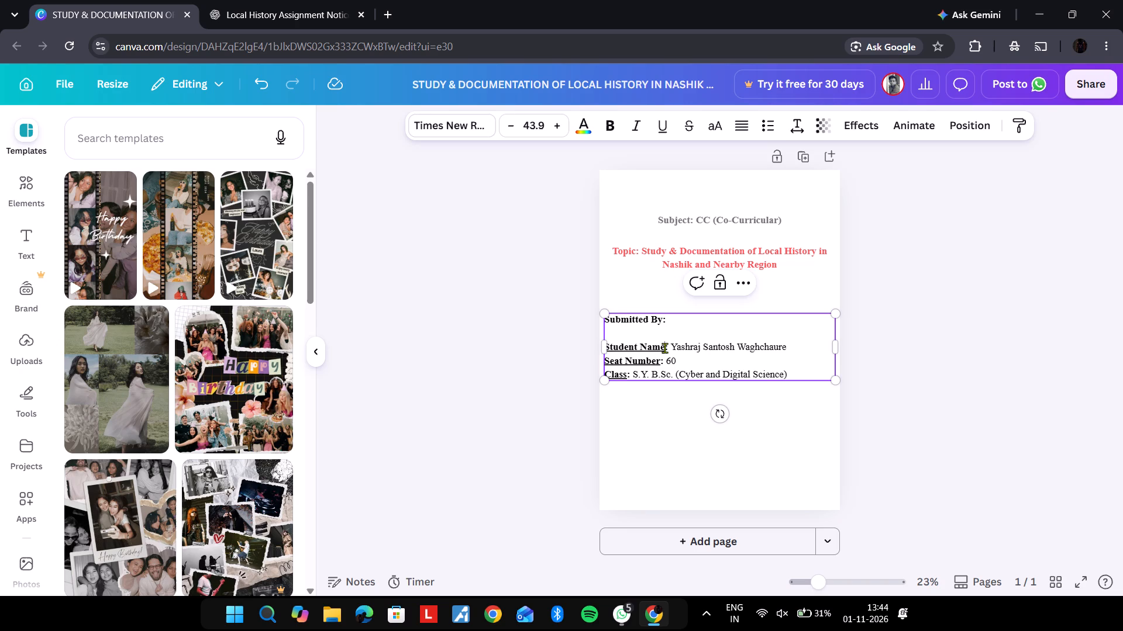
pyautogui.click(664, 346)
pyautogui.moveTo(664, 346); pyautogui.dragTo(604, 346)
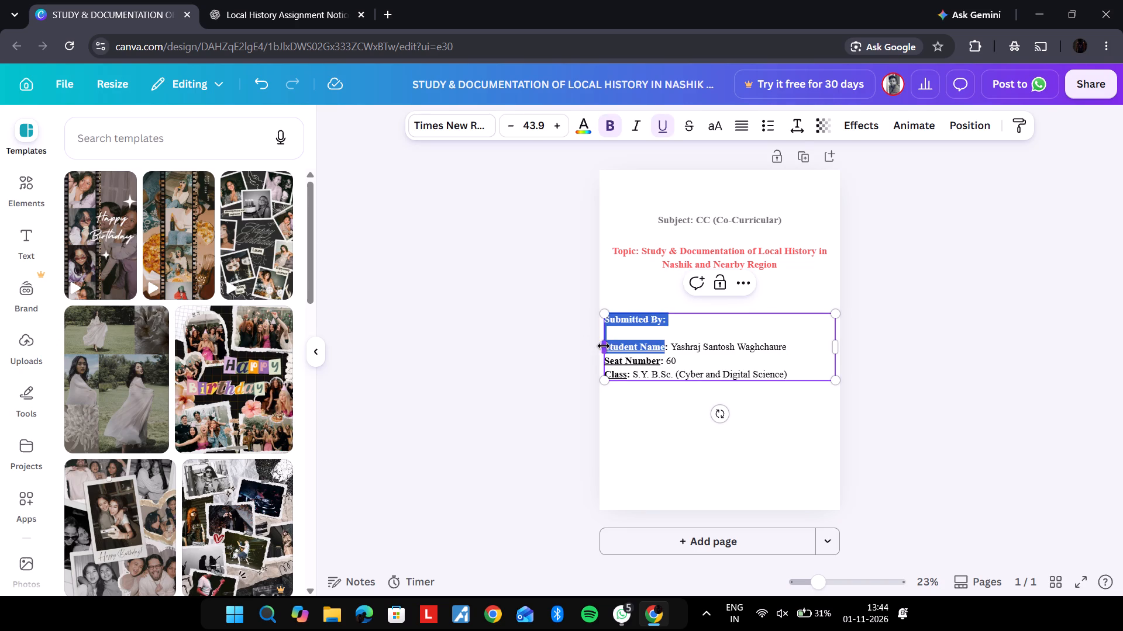
pyautogui.moveTo(604, 346); pyautogui.dragTo(607, 348)
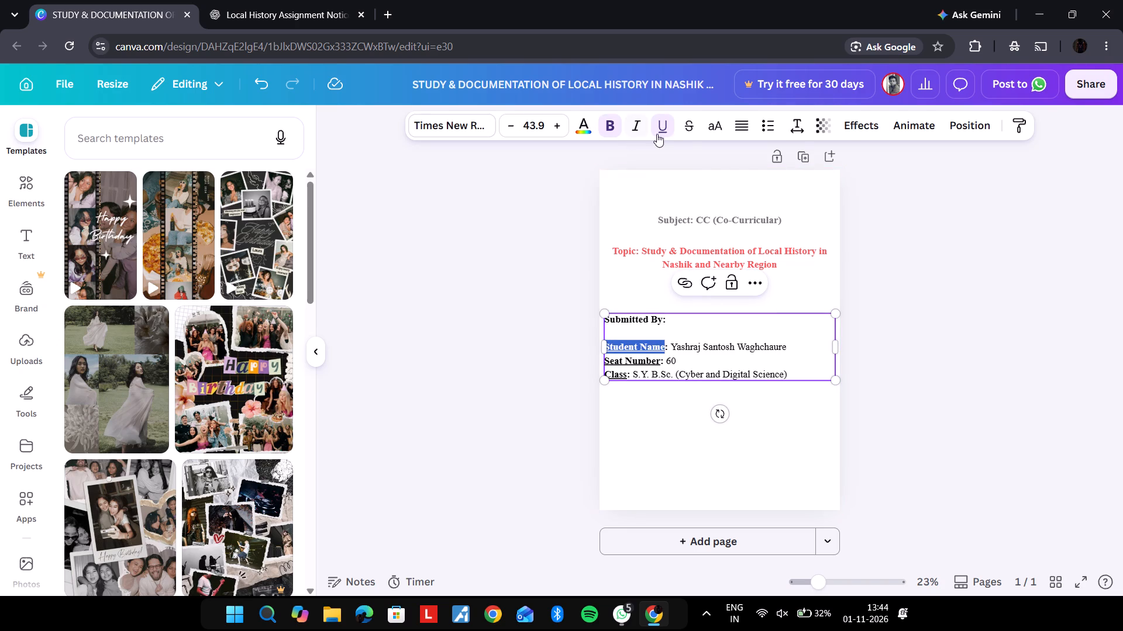
pyautogui.click(662, 120)
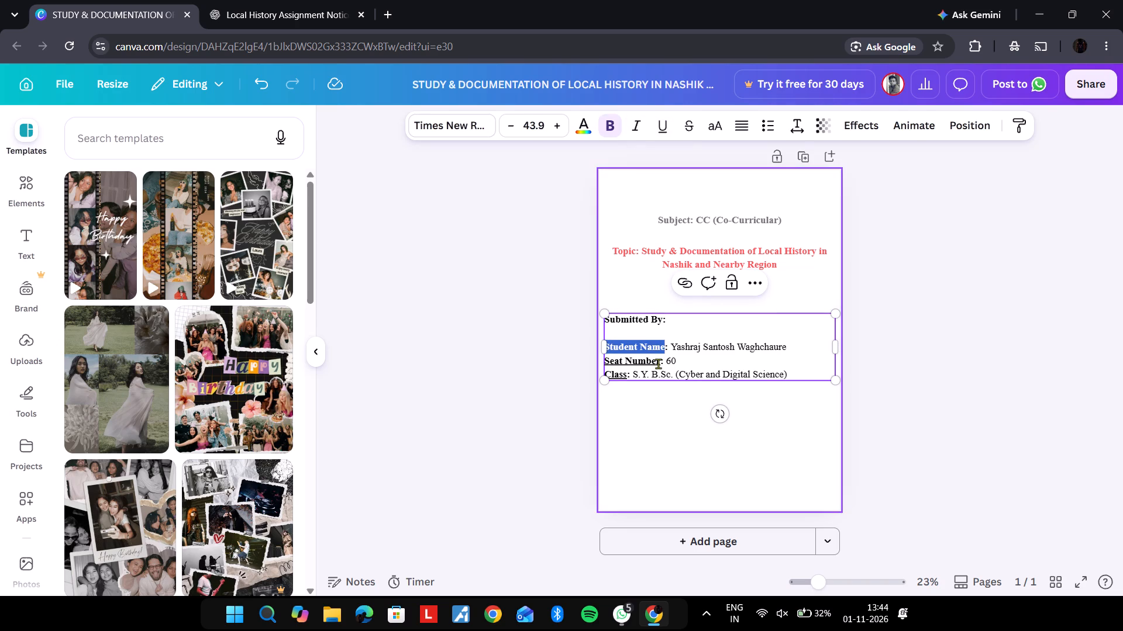
pyautogui.click(666, 362)
pyautogui.moveTo(666, 362); pyautogui.dragTo(612, 365)
pyautogui.click(657, 125)
pyautogui.click(657, 125)
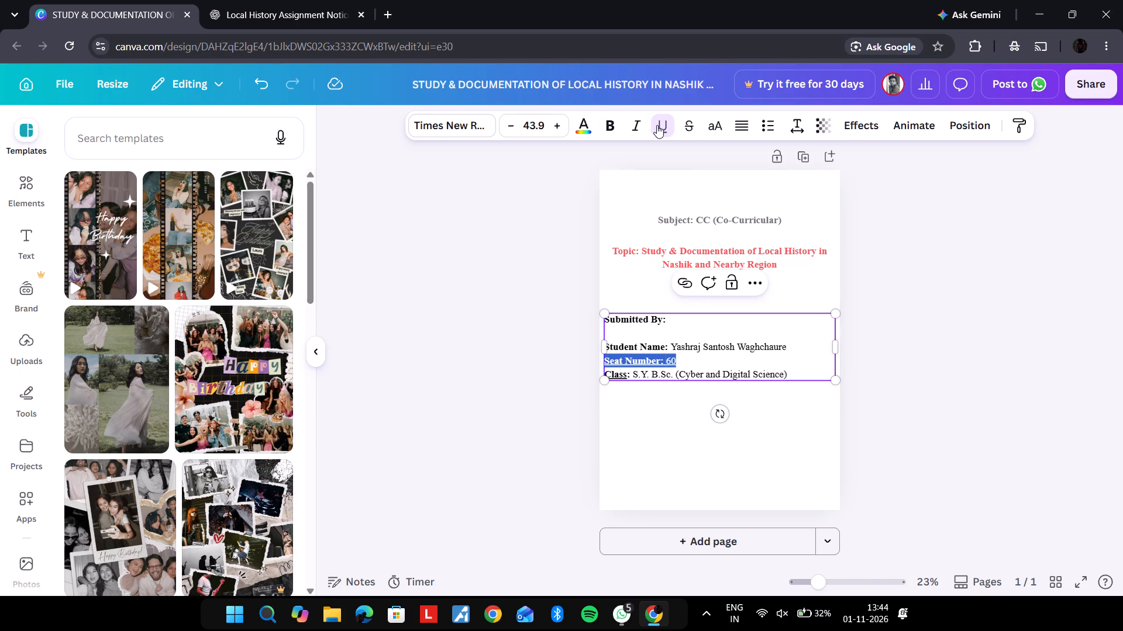
pyautogui.moveTo(802, 372); pyautogui.dragTo(602, 377)
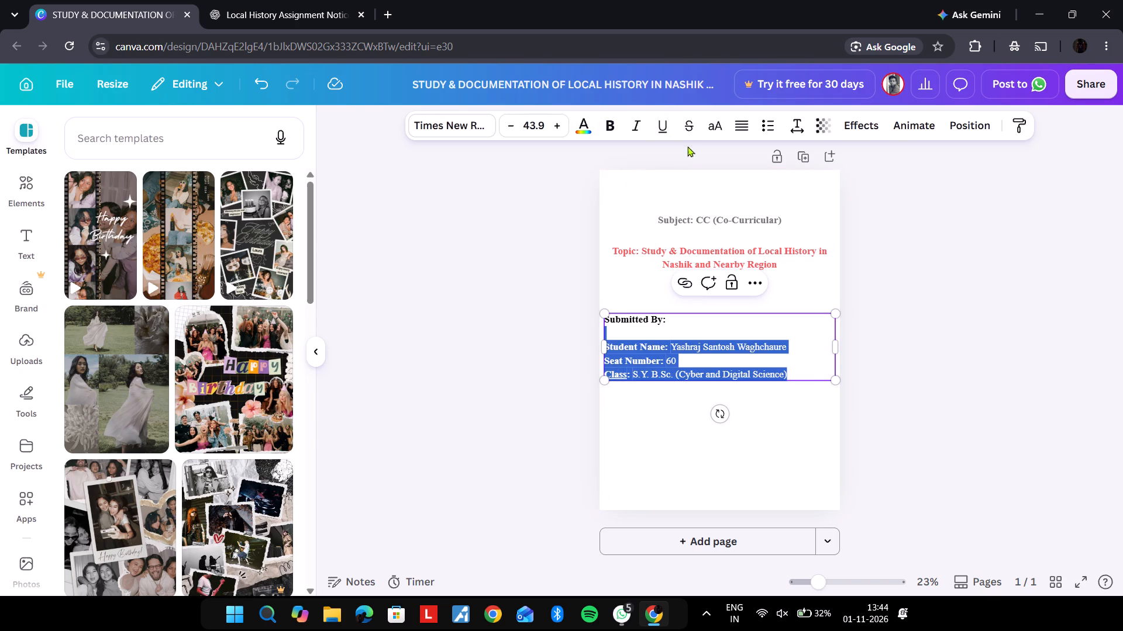
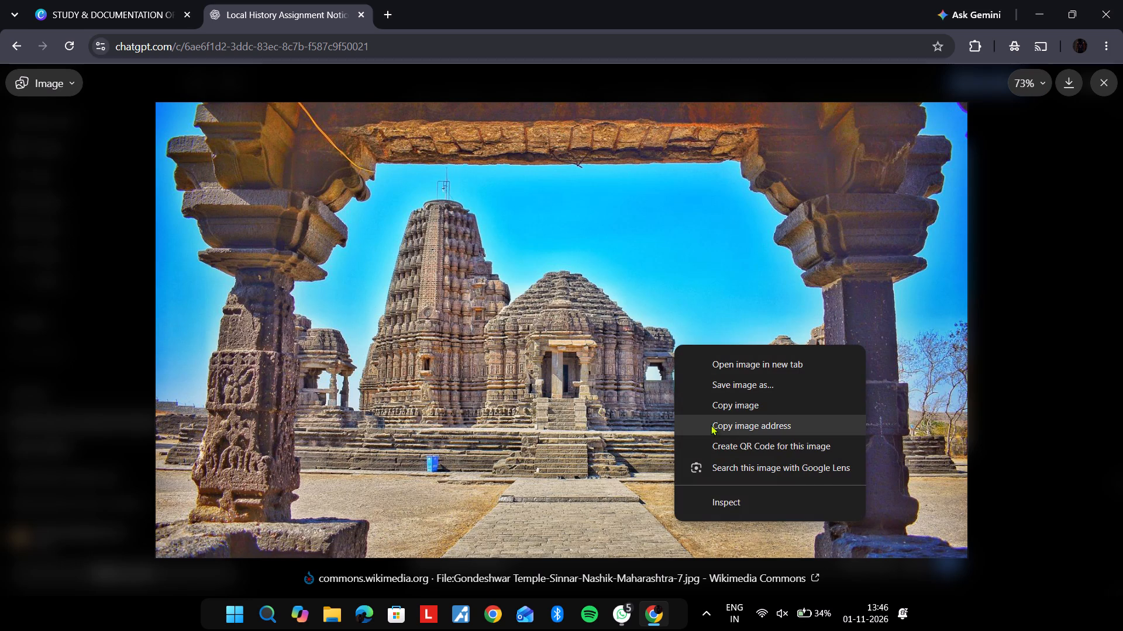
pyautogui.click(703, 397)
# Paste the temple photo onto the Canva cover page, enlarge it and centre it between the topic heading and the "Submitted By" block.
pyautogui.click(153, 0)
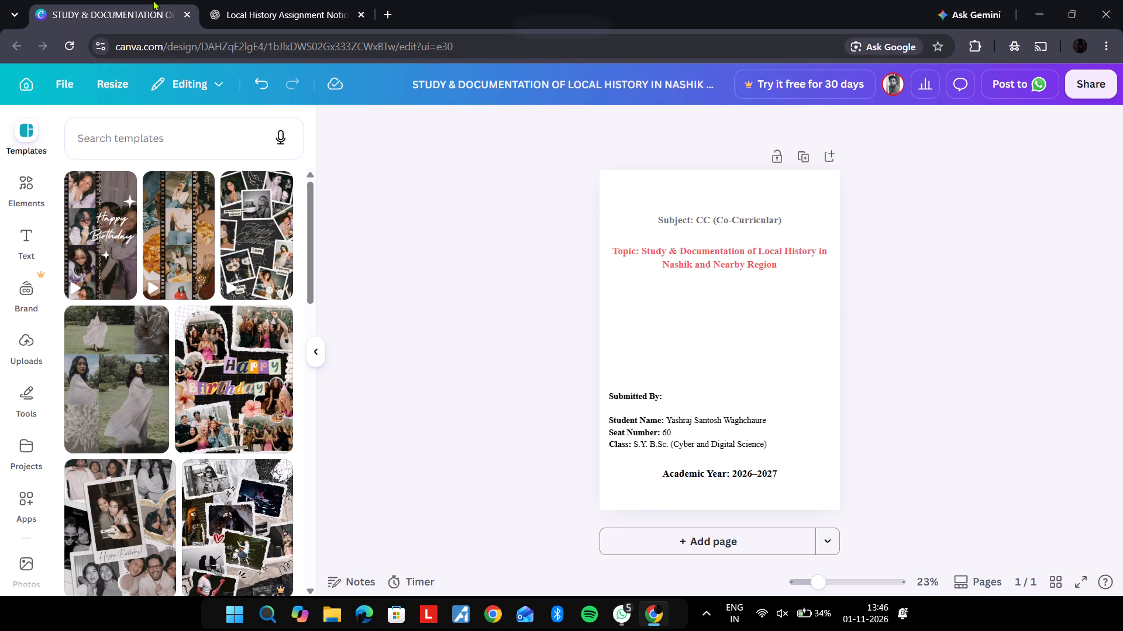
pyautogui.click(635, 304)
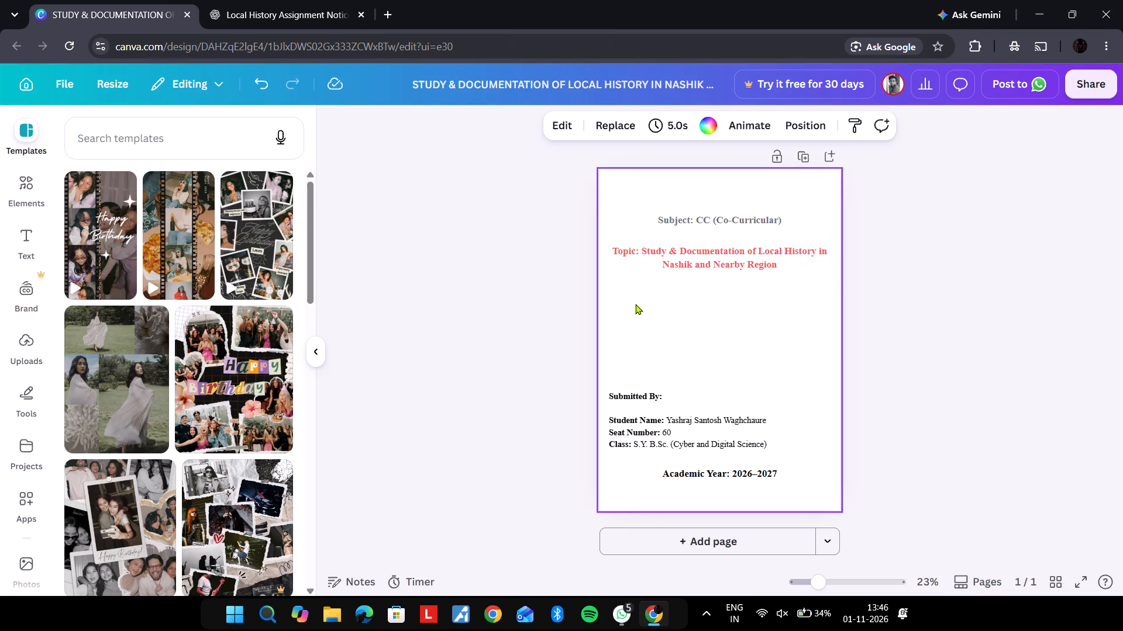
pyautogui.hotkey('ctrl', 'v')
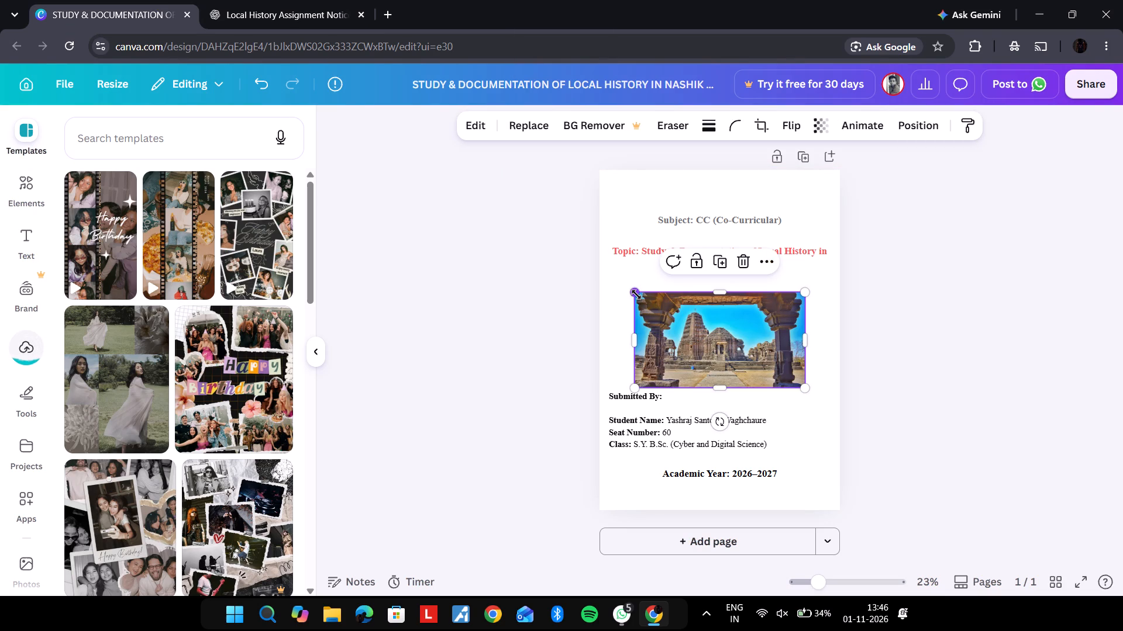
pyautogui.moveTo(636, 294); pyautogui.dragTo(605, 279)
pyautogui.moveTo(707, 323); pyautogui.dragTo(729, 318)
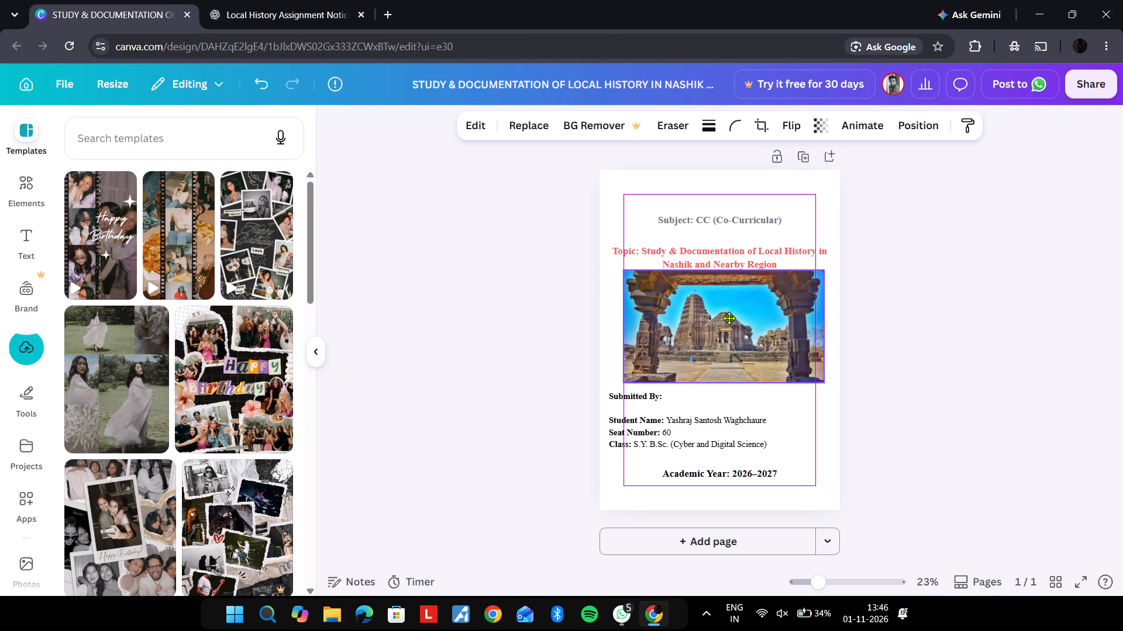
pyautogui.moveTo(729, 318); pyautogui.dragTo(721, 322)
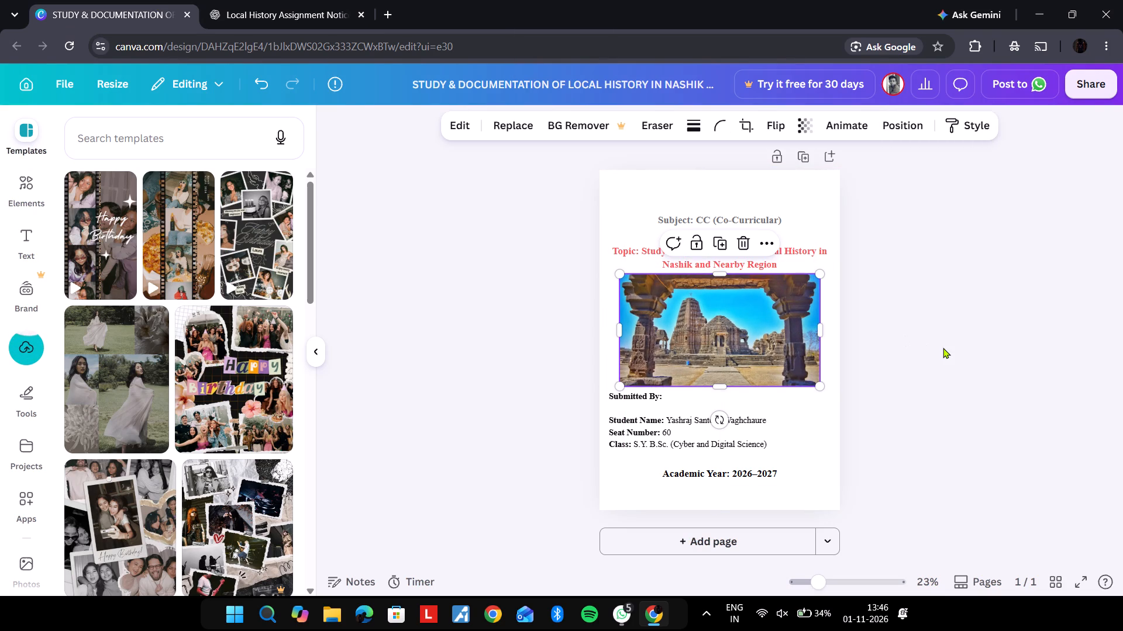
pyautogui.click(943, 348)
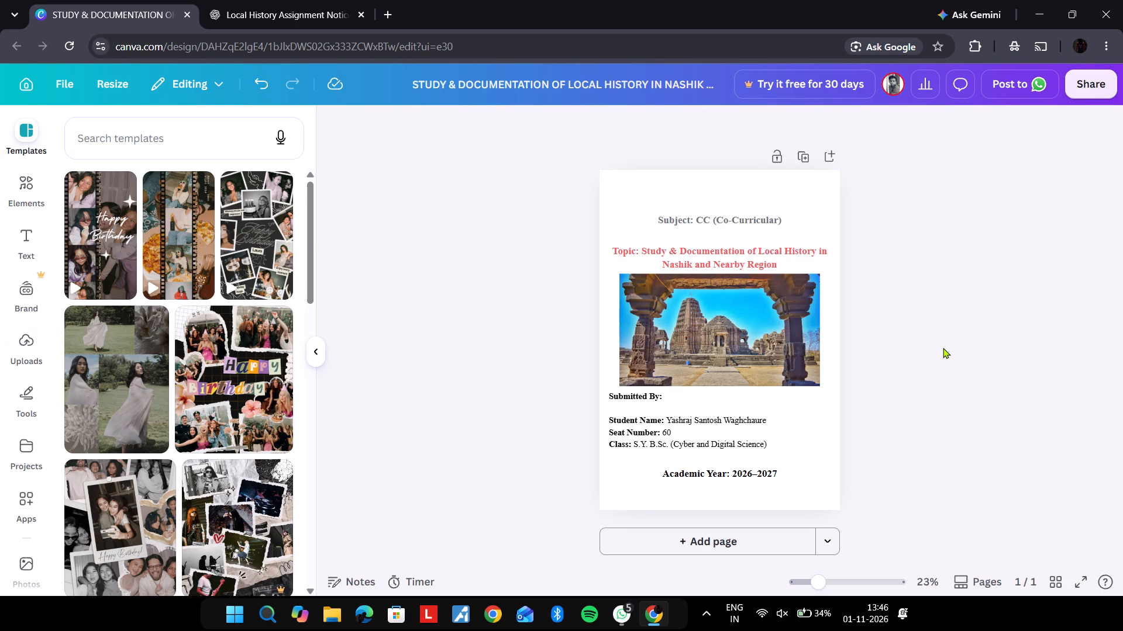
# Round the corners of the cover page's temple photo with a corner rounding of 32.
pyautogui.click(788, 363)
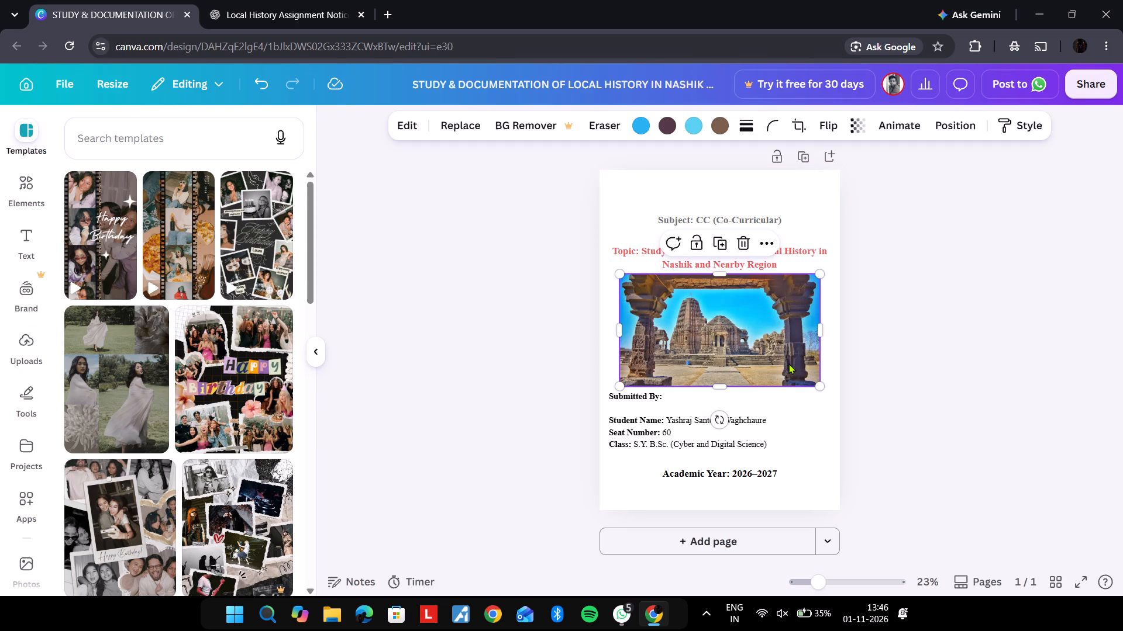
pyautogui.click(778, 129)
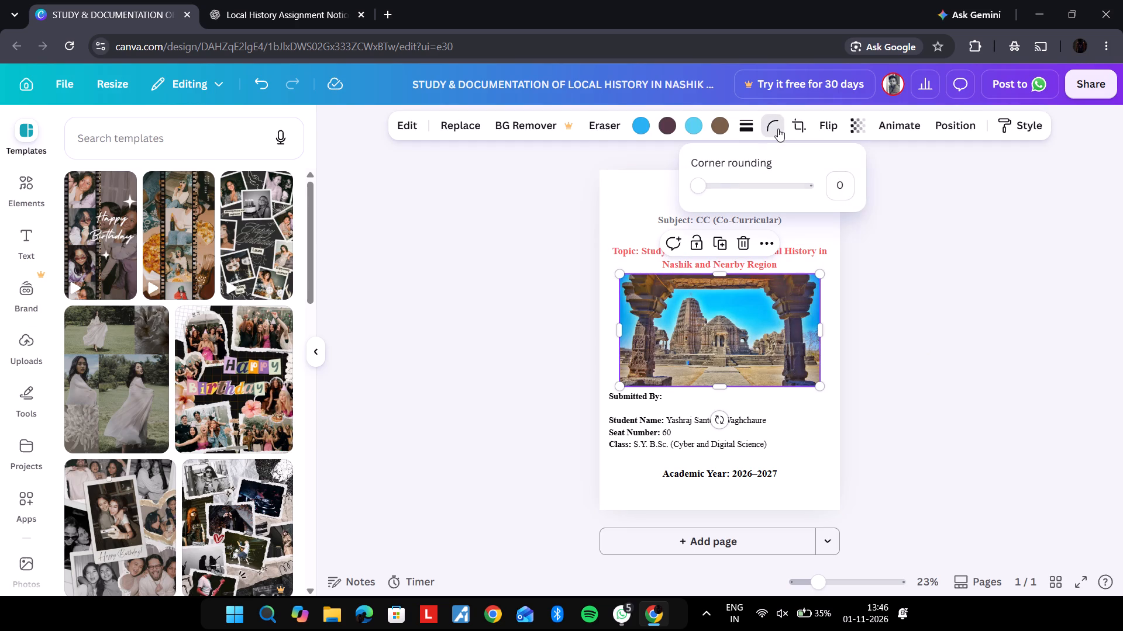
pyautogui.moveTo(704, 190); pyautogui.dragTo(731, 192)
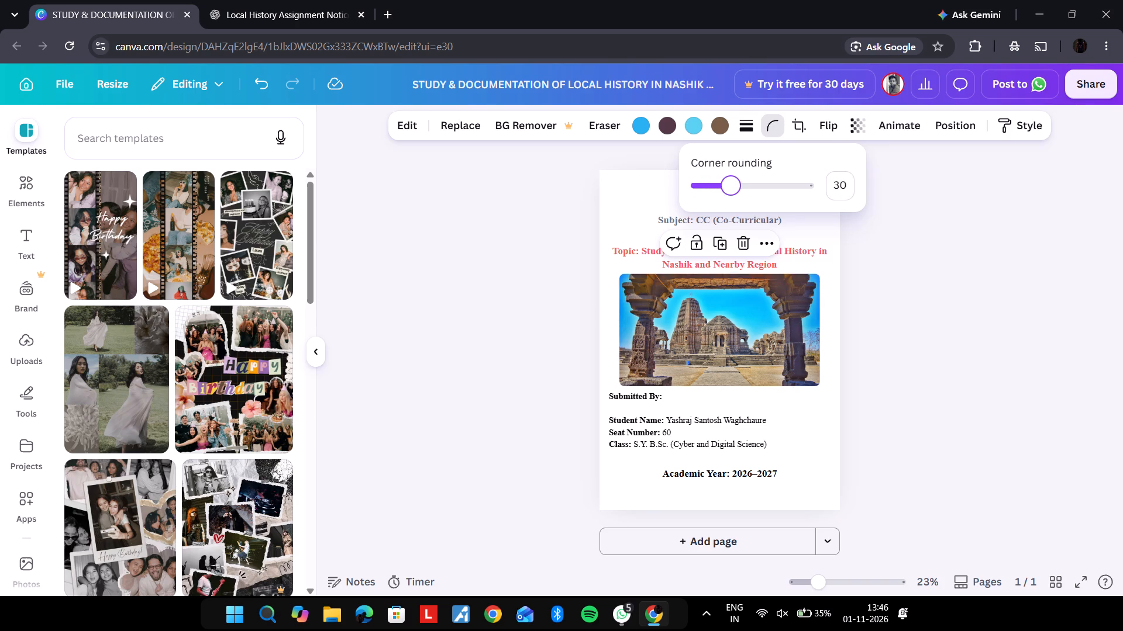
pyautogui.moveTo(731, 192); pyautogui.dragTo(732, 193)
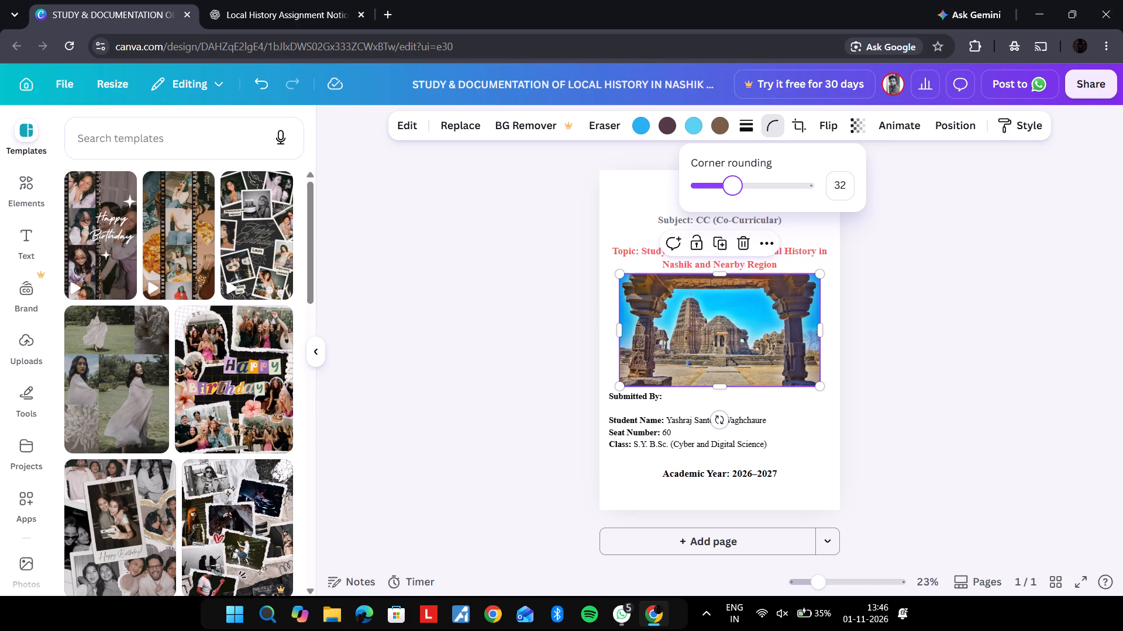
pyautogui.click(467, 300)
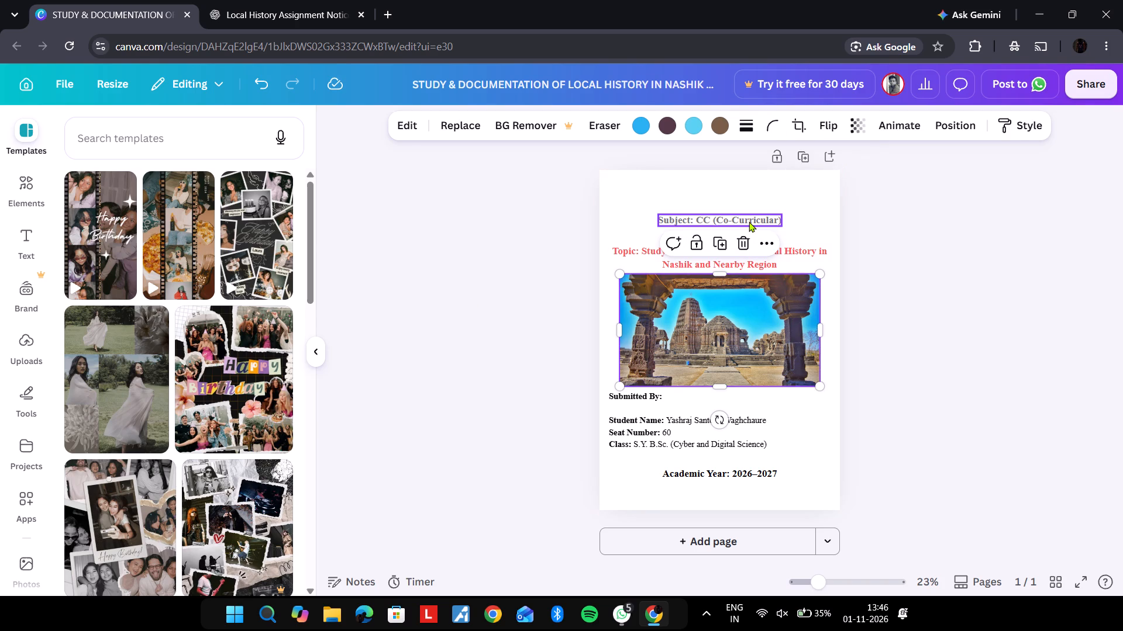
# Move the "Subject: CC (Co-Curricular)" line and the topic heading slightly up the cover page, leaving space above the photo.
pyautogui.moveTo(749, 221); pyautogui.dragTo(747, 210)
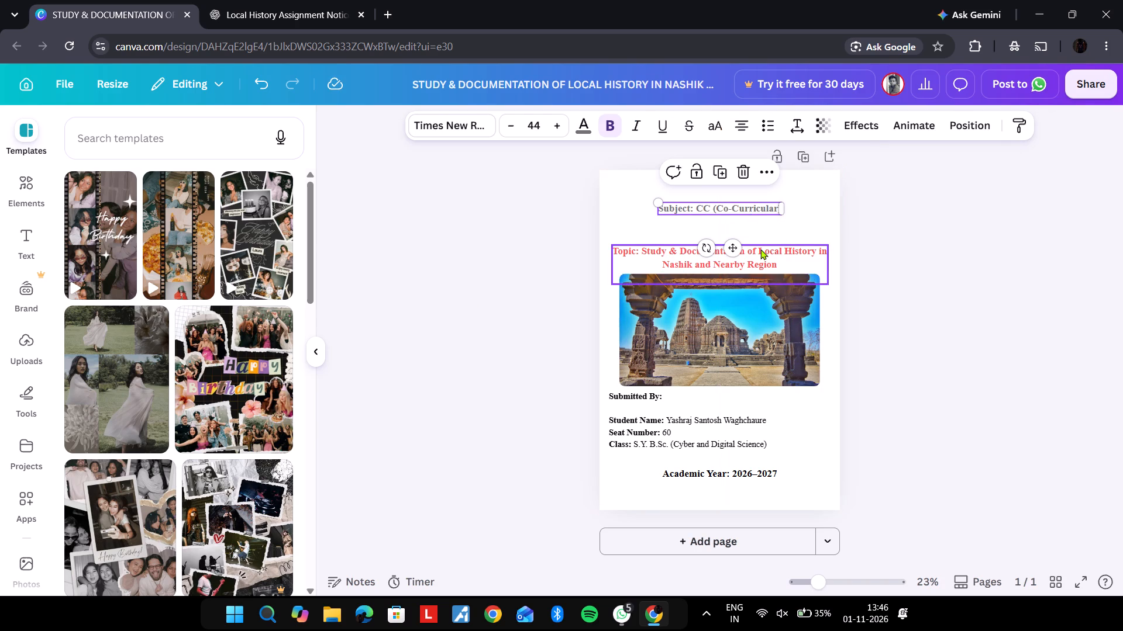
pyautogui.moveTo(760, 249); pyautogui.dragTo(760, 233)
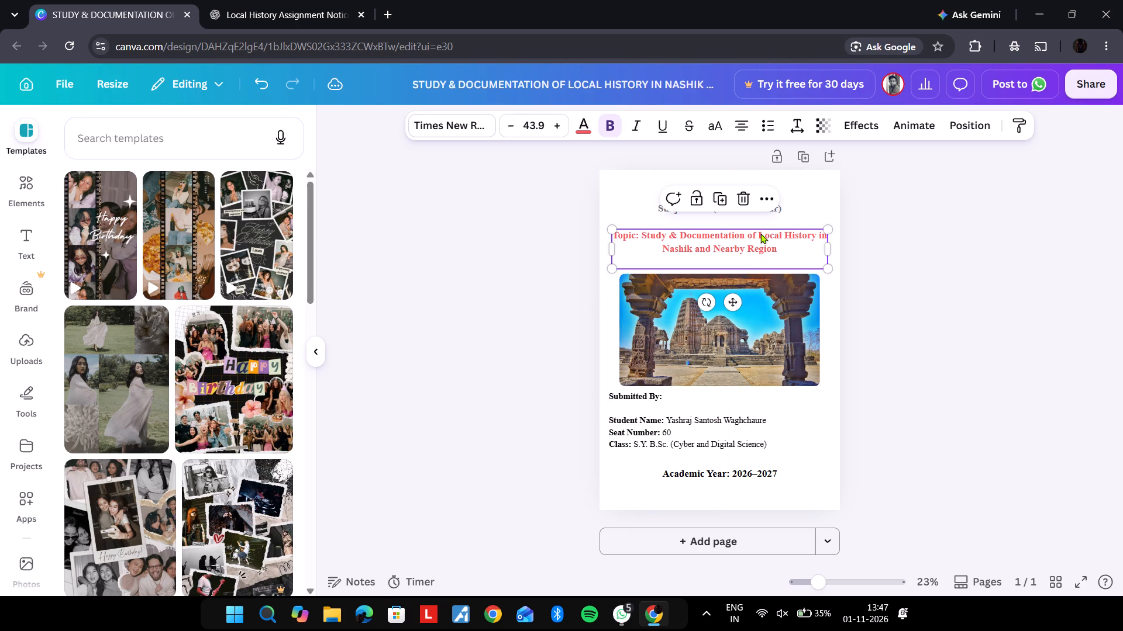
pyautogui.click(873, 312)
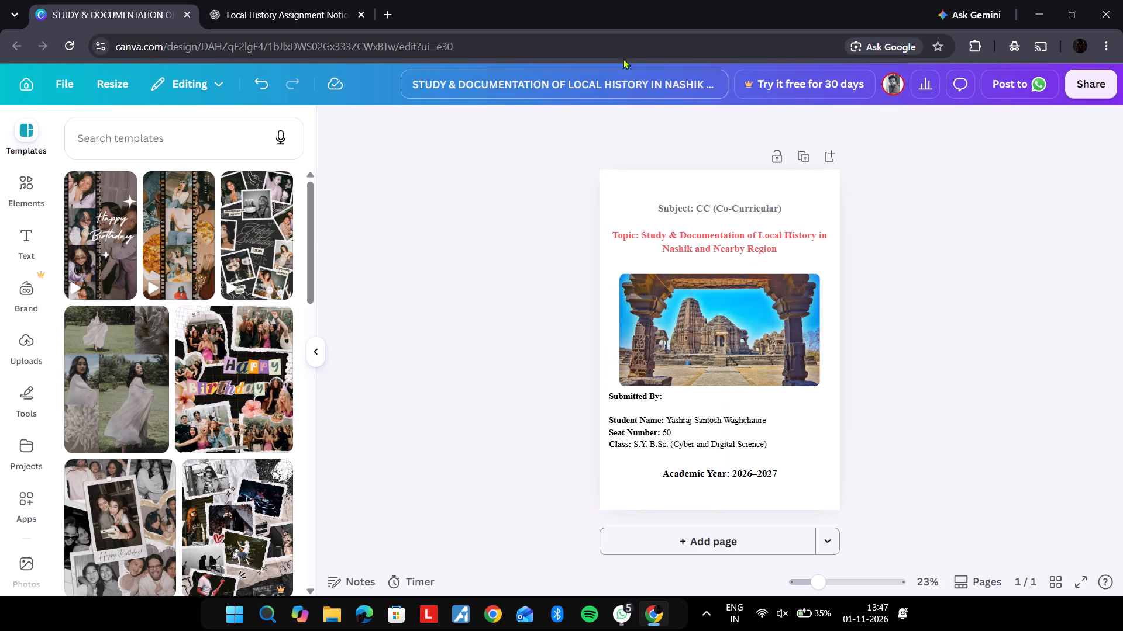
# Load the Canva home page in a new tab and open the recent designs "sample templete" and "page 2.pdf".
pyautogui.click(387, 13)
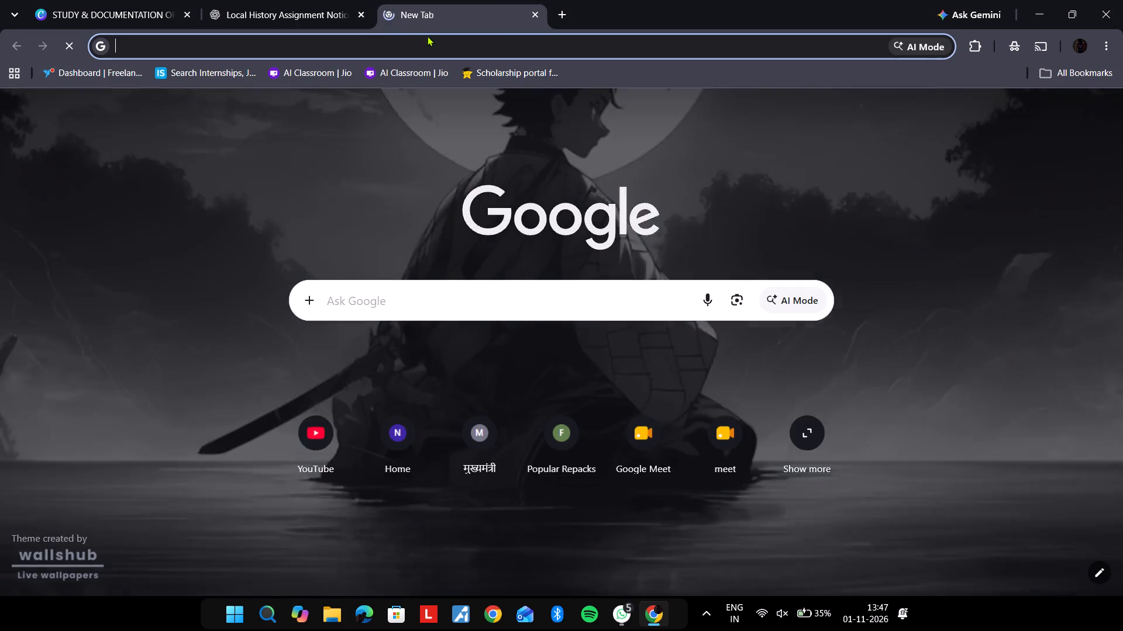
pyautogui.click(440, 46)
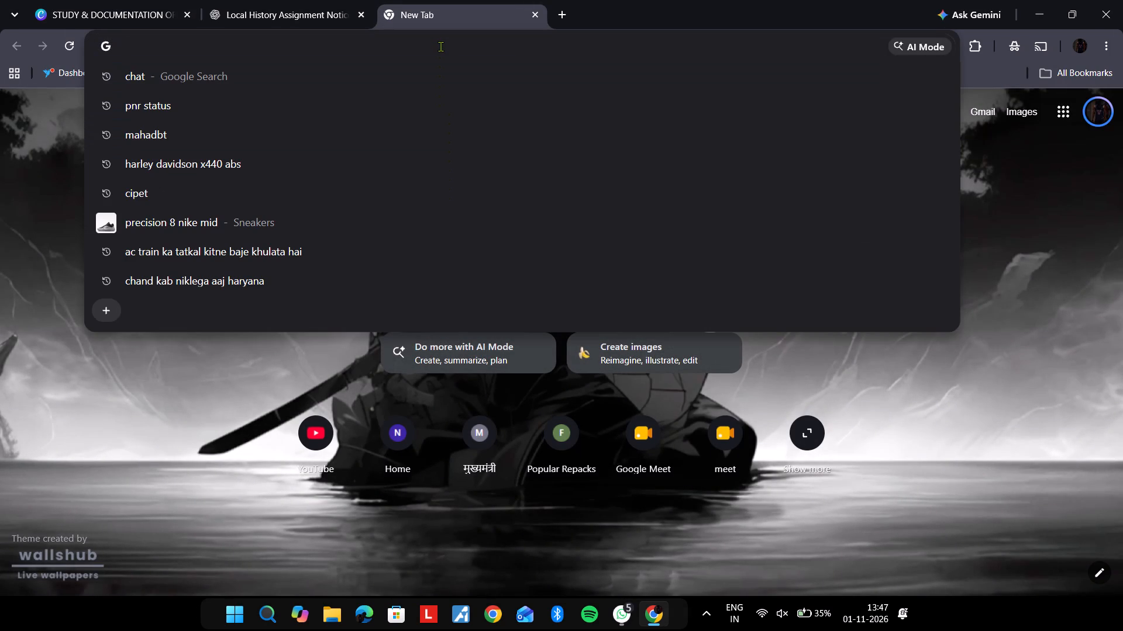
pyautogui.write('canva')
pyautogui.press('Return')
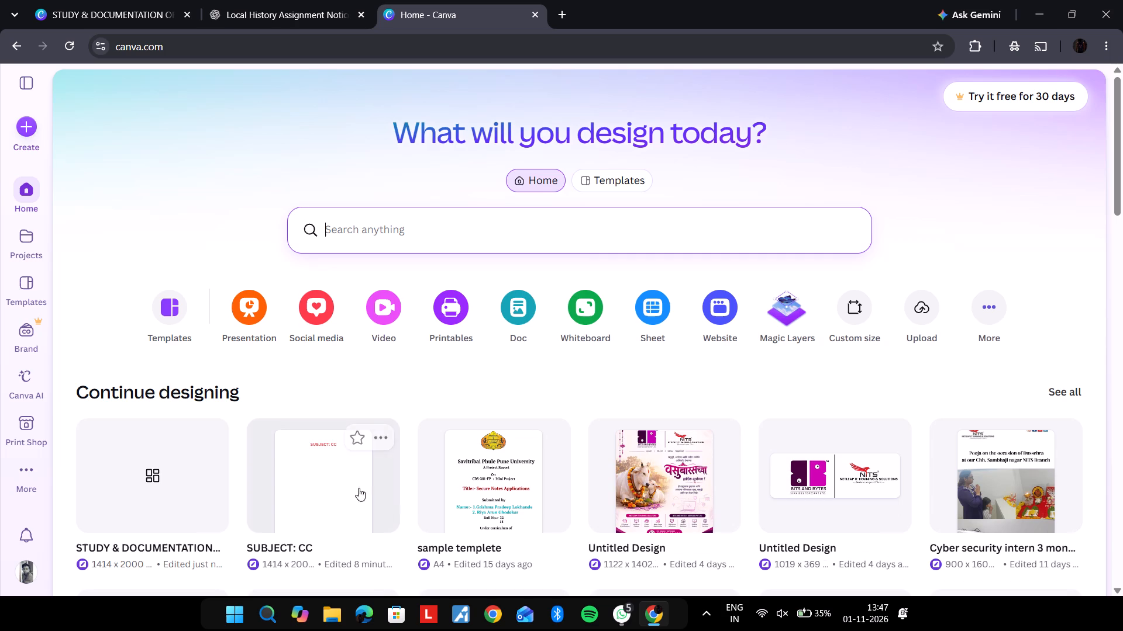
pyautogui.scroll(-2, 465, 523)
pyautogui.click(452, 303)
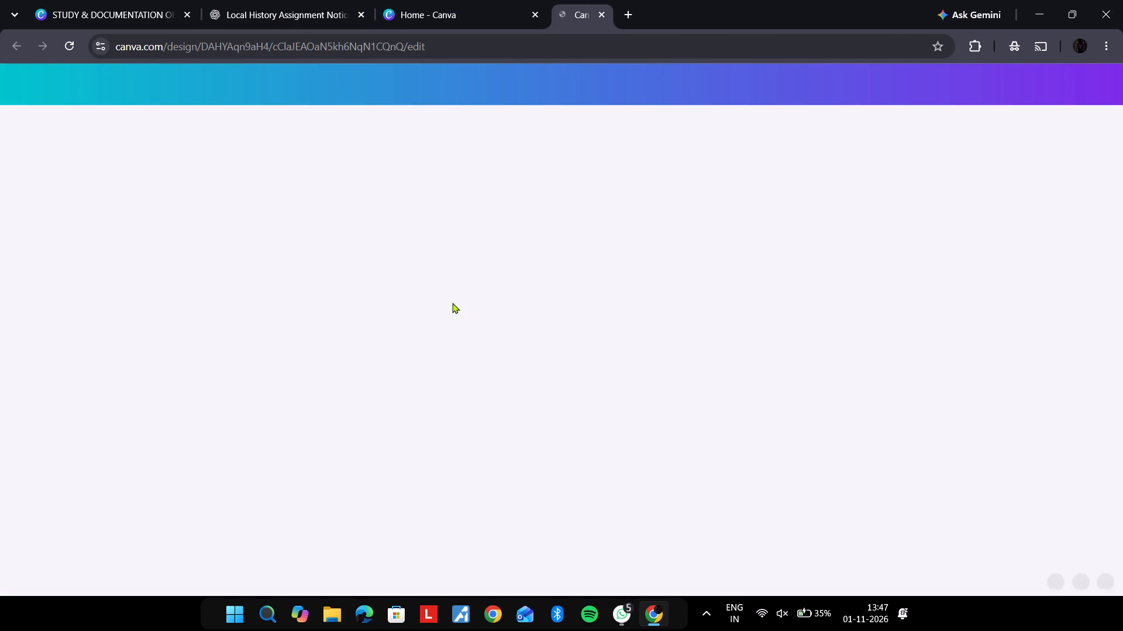
pyautogui.click(470, 19)
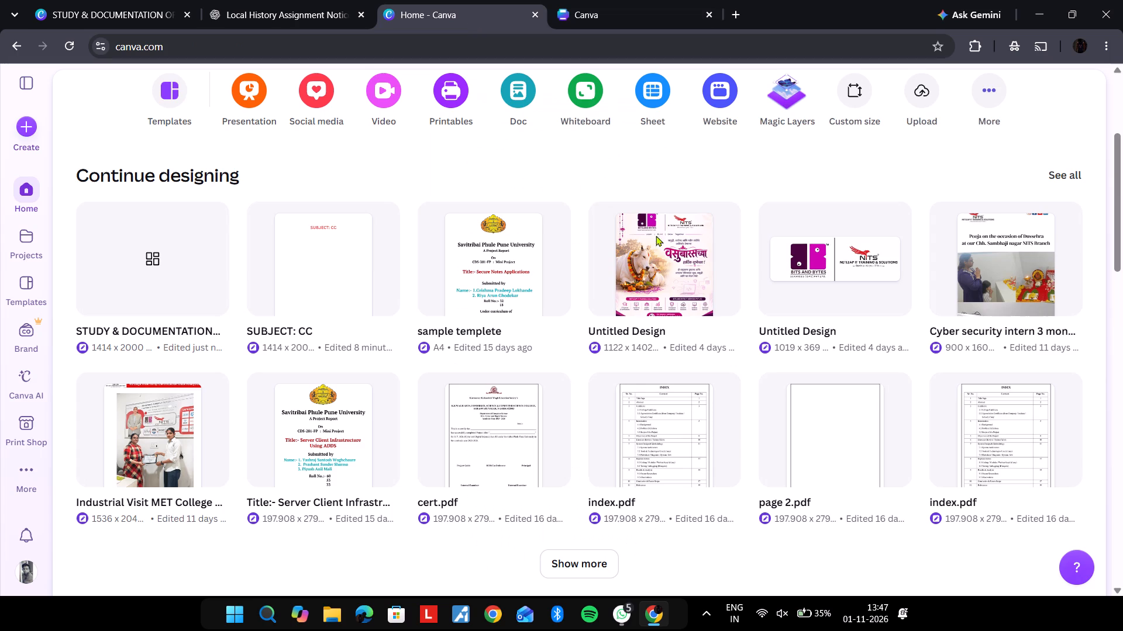
pyautogui.click(887, 476)
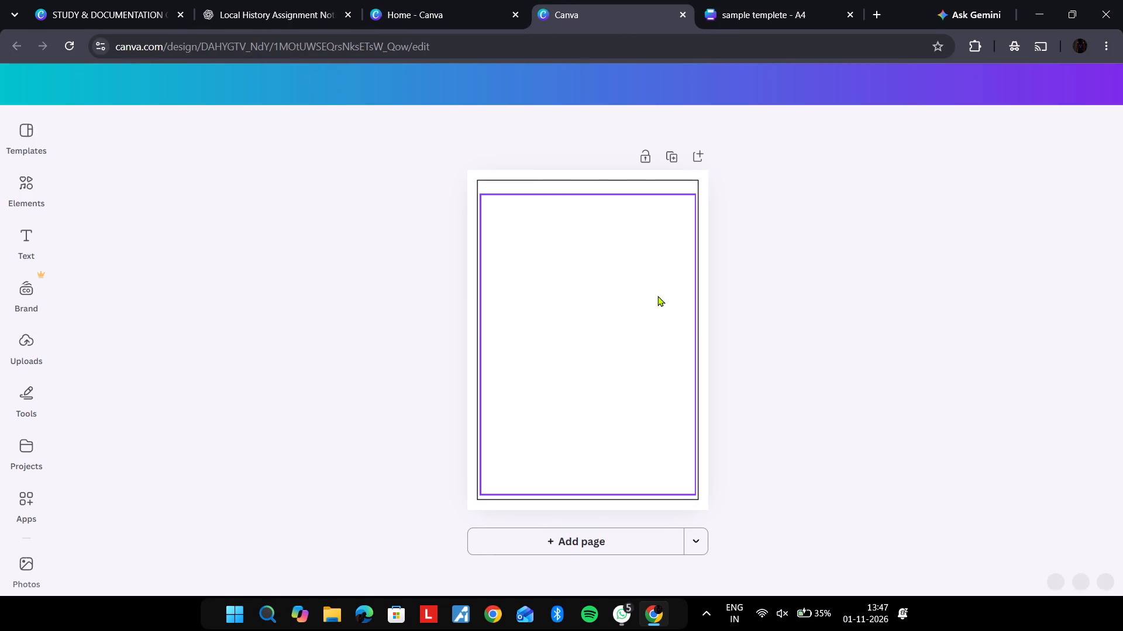
pyautogui.click(657, 296)
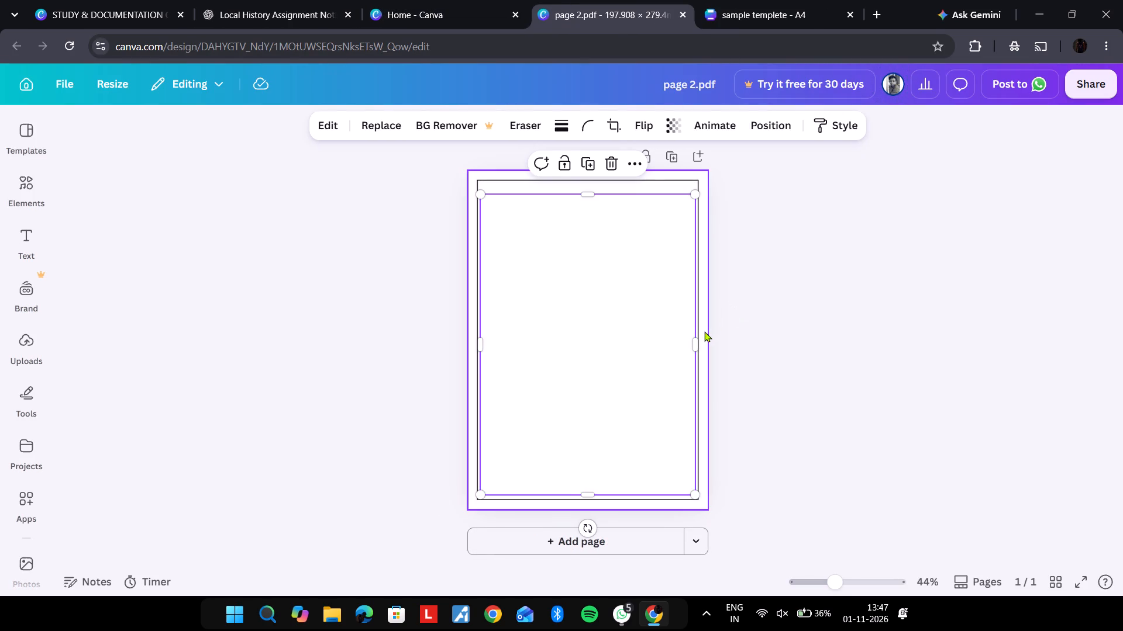
pyautogui.click(814, 304)
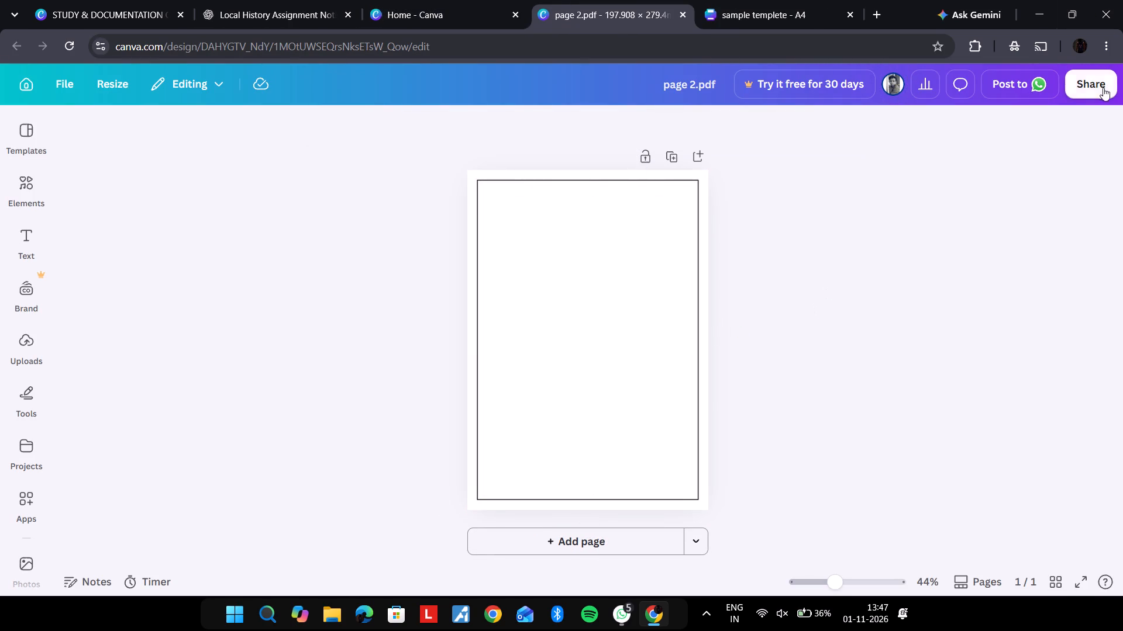
# Download the bordered blank page design "page 2.pdf" as a PNG and save it in the Downloads folder.
pyautogui.click(1103, 88)
pyautogui.click(863, 423)
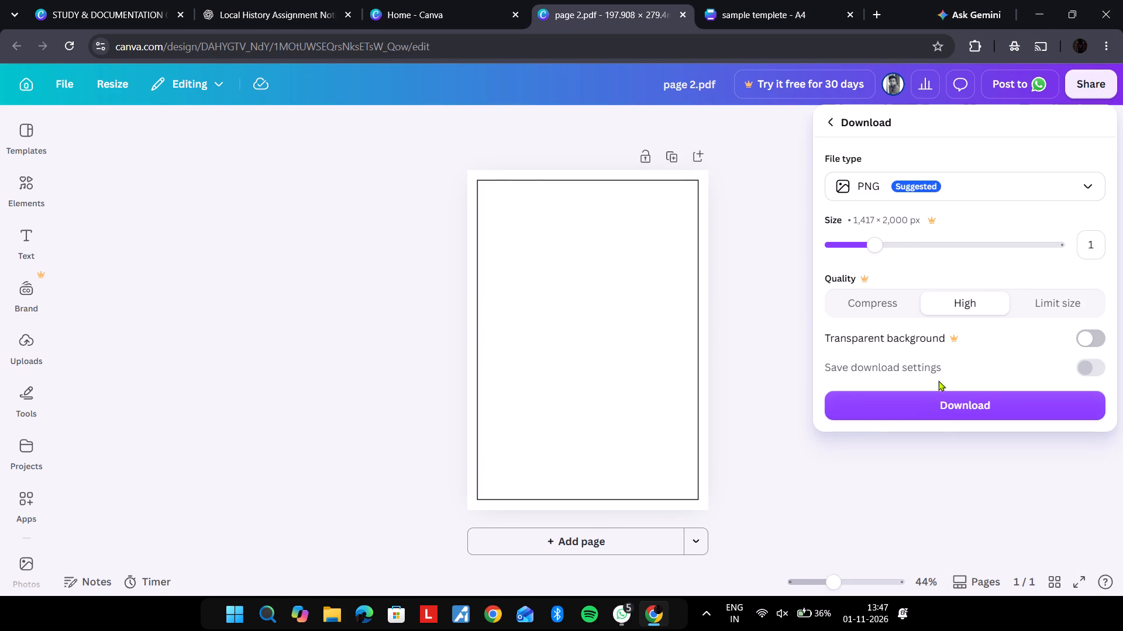
pyautogui.click(948, 409)
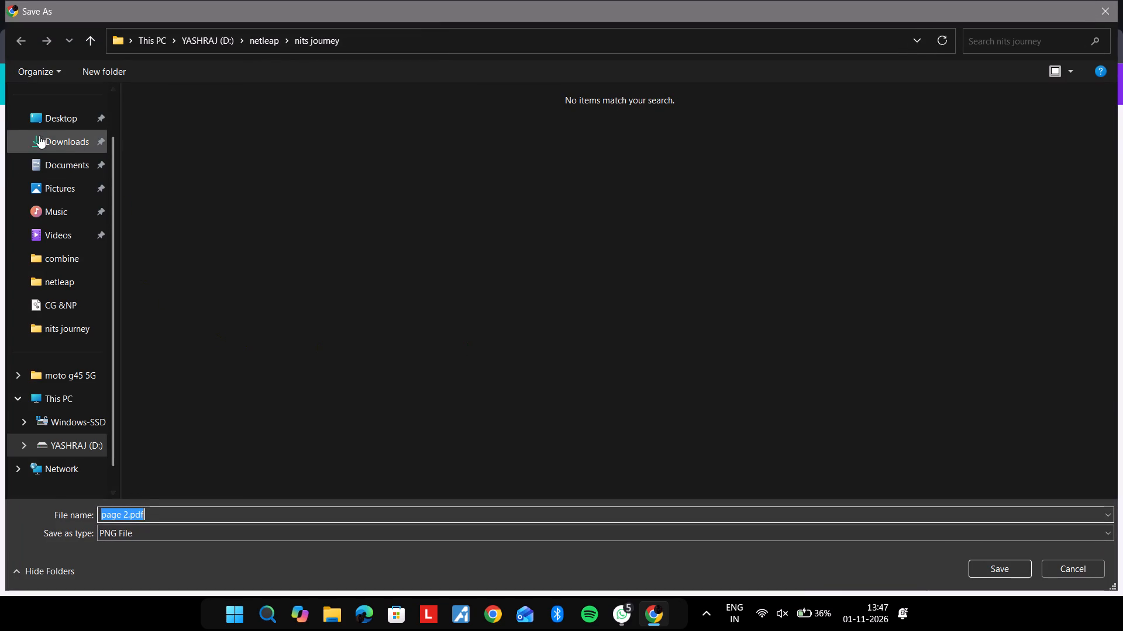
pyautogui.click(39, 136)
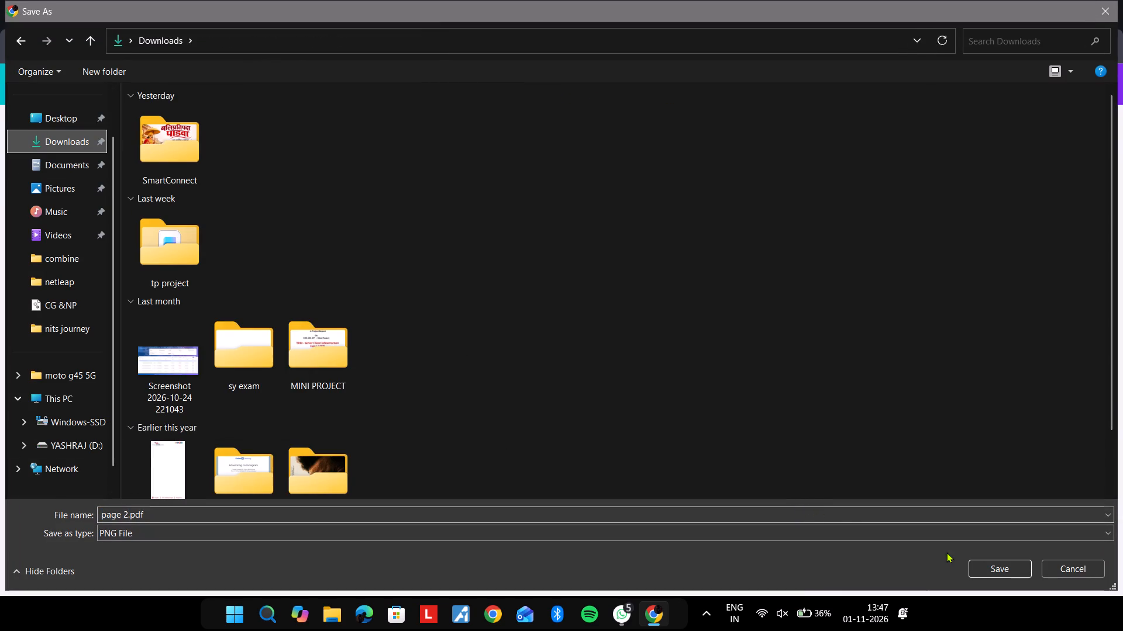
pyautogui.click(987, 564)
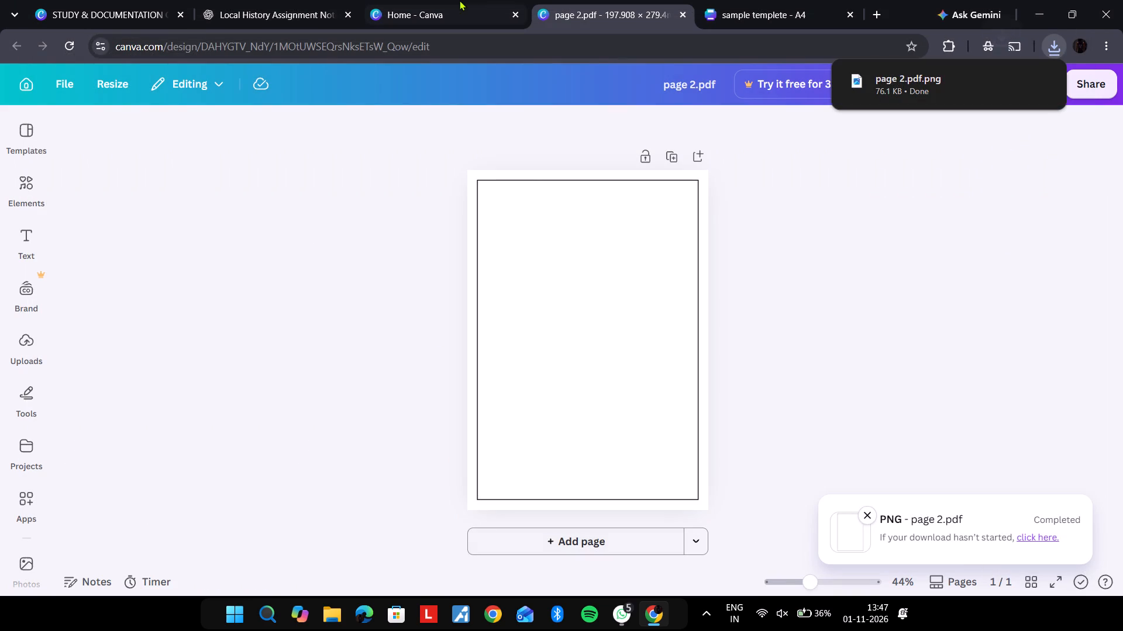
# Close the Canva home, "page 2.pdf" and "sample templete" tabs and return to the Nashik local history design.
pyautogui.click(511, 16)
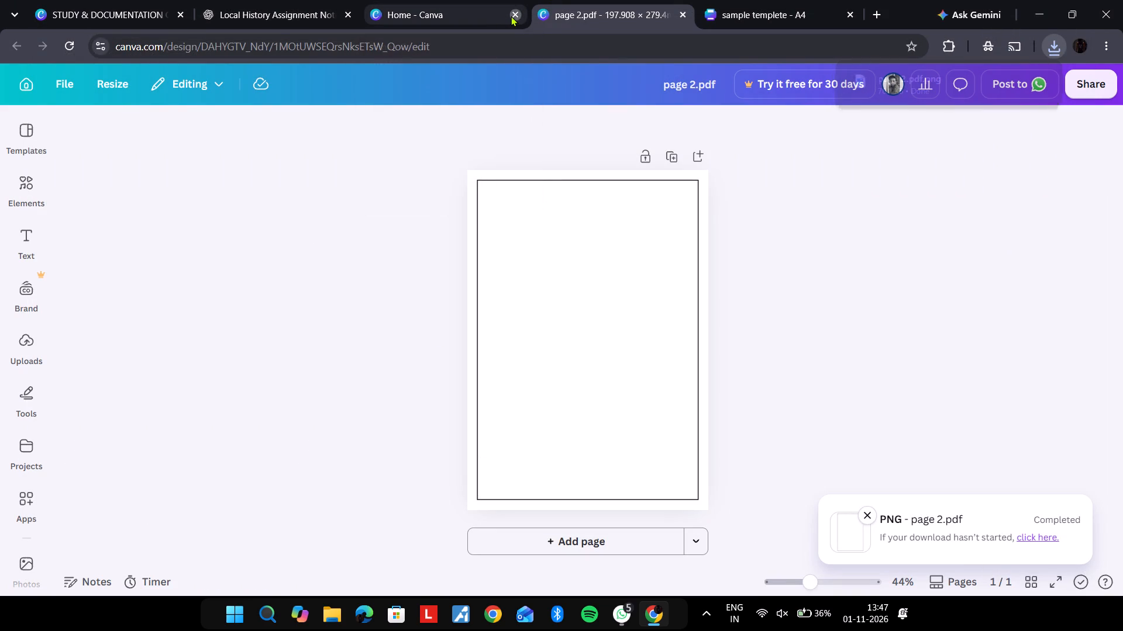
pyautogui.click(511, 16)
pyautogui.click(511, 16)
pyautogui.click(84, 0)
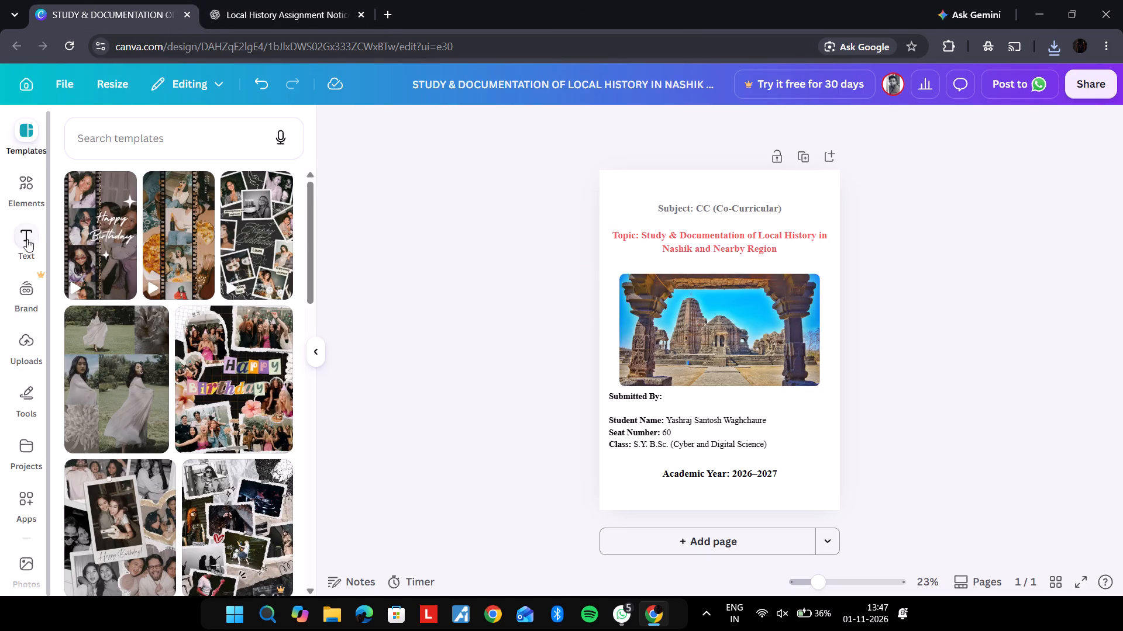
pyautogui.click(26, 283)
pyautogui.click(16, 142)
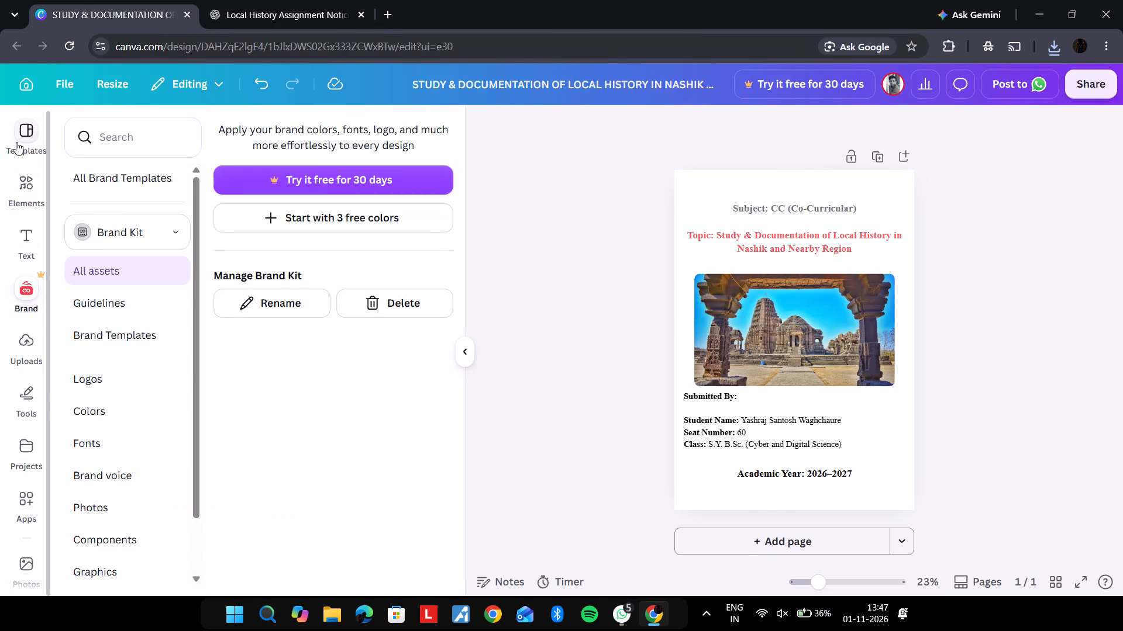
# Copy the bordered page image "page 2.pdf" from the Downloads folder and paste it onto the assignment's cover page.
pyautogui.press('super+e')
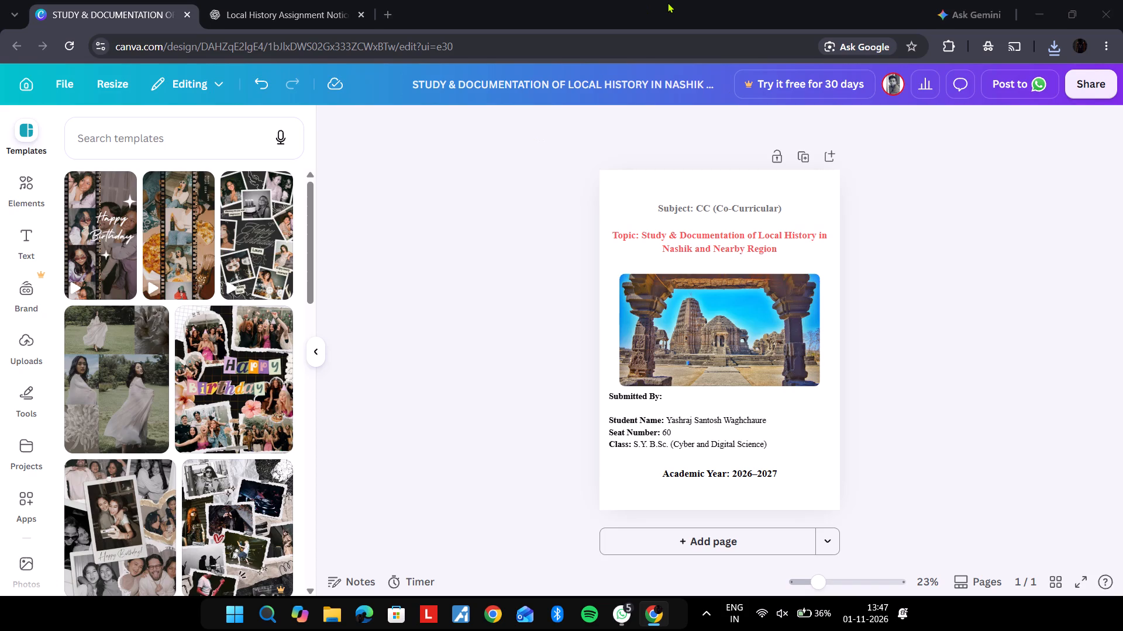
pyautogui.click(87, 211)
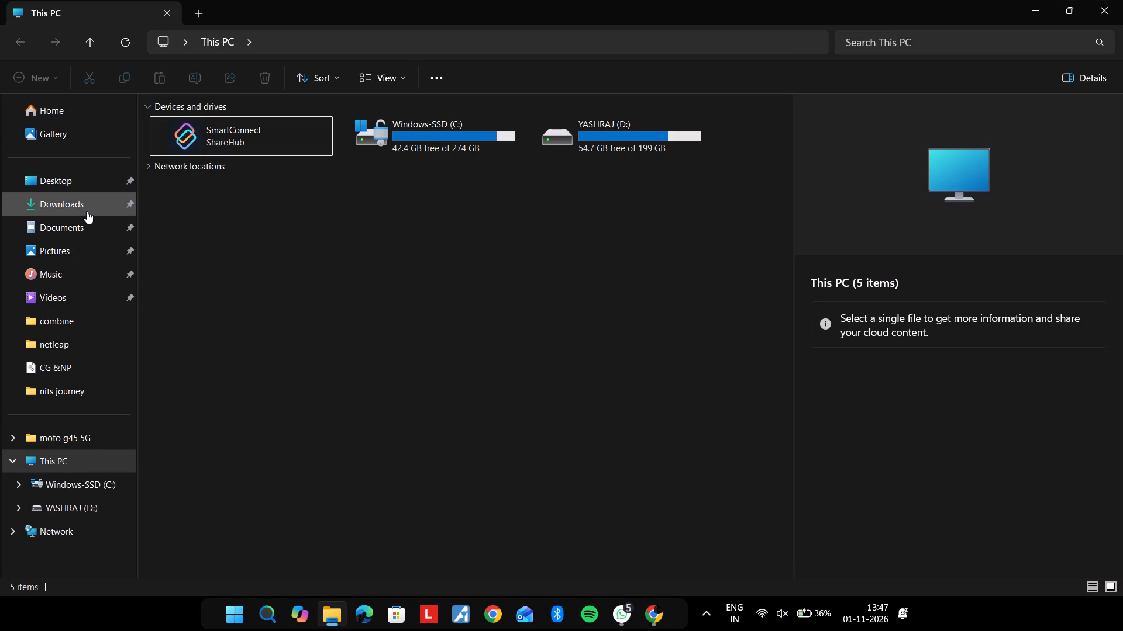
pyautogui.click(181, 160)
pyautogui.hotkey('ctrl', 'c')
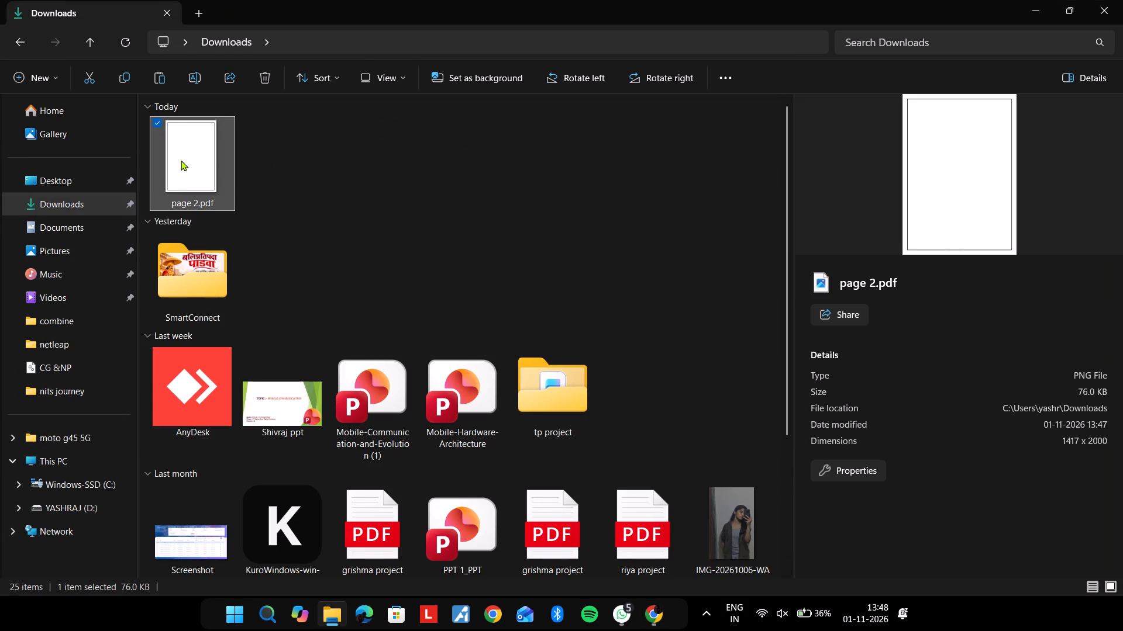
pyautogui.hotkey('alt', 'Tab')
pyautogui.hotkey('ctrl', 'v')
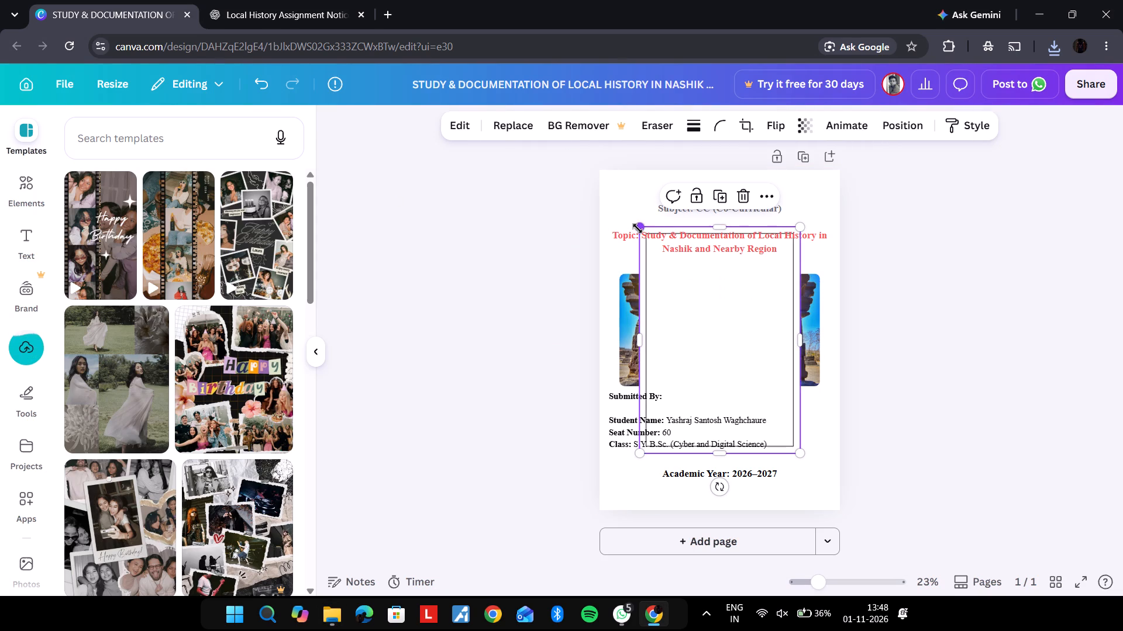
# Enlarge the pasted border image until it fills the whole cover page.
pyautogui.moveTo(638, 228); pyautogui.dragTo(594, 175)
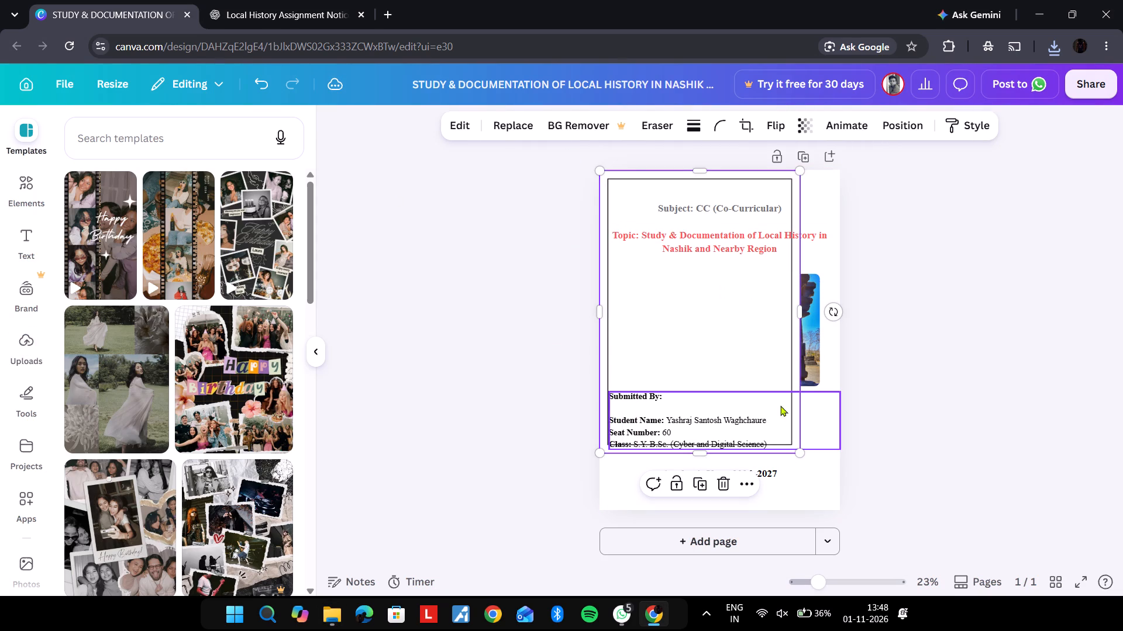
pyautogui.moveTo(801, 454); pyautogui.dragTo(829, 503)
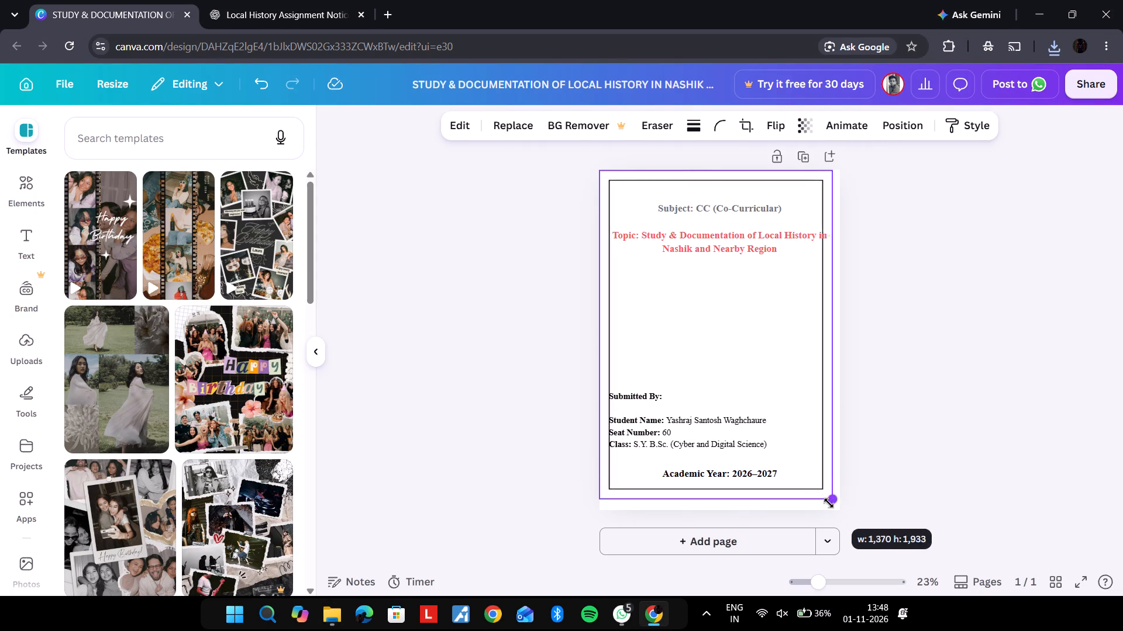
pyautogui.moveTo(829, 503); pyautogui.dragTo(838, 516)
pyautogui.click(1031, 511)
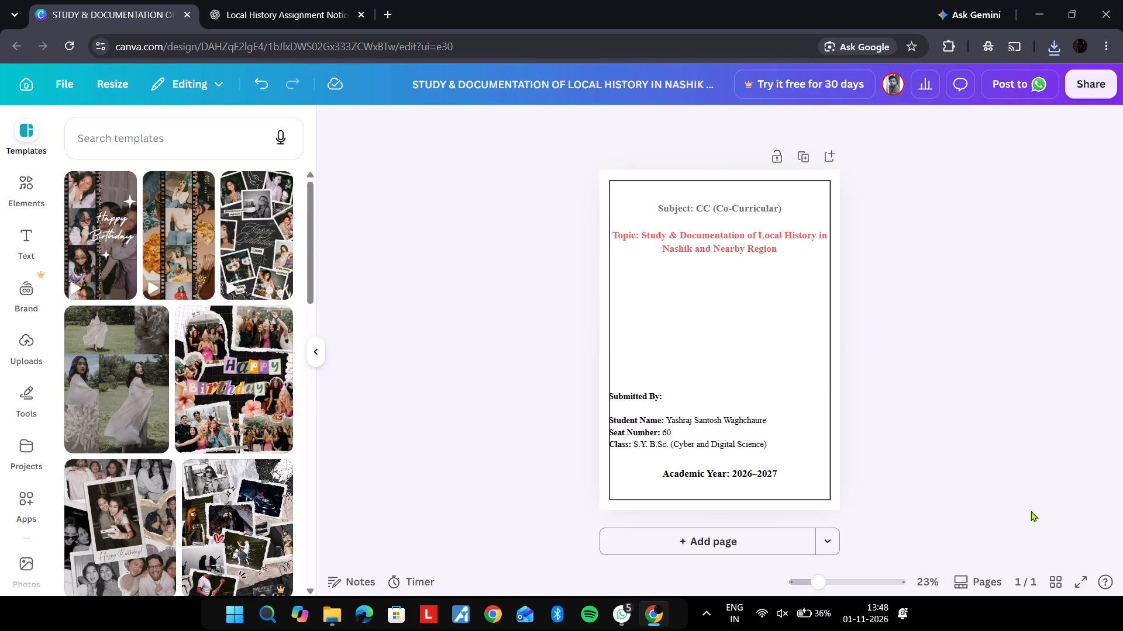
# Shrink the red topic heading to font size 36.5 and centre it inside the page border.
pyautogui.click(775, 238)
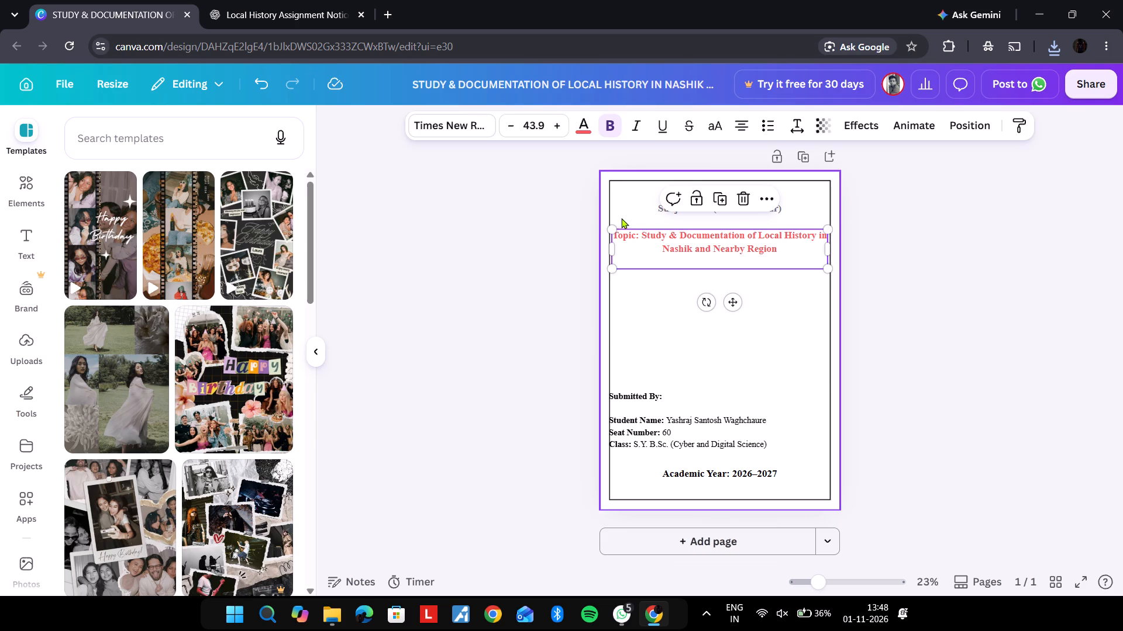
pyautogui.moveTo(609, 226); pyautogui.dragTo(642, 251)
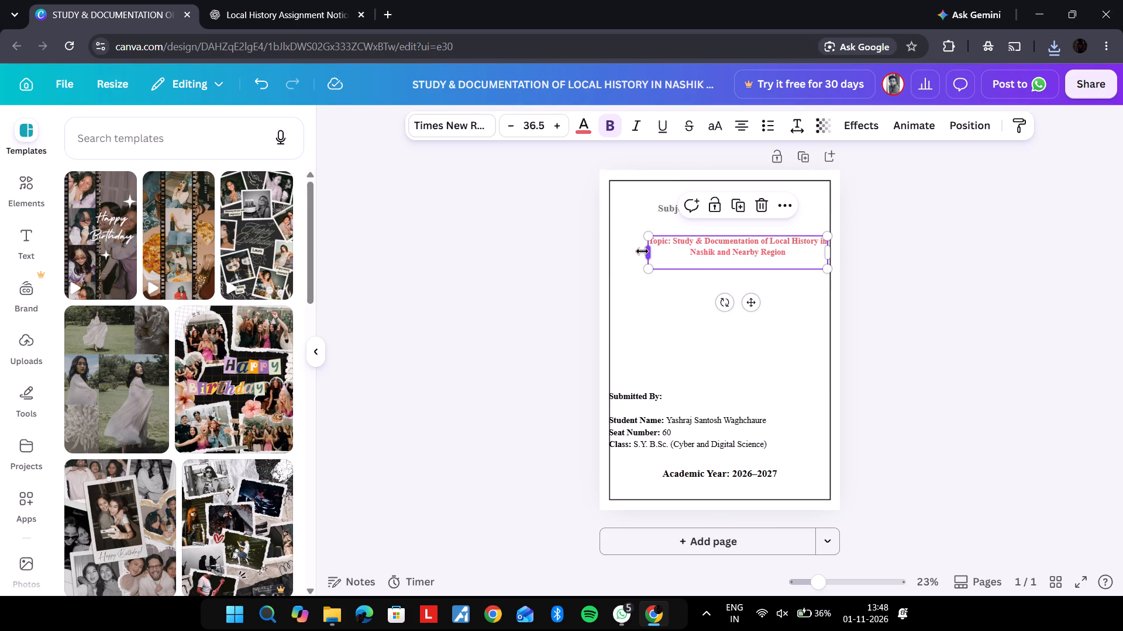
pyautogui.moveTo(726, 248); pyautogui.dragTo(708, 248)
pyautogui.click(782, 207)
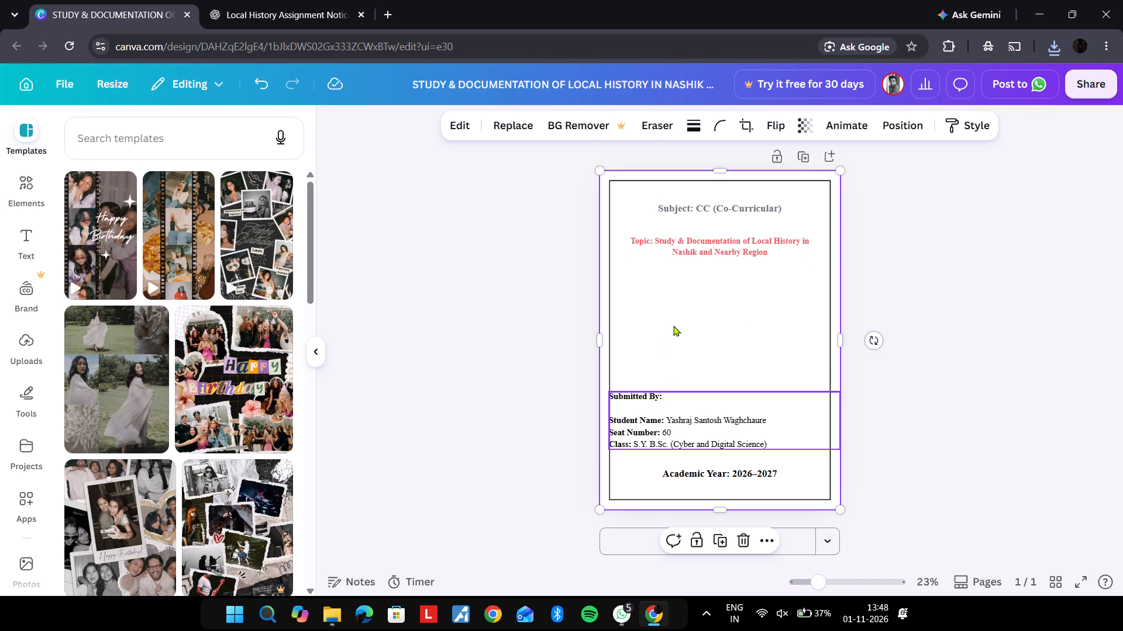
# Shrink the "Submitted By" details block to font size 32.4 and move it inside the border, just above the academic year.
pyautogui.click(646, 398)
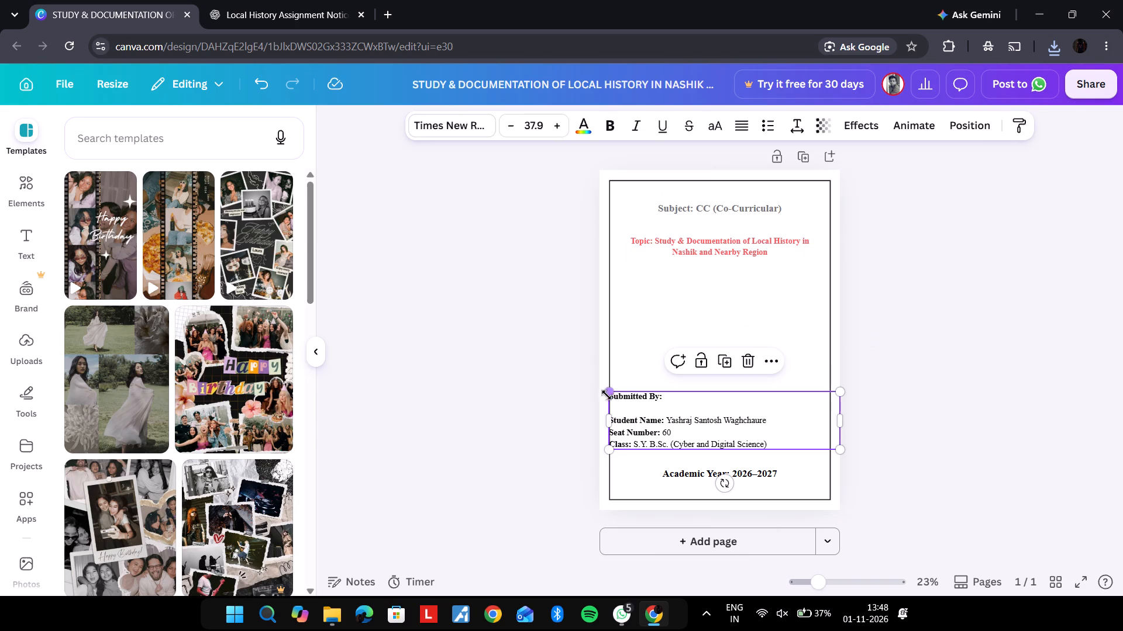
pyautogui.moveTo(609, 393); pyautogui.dragTo(641, 410)
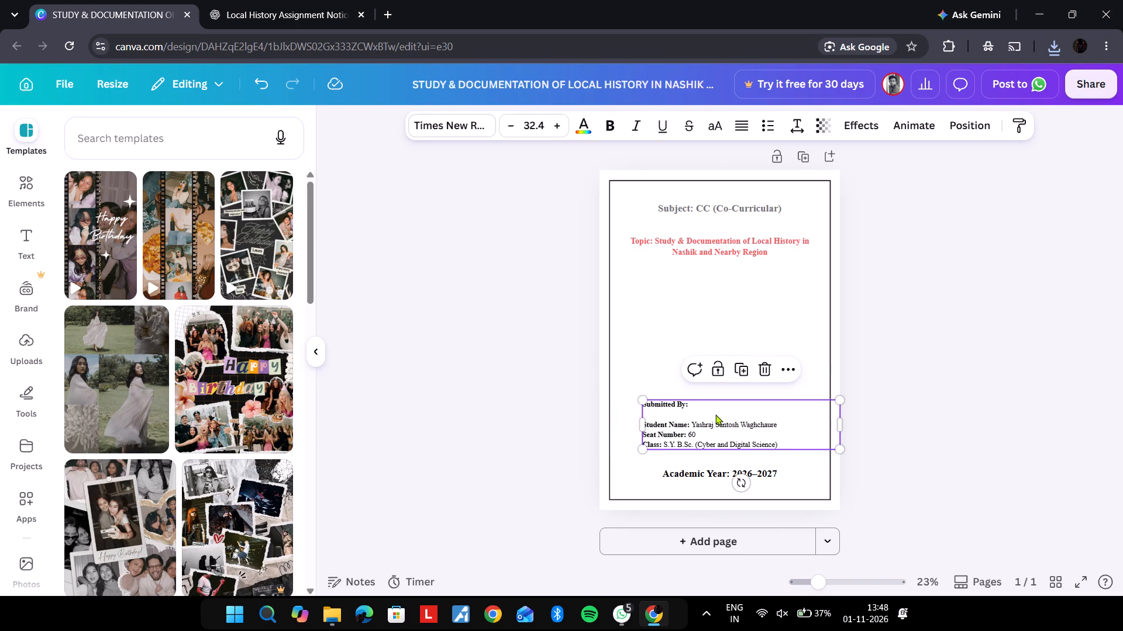
pyautogui.moveTo(715, 414); pyautogui.dragTo(690, 414)
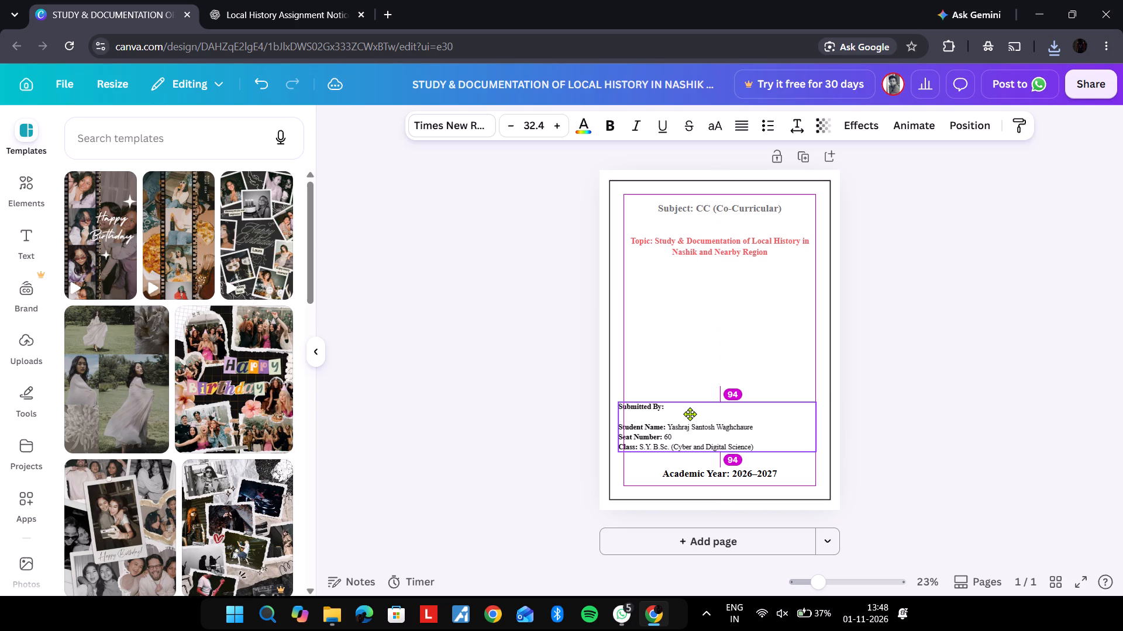
pyautogui.moveTo(690, 414); pyautogui.dragTo(690, 415)
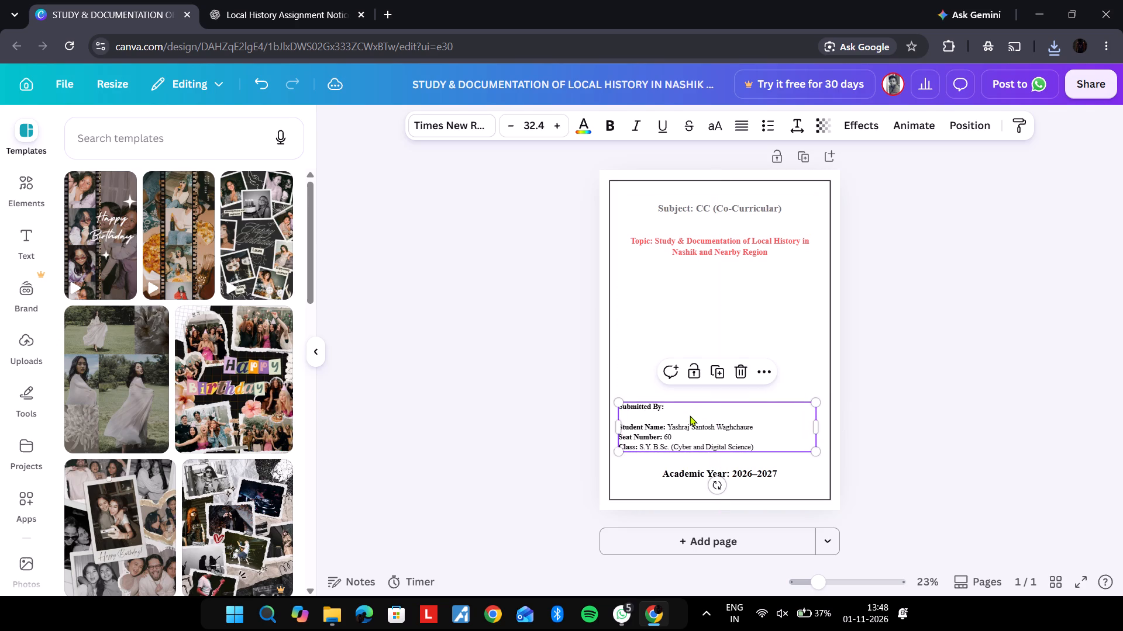
pyautogui.click(907, 476)
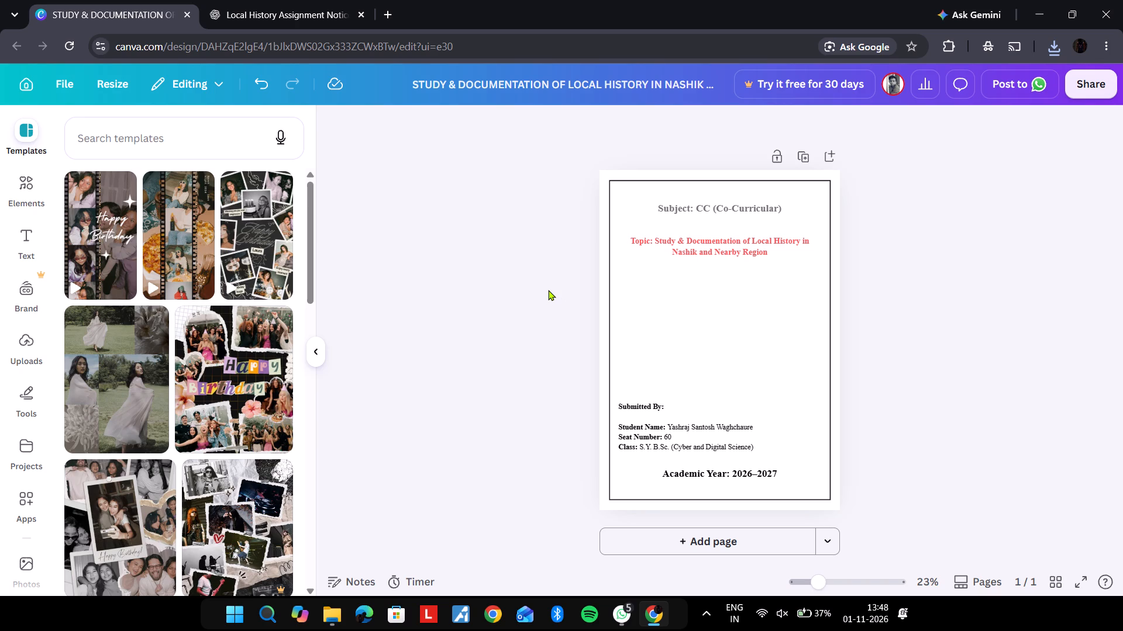
# Paste the temple photo from the clipboard history onto the cover page and enlarge it slightly.
pyautogui.press('super+v')
pyautogui.click(815, 178)
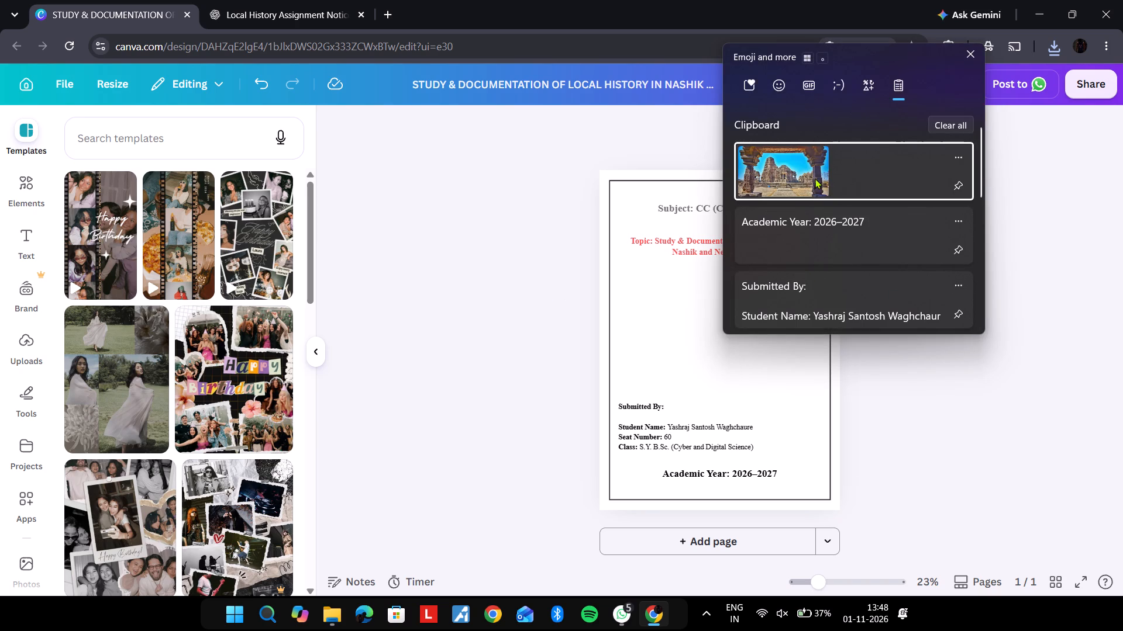
pyautogui.hotkey('ctrl', 'v')
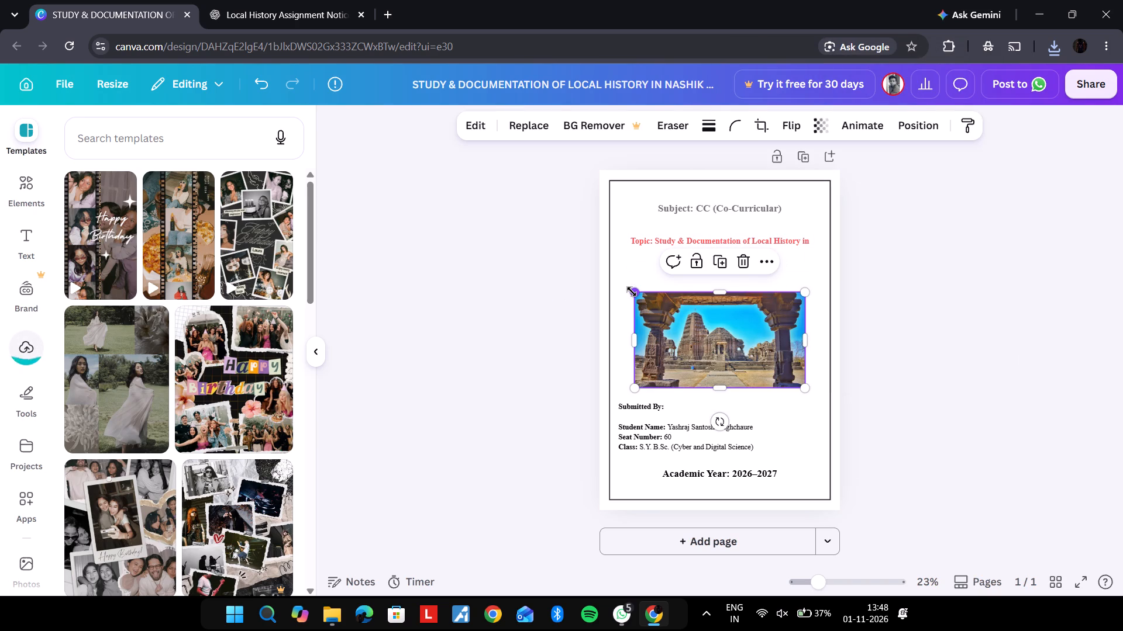
pyautogui.moveTo(631, 292); pyautogui.dragTo(625, 288)
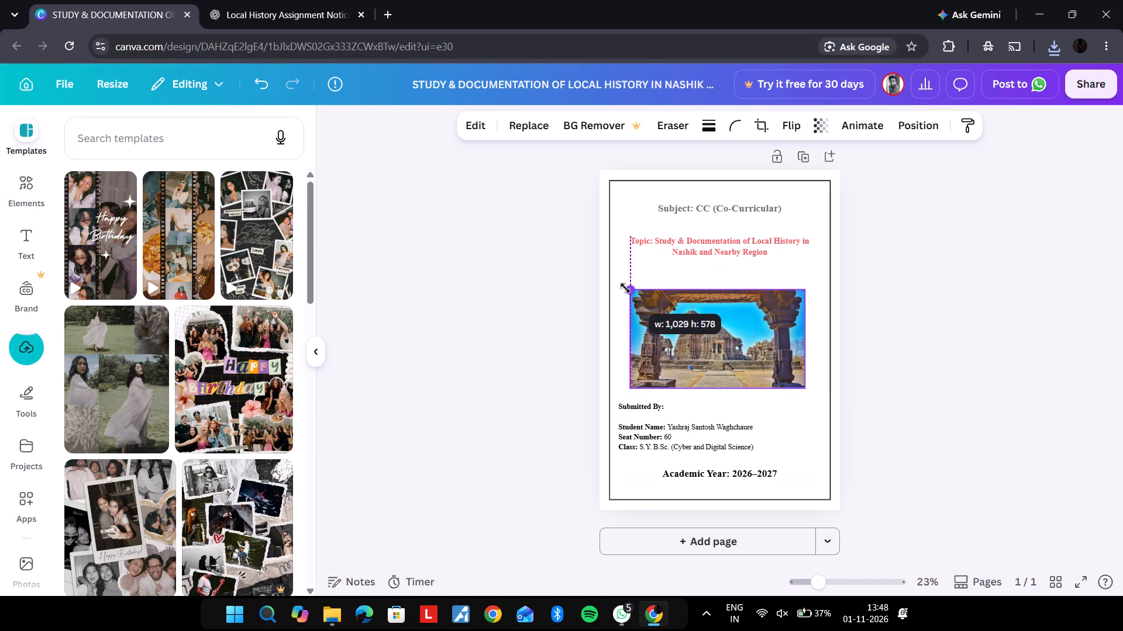
pyautogui.moveTo(625, 288); pyautogui.dragTo(621, 287)
# Centre the temple photo horizontally on the cover, between the topic heading and the "Submitted By" details.
pyautogui.moveTo(698, 313); pyautogui.dragTo(701, 306)
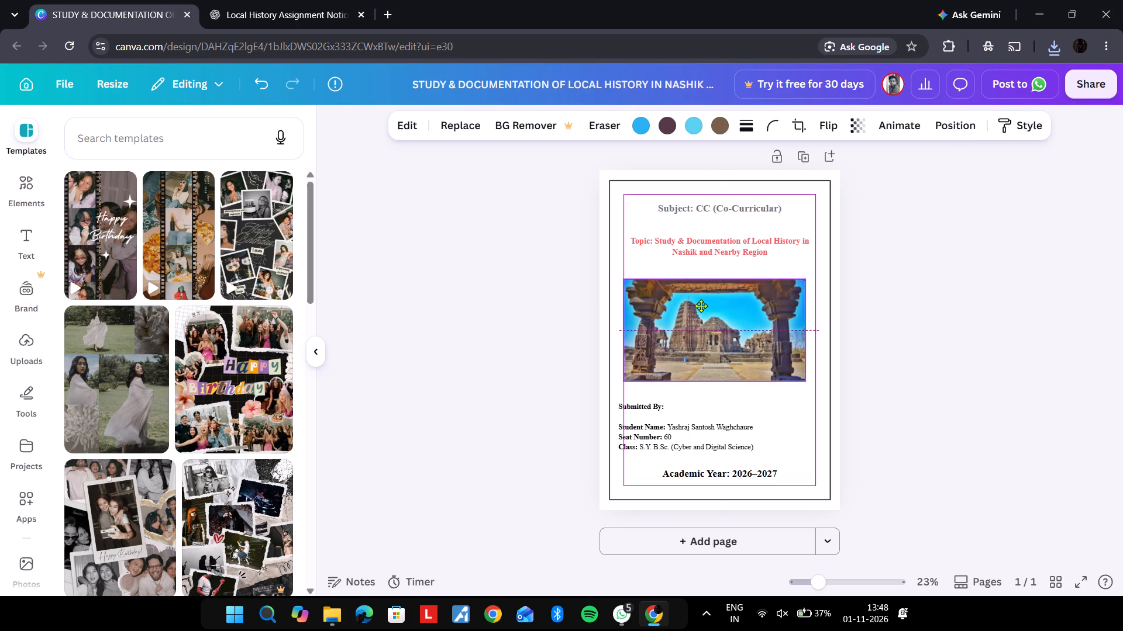
pyautogui.moveTo(701, 306); pyautogui.dragTo(702, 305)
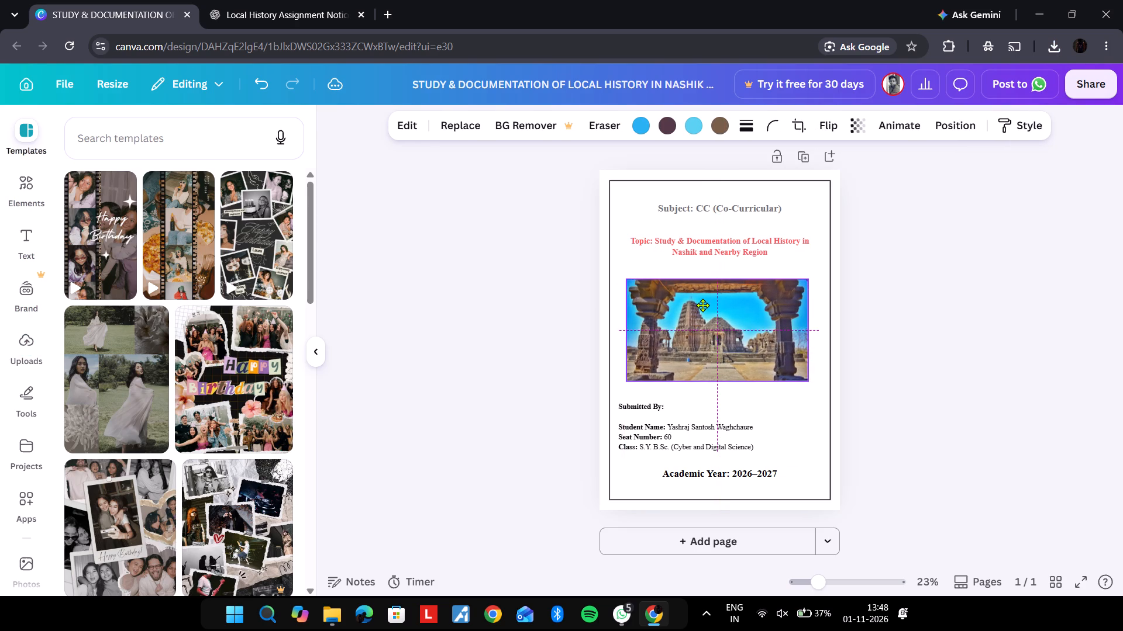
pyautogui.moveTo(702, 305); pyautogui.dragTo(703, 305)
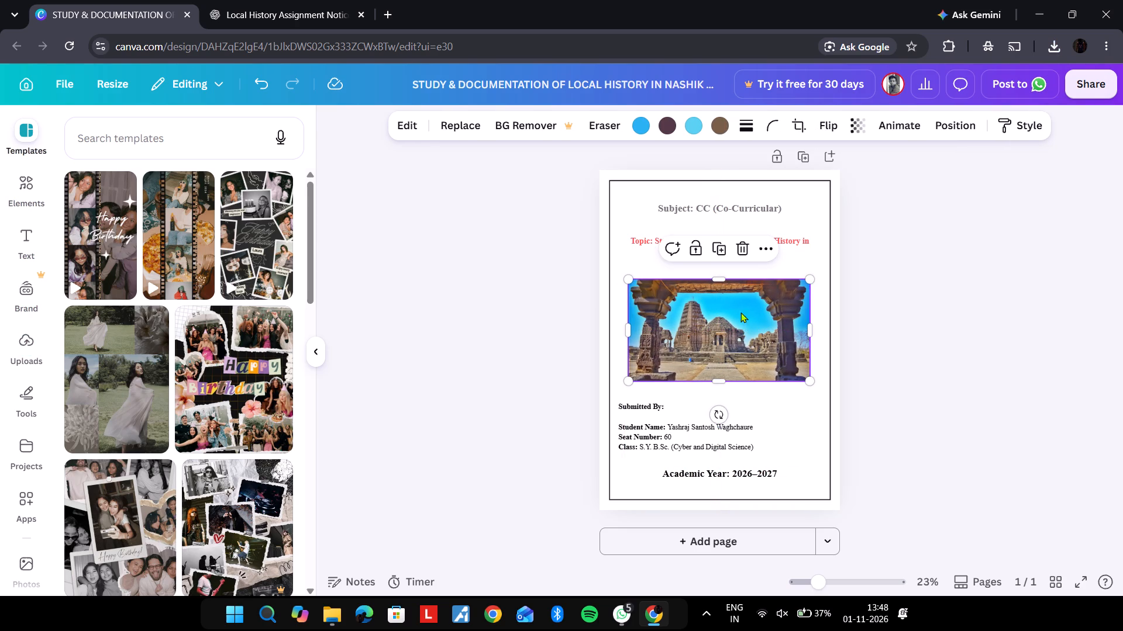
pyautogui.click(985, 355)
pyautogui.click(807, 329)
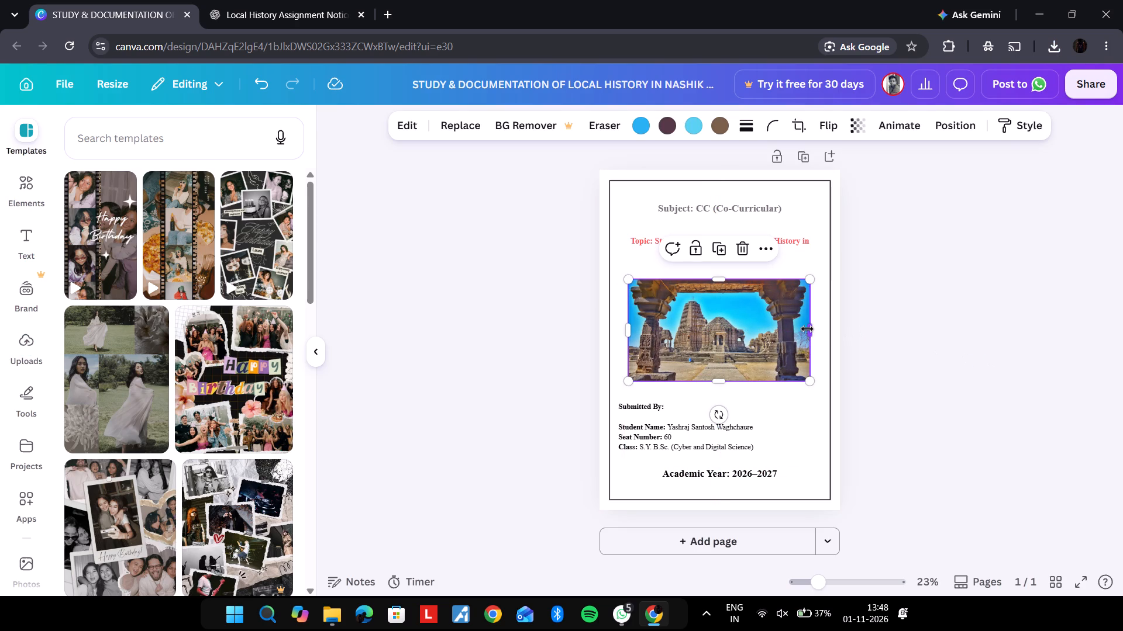
pyautogui.click(793, 331)
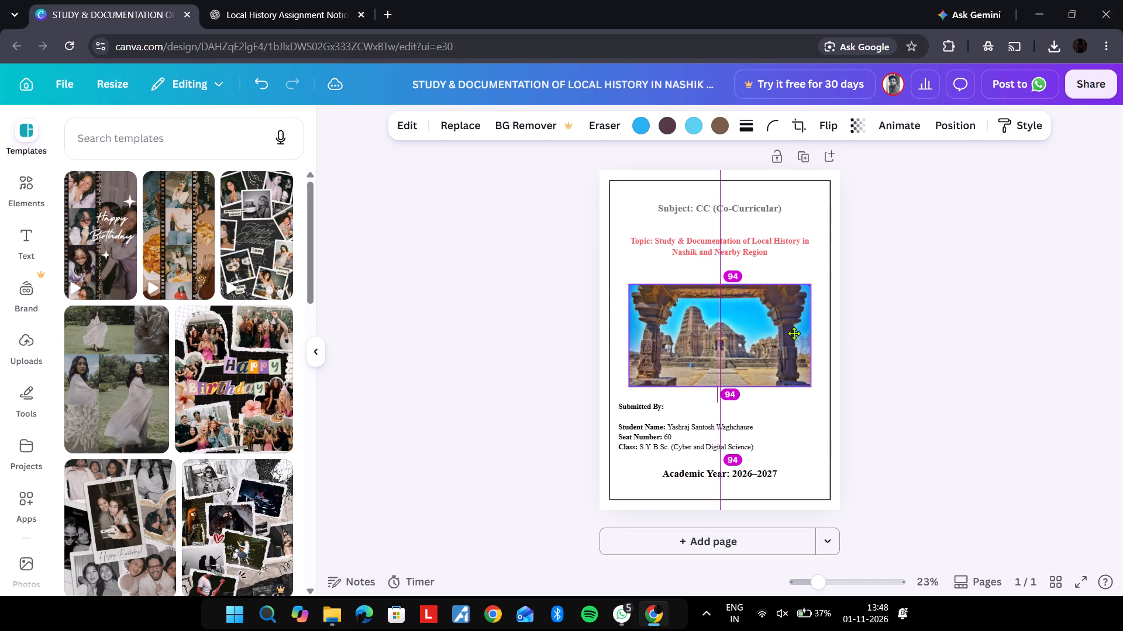
pyautogui.click(932, 359)
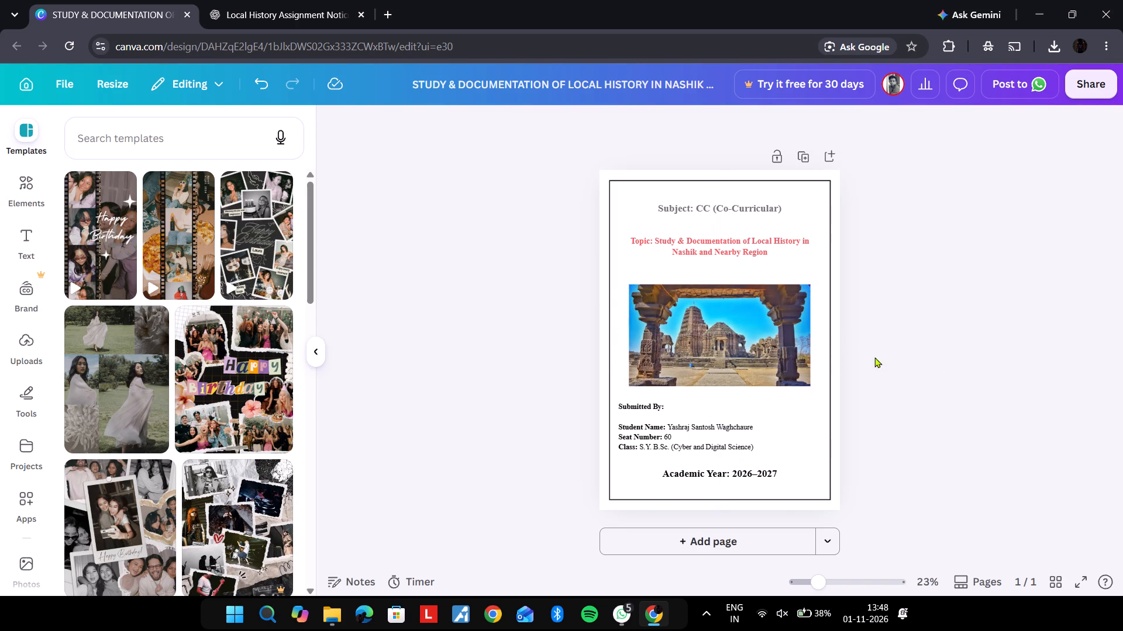
pyautogui.click(773, 349)
pyautogui.moveTo(773, 349); pyautogui.dragTo(773, 344)
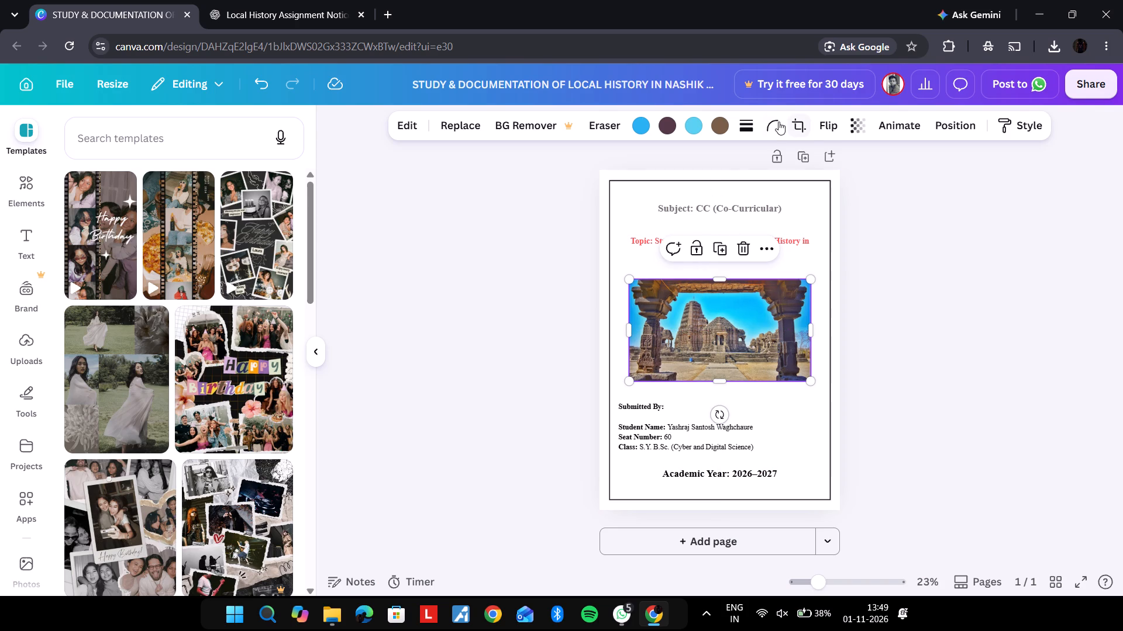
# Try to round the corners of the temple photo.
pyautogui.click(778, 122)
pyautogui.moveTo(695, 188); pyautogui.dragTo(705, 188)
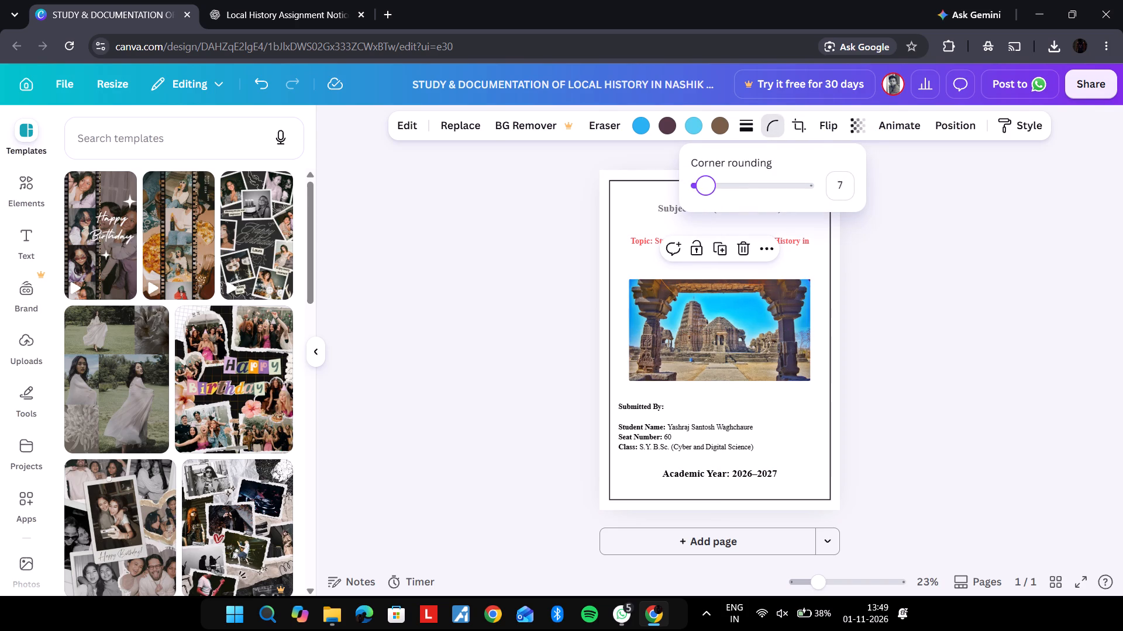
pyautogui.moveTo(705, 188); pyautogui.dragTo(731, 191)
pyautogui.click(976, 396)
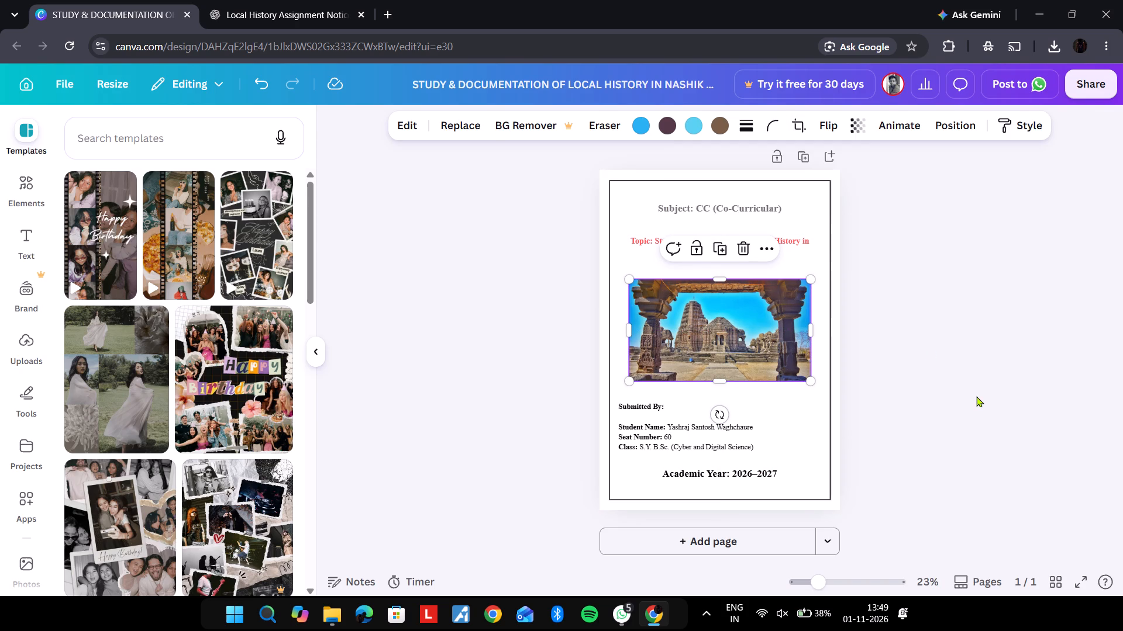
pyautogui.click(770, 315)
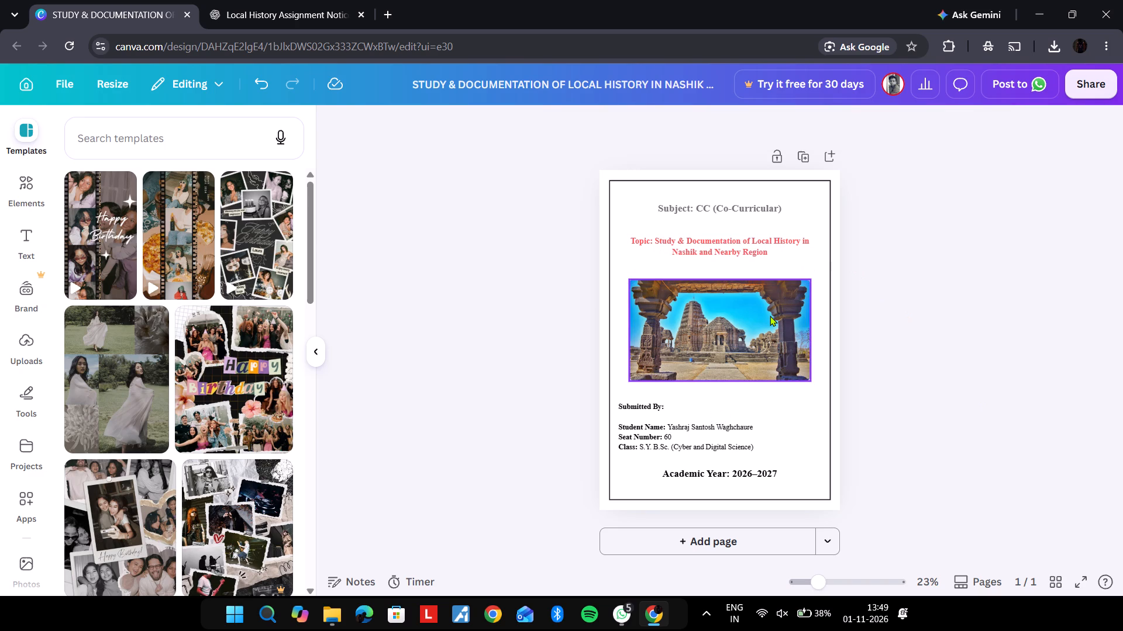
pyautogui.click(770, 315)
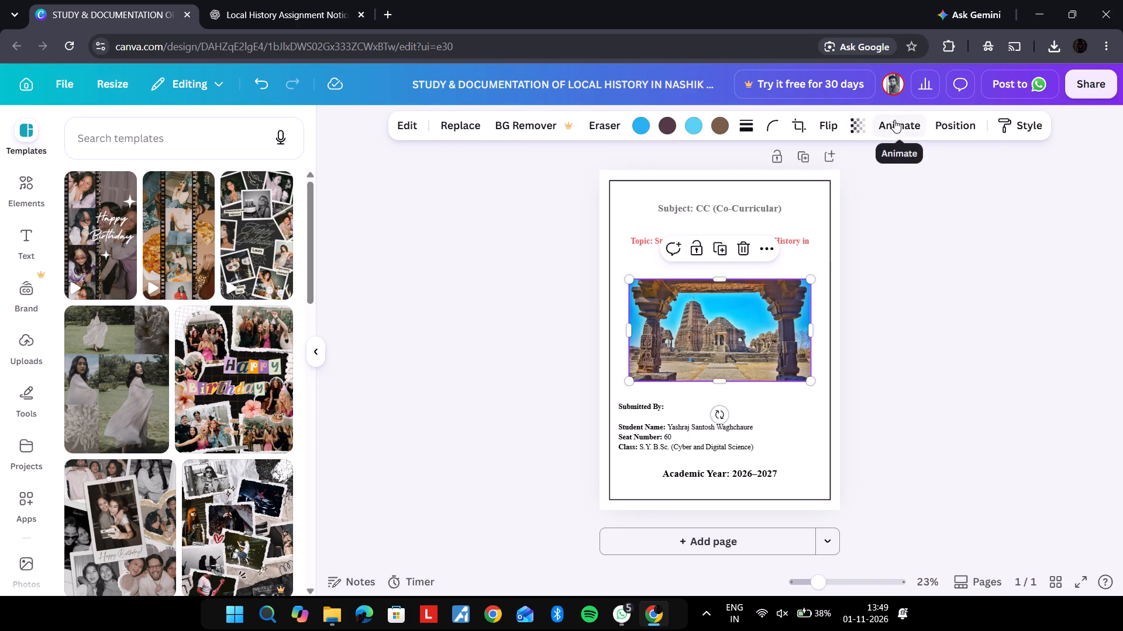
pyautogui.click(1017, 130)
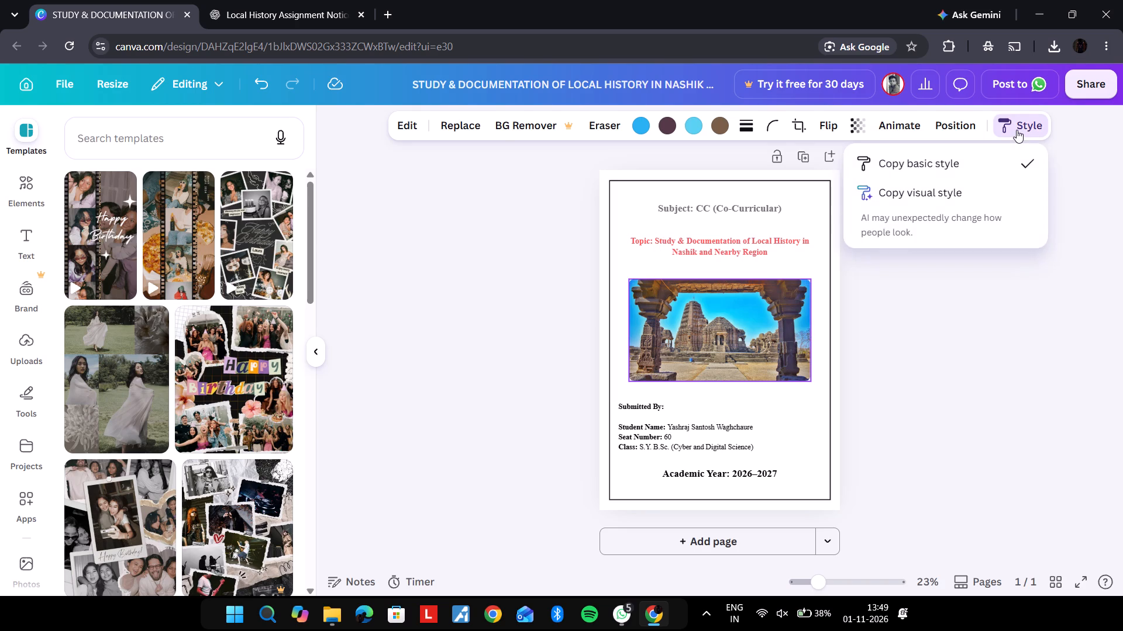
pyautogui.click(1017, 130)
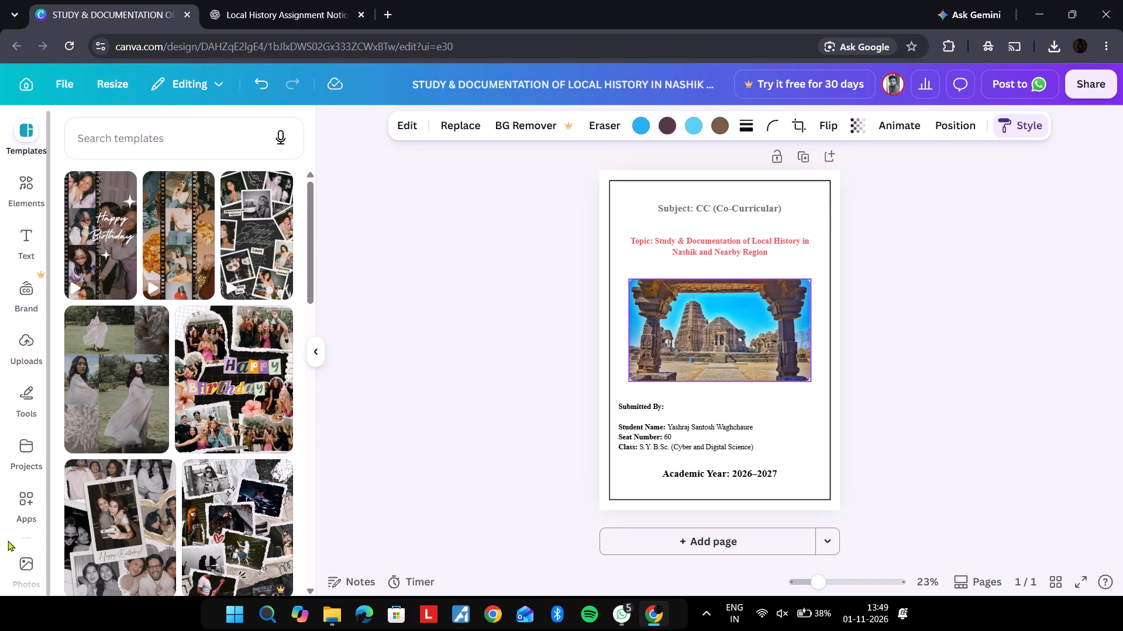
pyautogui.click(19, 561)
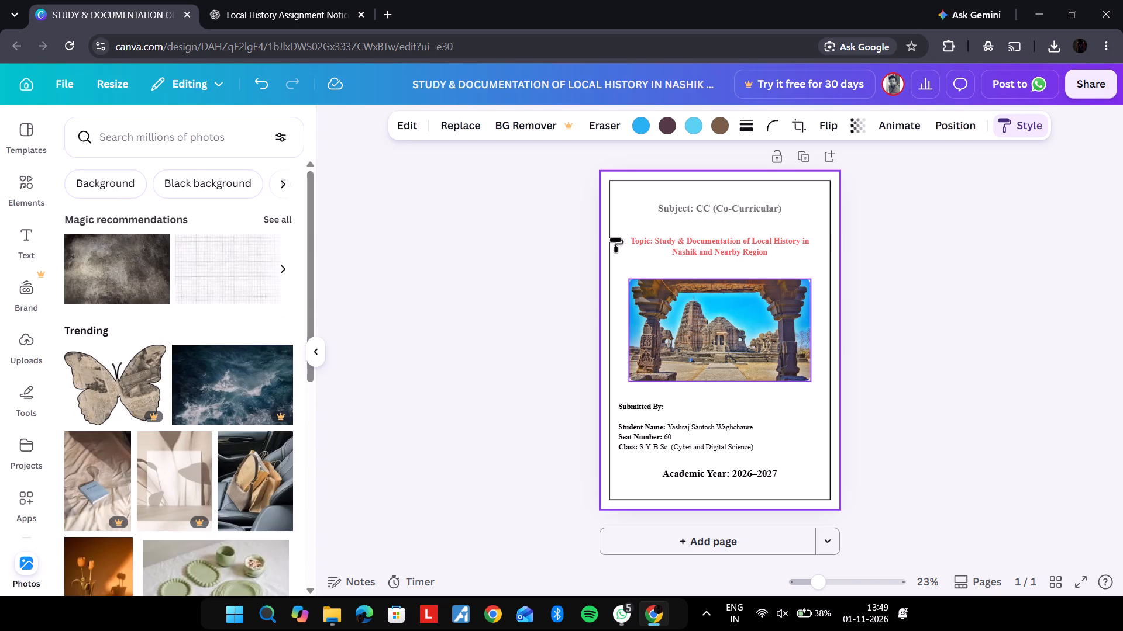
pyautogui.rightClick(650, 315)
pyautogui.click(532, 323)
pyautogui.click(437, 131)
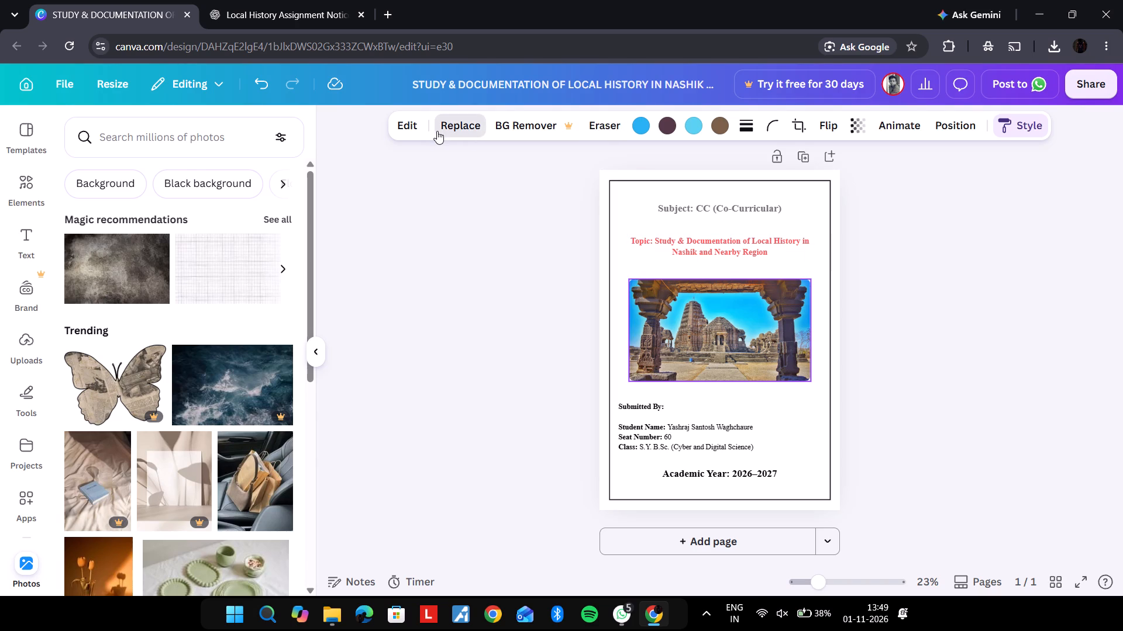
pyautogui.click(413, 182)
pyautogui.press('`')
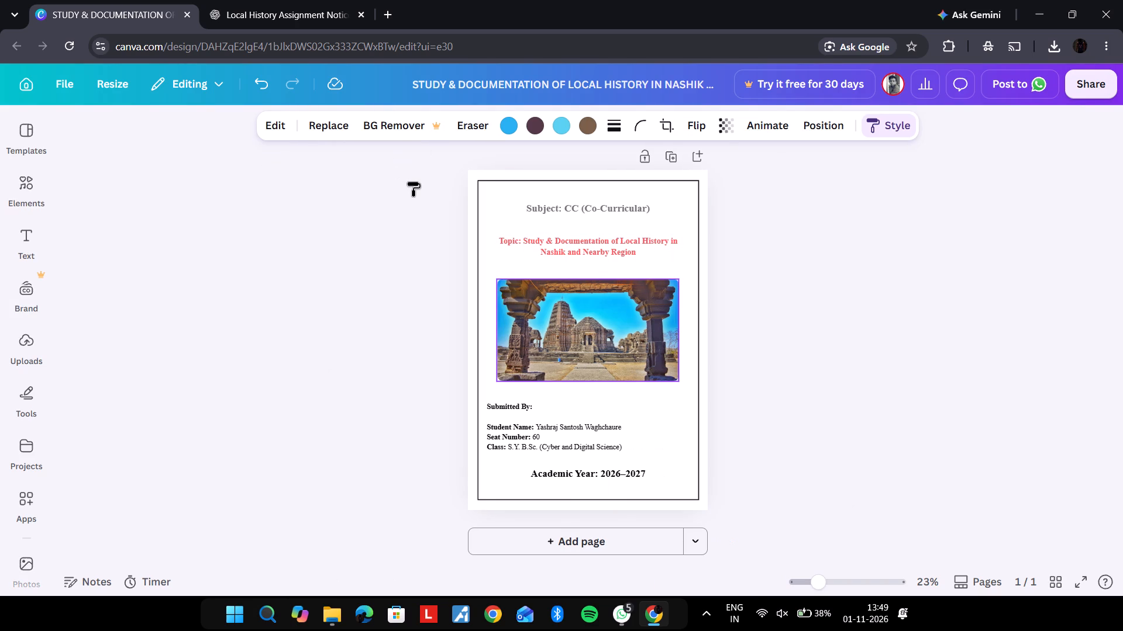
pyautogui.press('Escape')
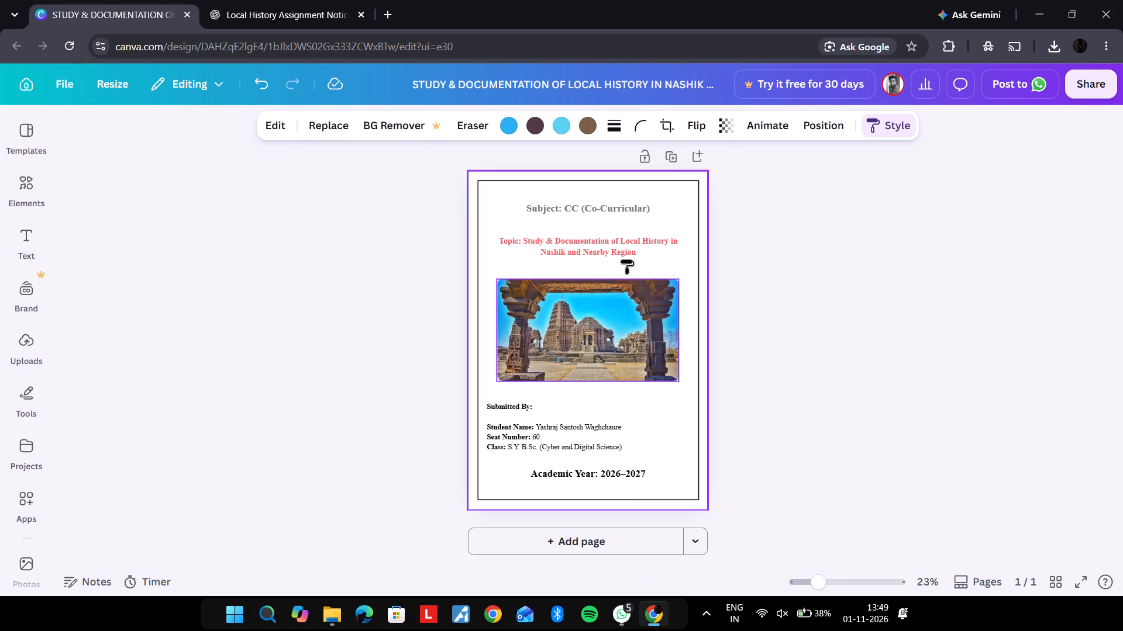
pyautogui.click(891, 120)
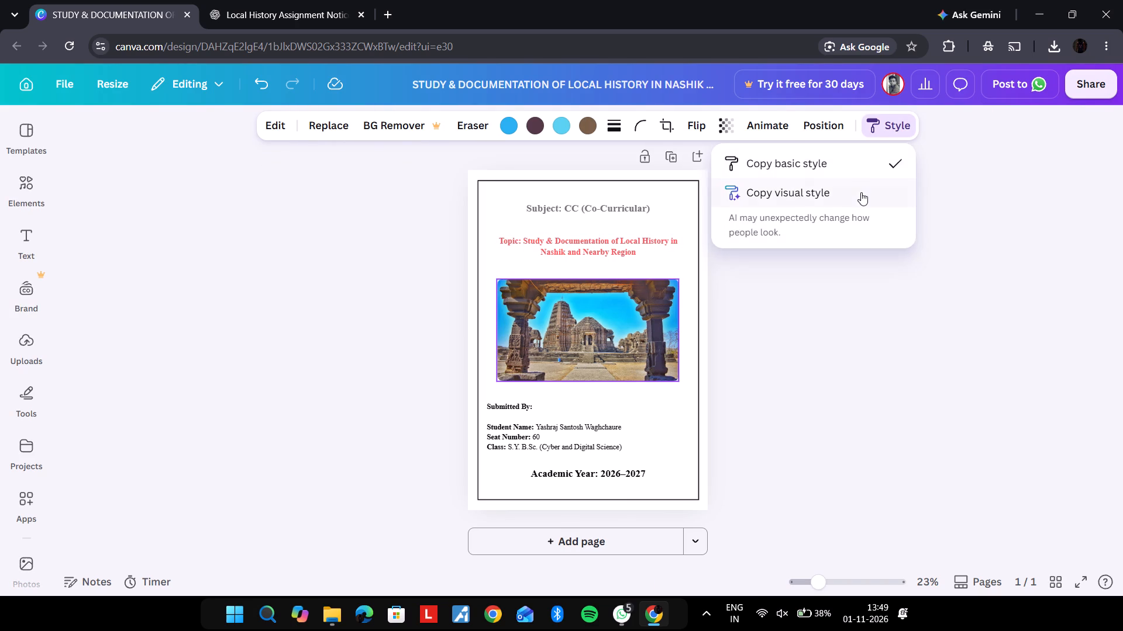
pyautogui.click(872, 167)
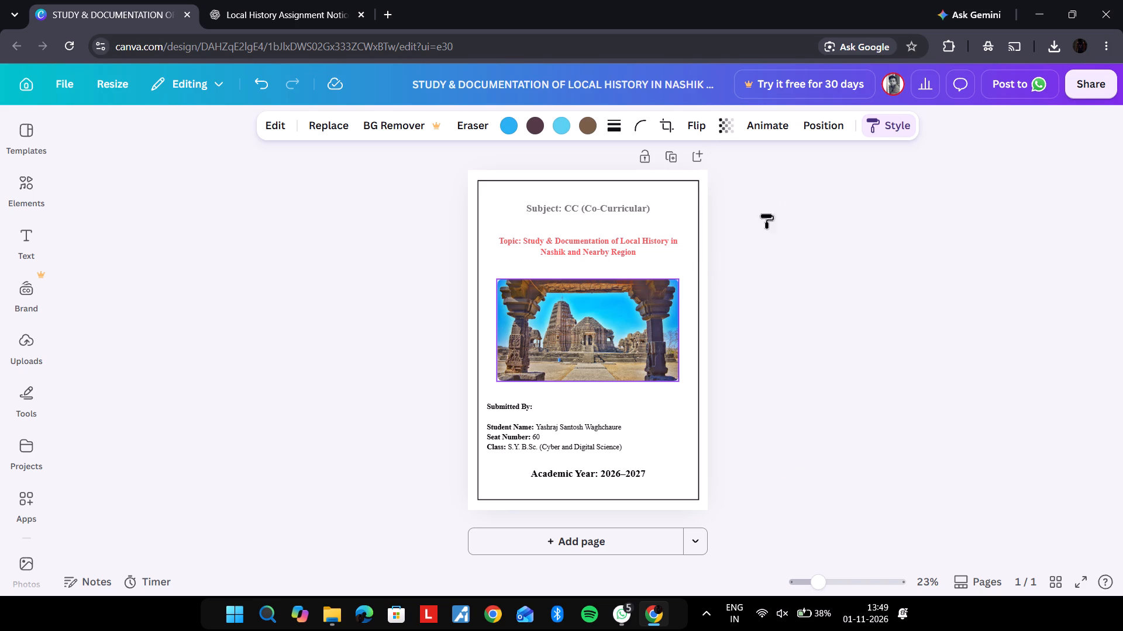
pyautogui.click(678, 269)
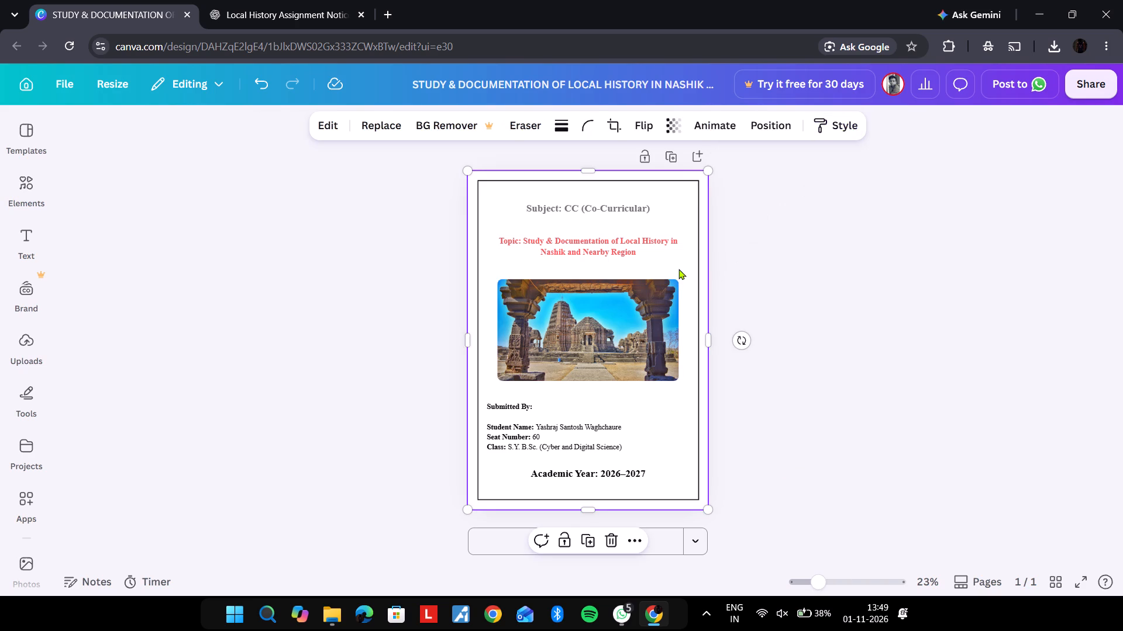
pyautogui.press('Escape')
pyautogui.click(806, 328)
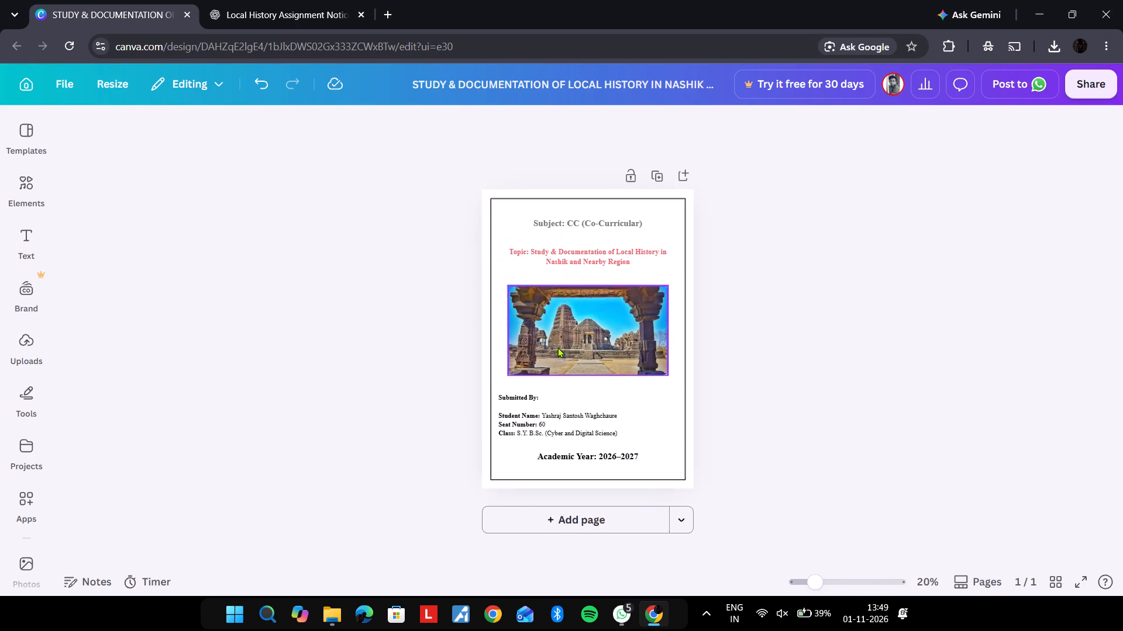
# Apply the Glow shadow effect to the temple photo on the cover page.
pyautogui.click(616, 363)
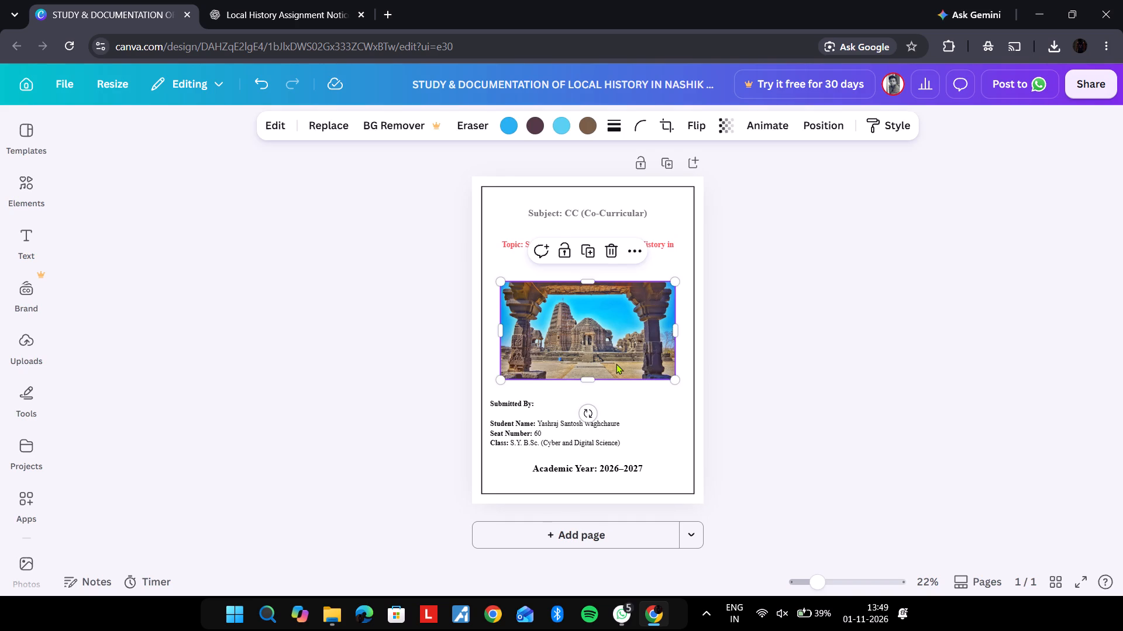
pyautogui.rightClick(616, 363)
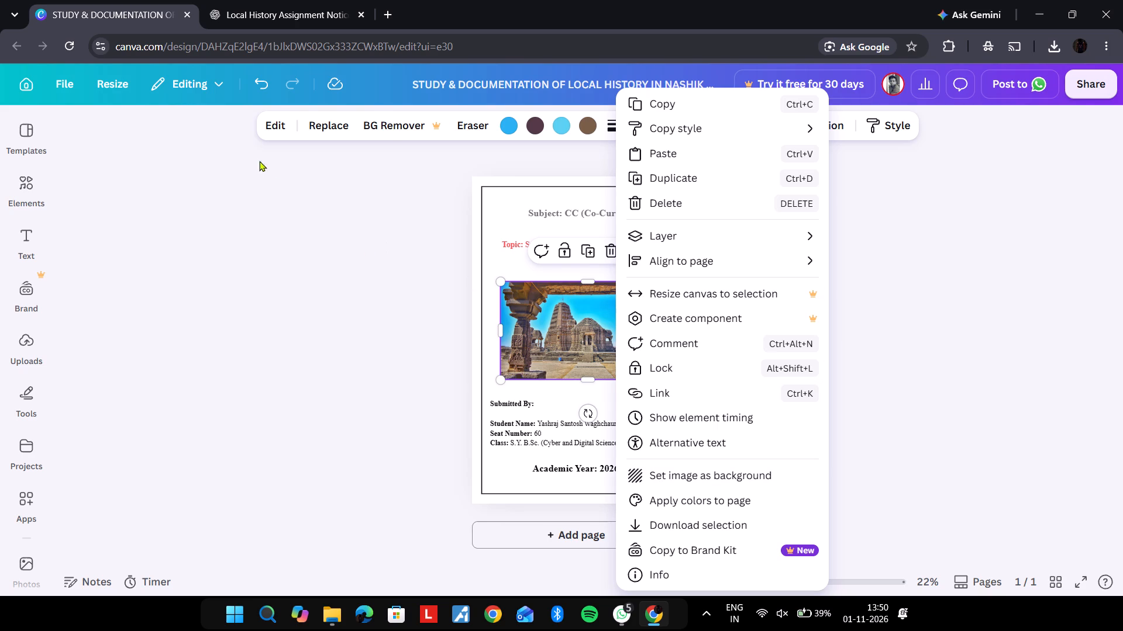
pyautogui.click(280, 128)
pyautogui.click(280, 128)
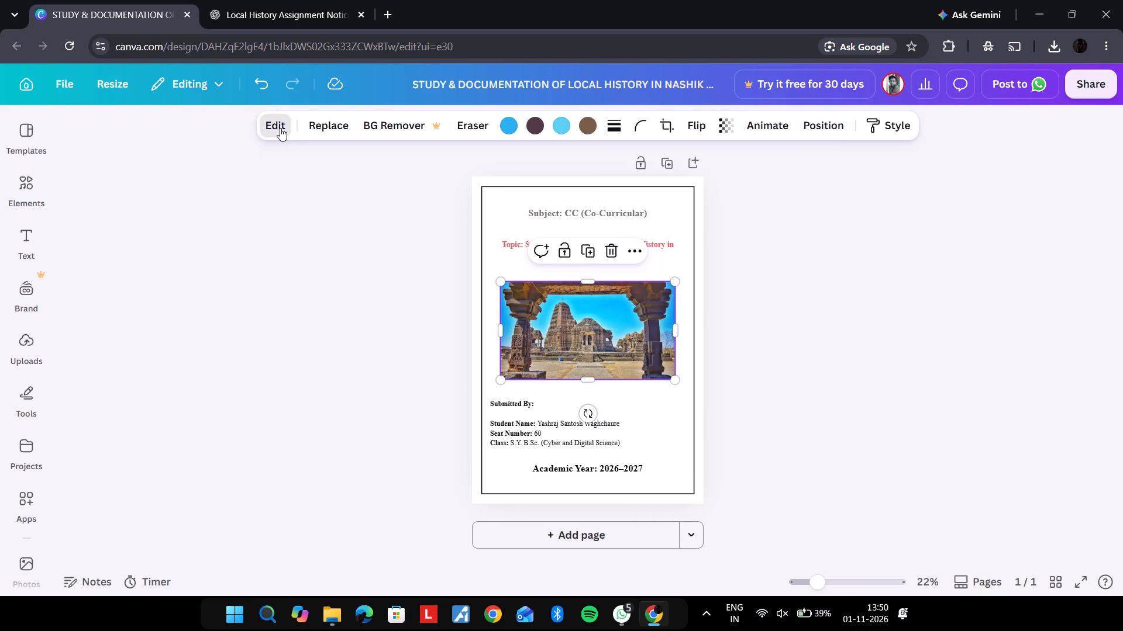
pyautogui.scroll(-1, 128, 404)
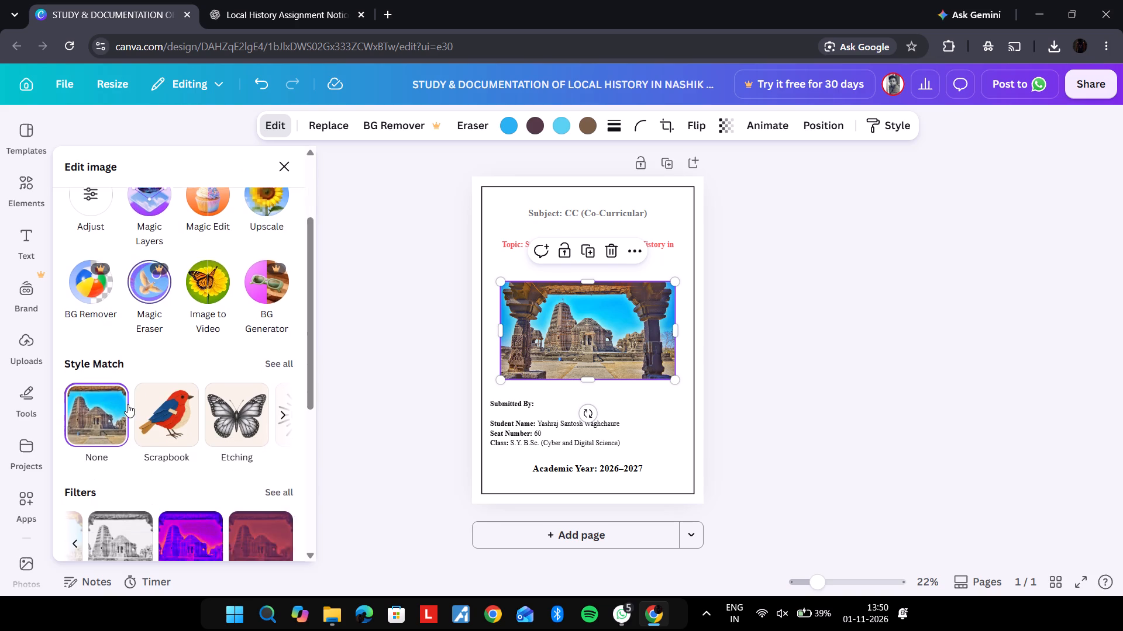
pyautogui.scroll(-7, 128, 404)
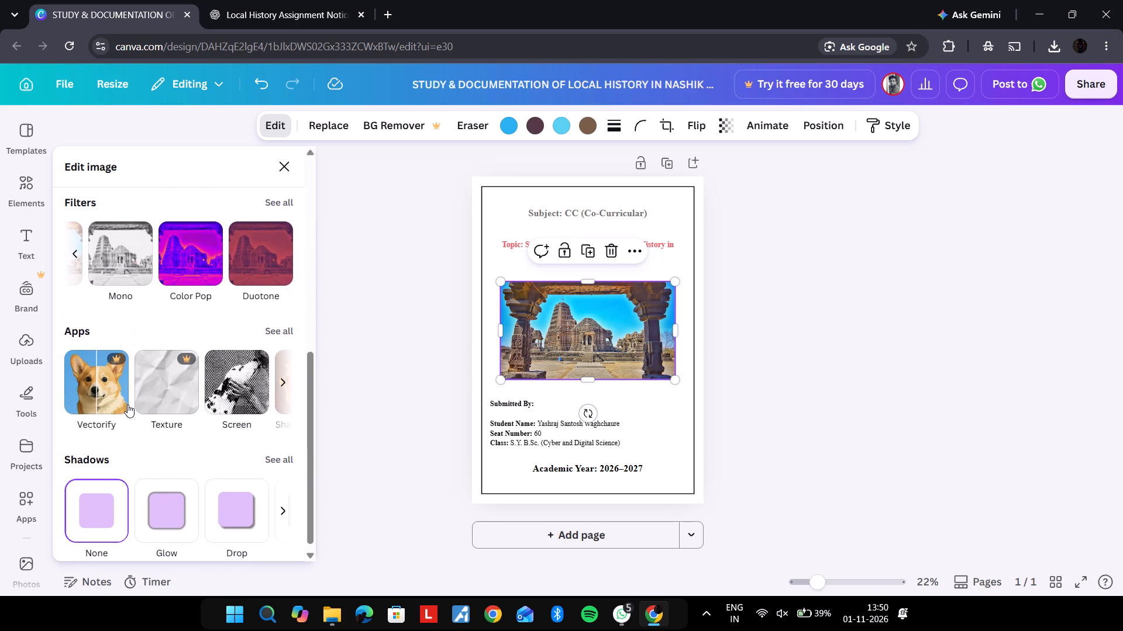
pyautogui.click(164, 519)
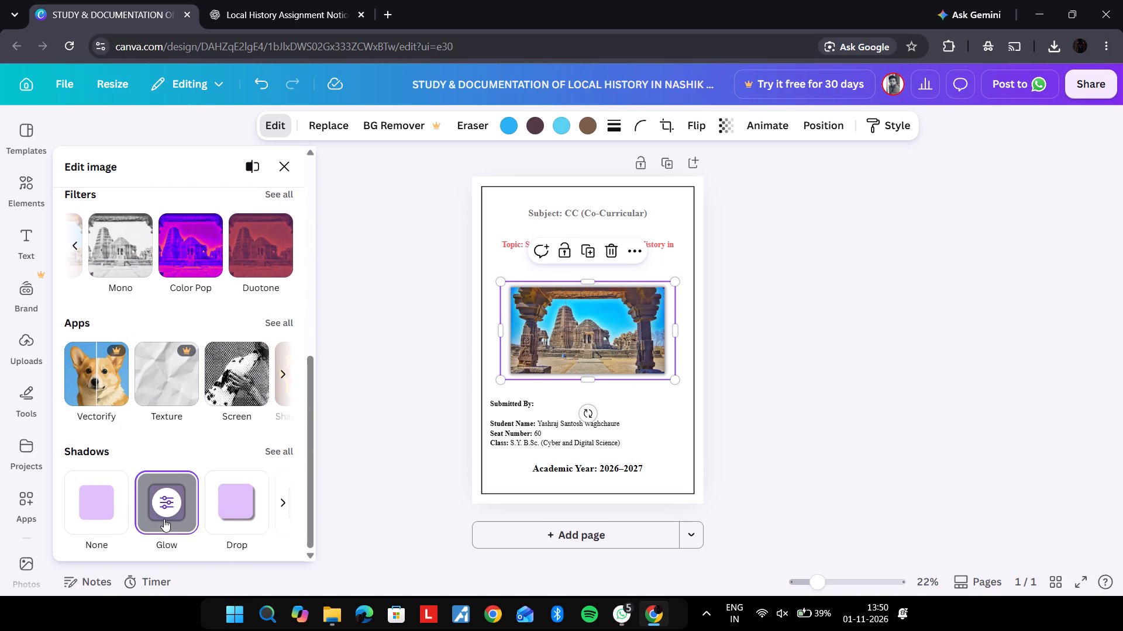
pyautogui.click(739, 405)
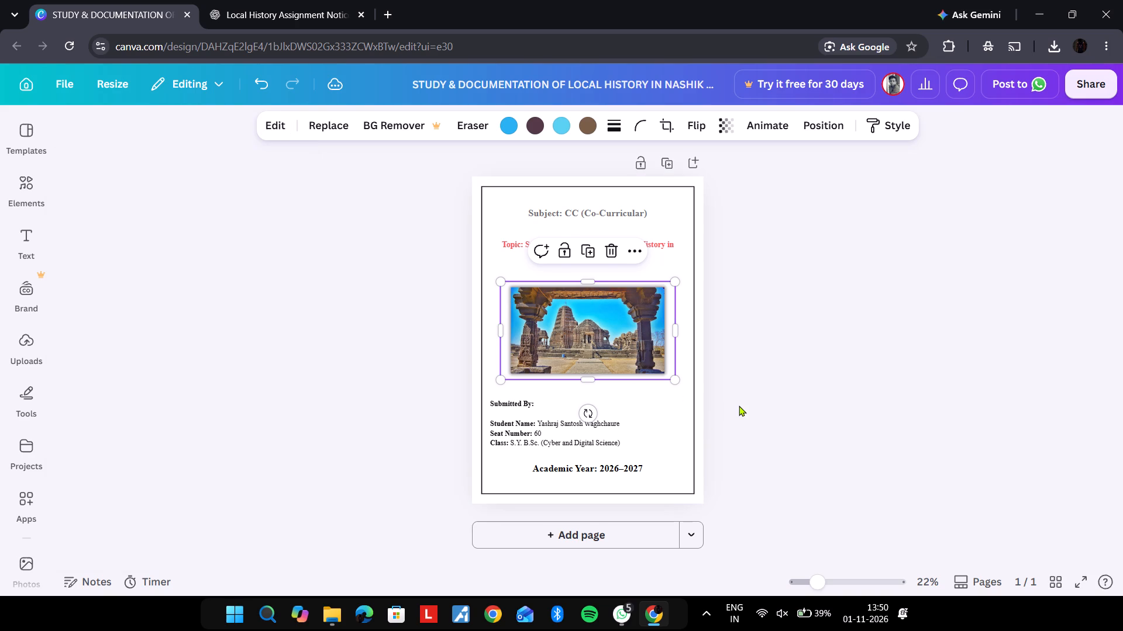
# Enlarge the temple photo slightly and re-centre it horizontally between the topic heading and the "Submitted By" details.
pyautogui.click(680, 417)
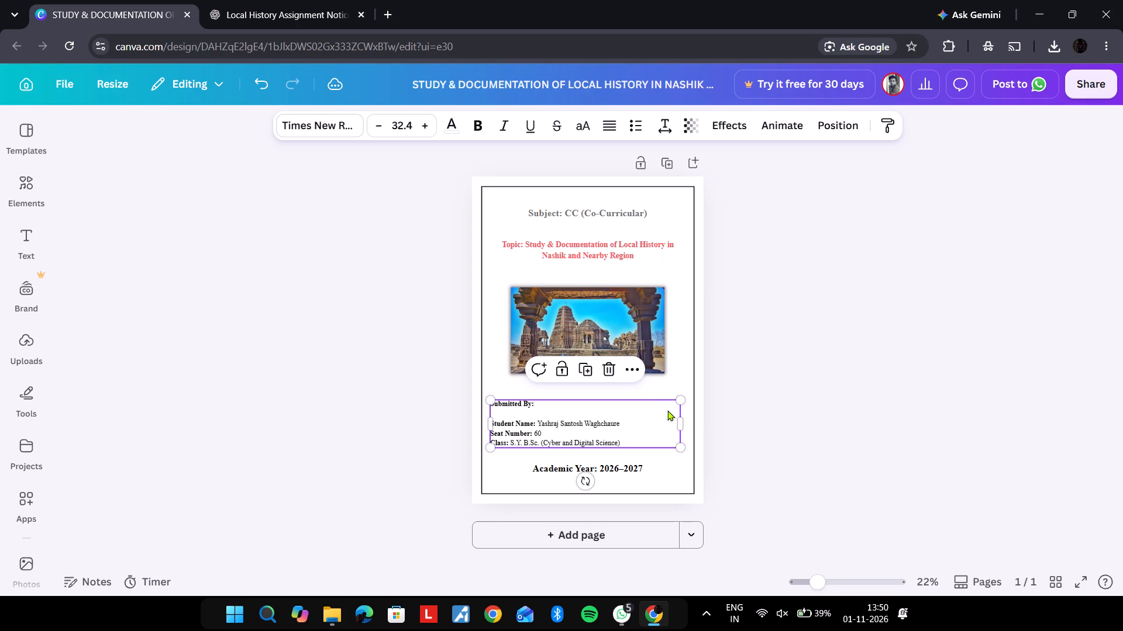
pyautogui.click(618, 325)
pyautogui.moveTo(618, 325); pyautogui.dragTo(614, 319)
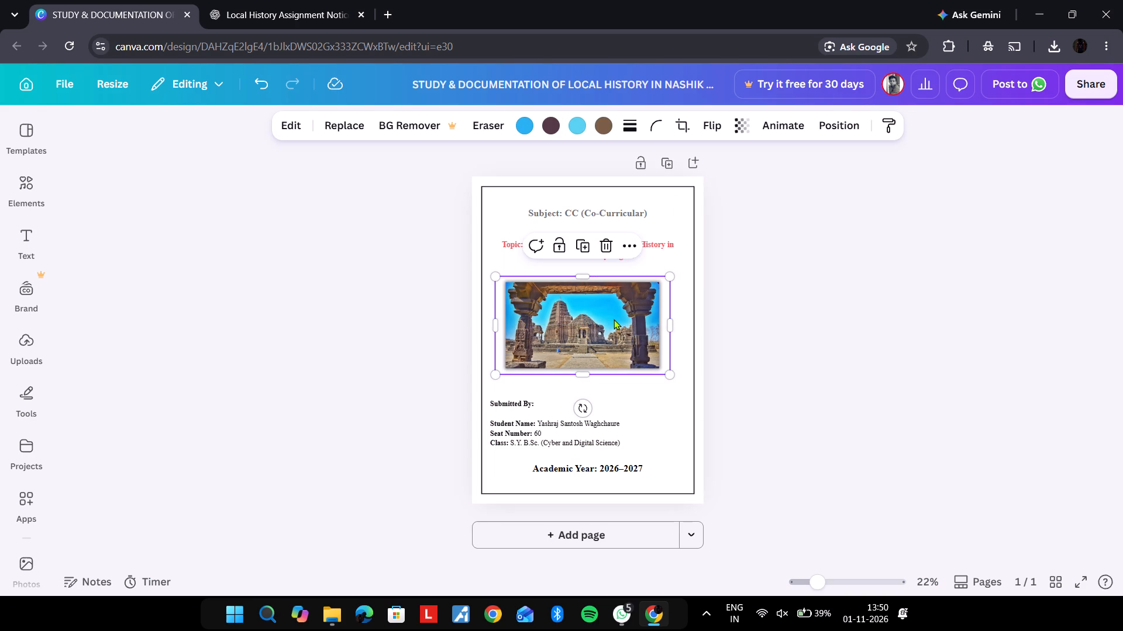
pyautogui.moveTo(667, 370); pyautogui.dragTo(680, 380)
pyautogui.moveTo(640, 345); pyautogui.dragTo(637, 339)
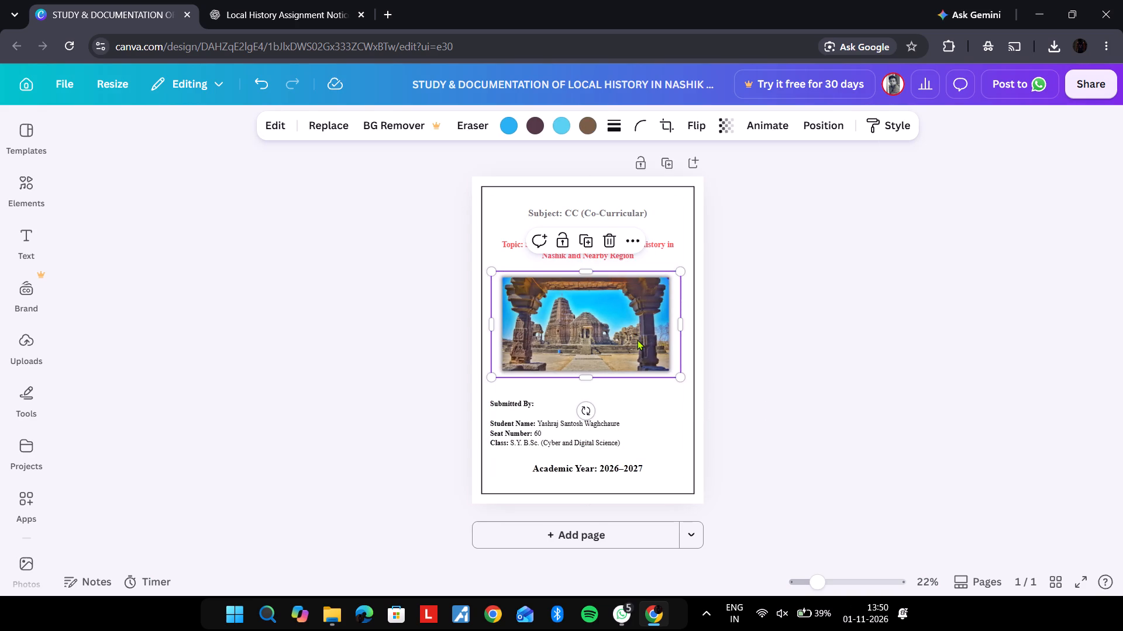
pyautogui.click(637, 339)
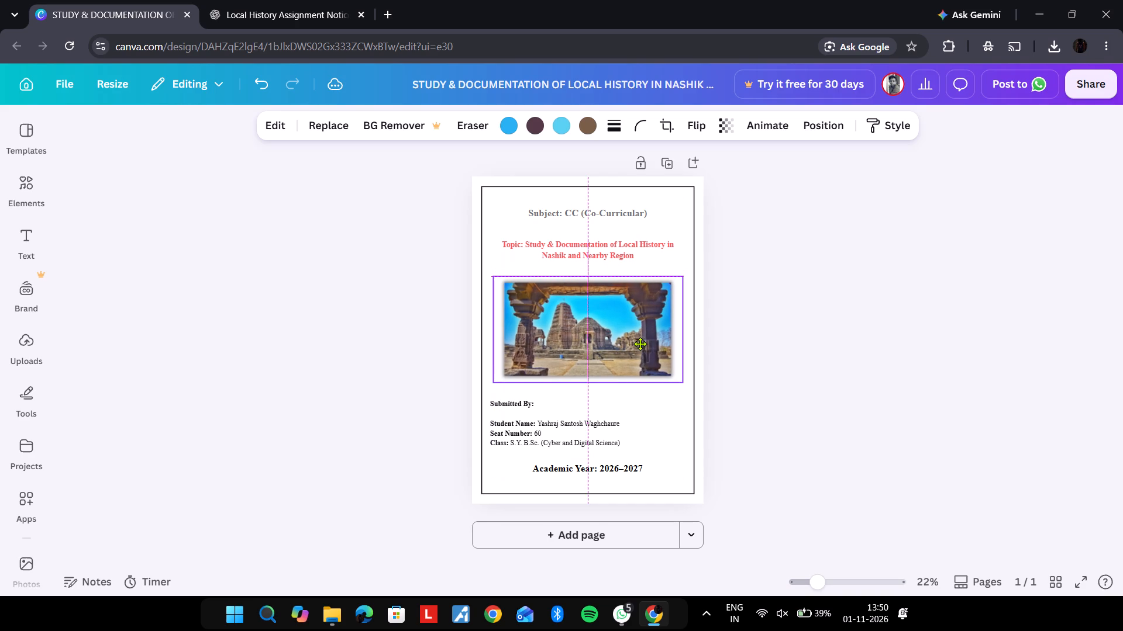
pyautogui.click(640, 344)
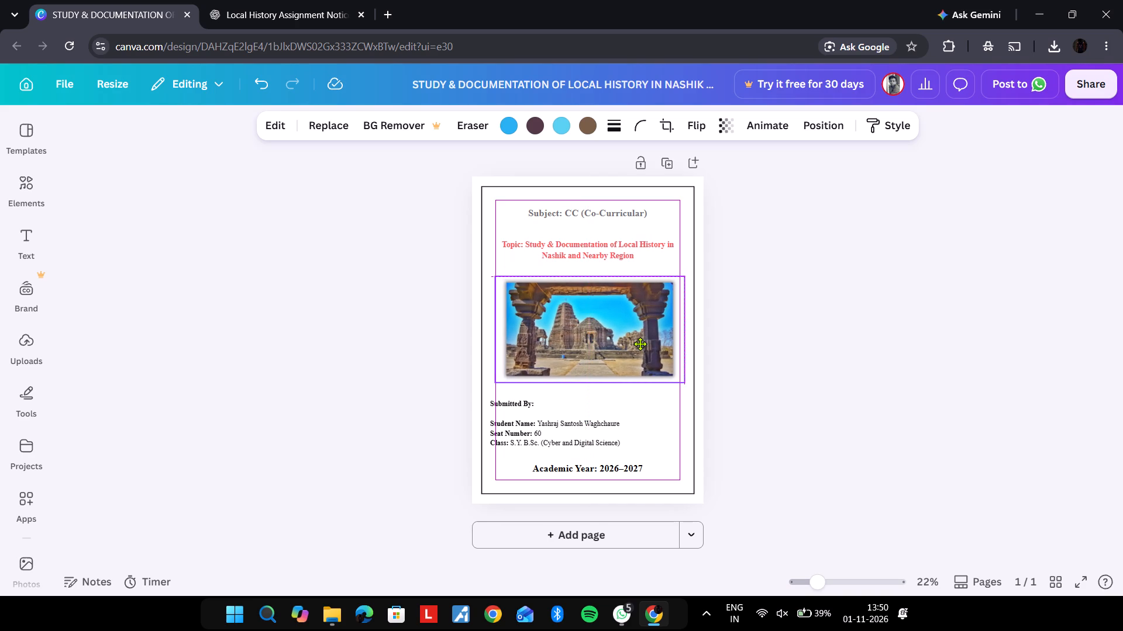
pyautogui.click(797, 327)
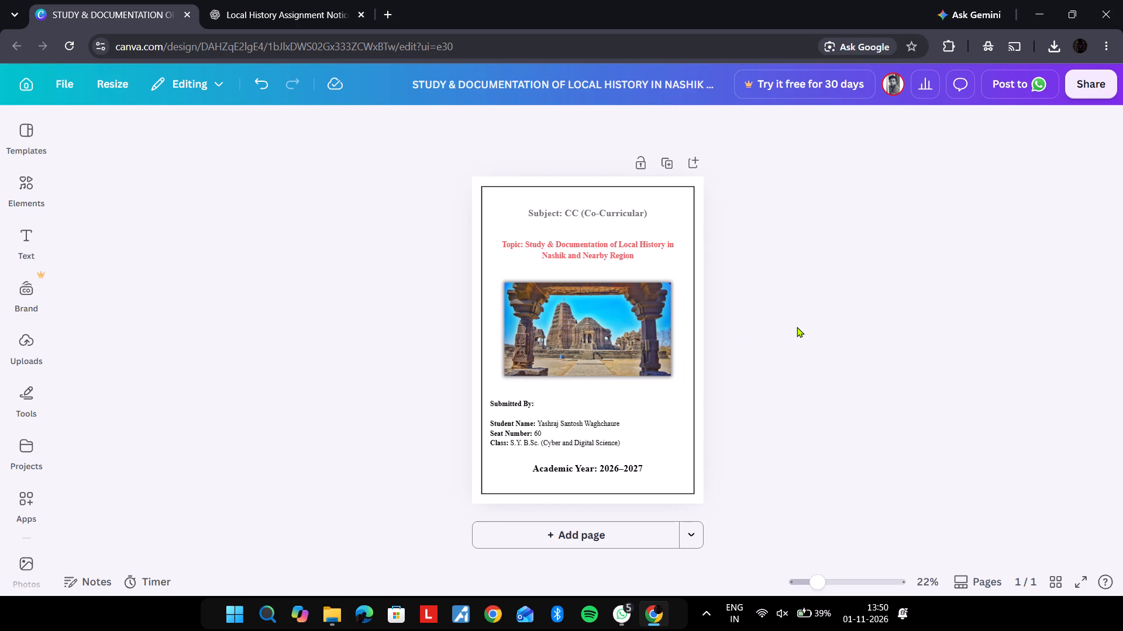
# Add a blank second page after the cover.
pyautogui.click(610, 529)
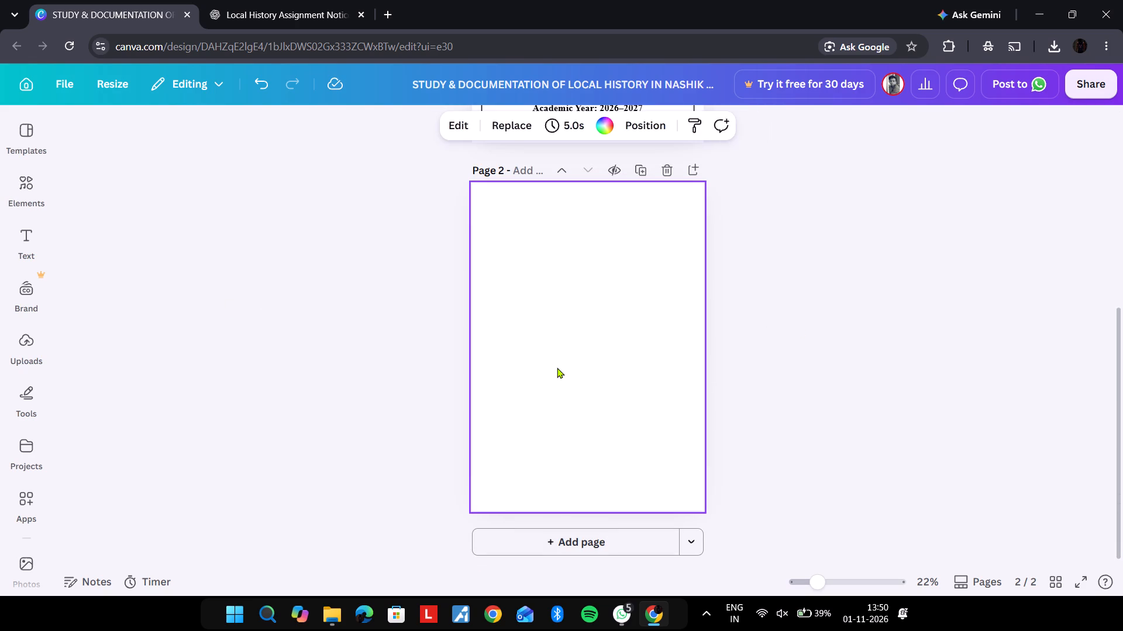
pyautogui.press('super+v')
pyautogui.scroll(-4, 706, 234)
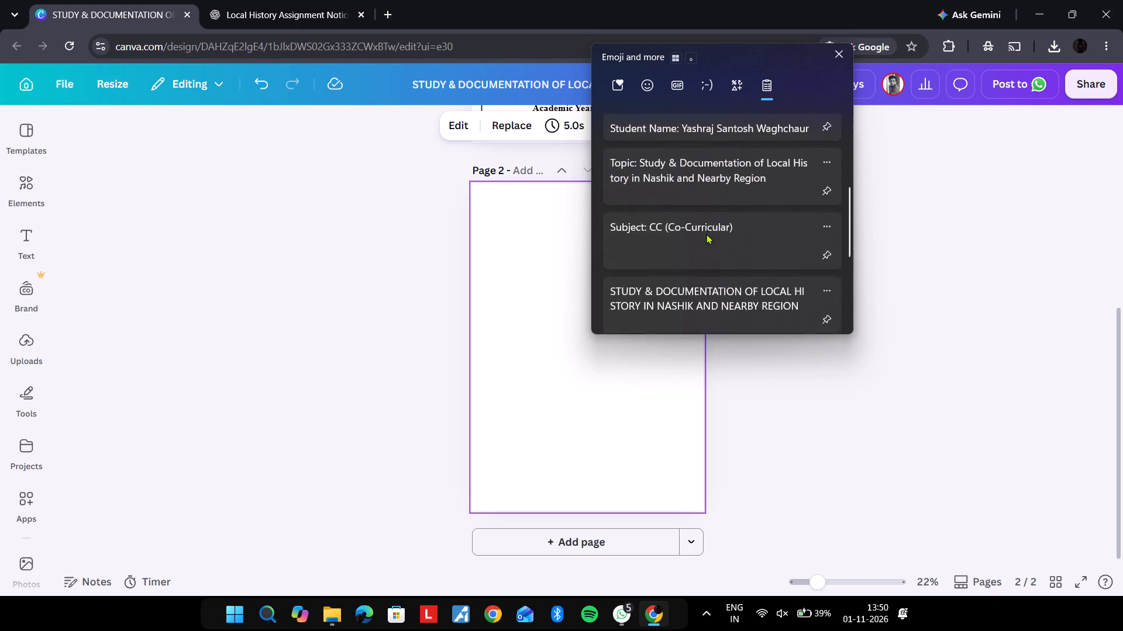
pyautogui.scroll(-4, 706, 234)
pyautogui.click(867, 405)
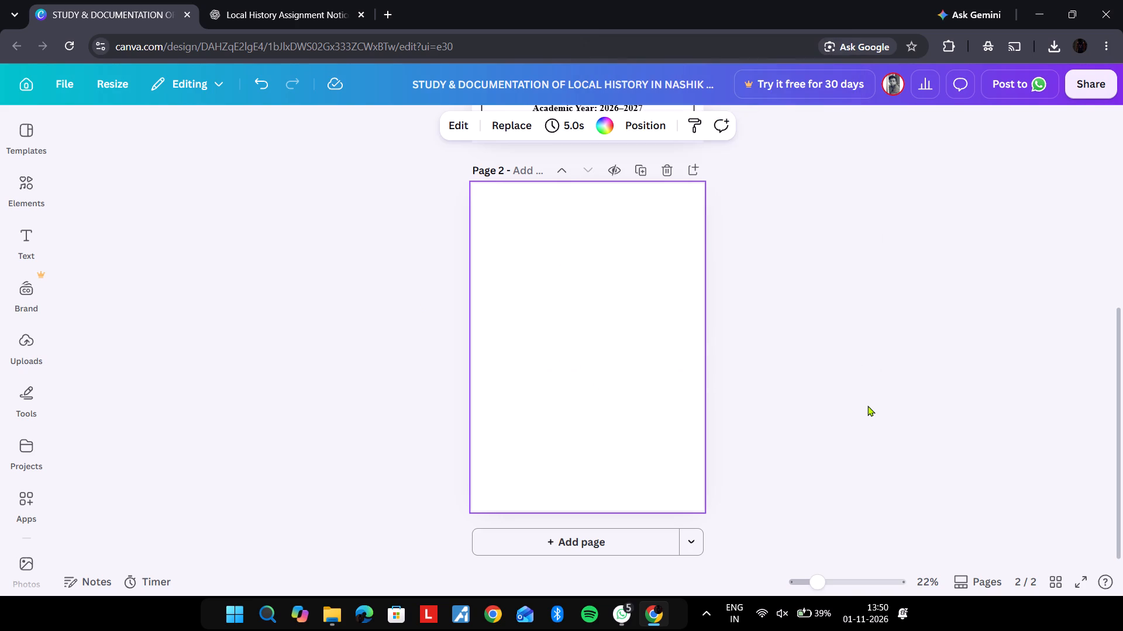
# Copy the border image "page 2.pdf" from the Downloads folder in File Explorer and paste it onto page 2 in Canva.
pyautogui.click(1027, 6)
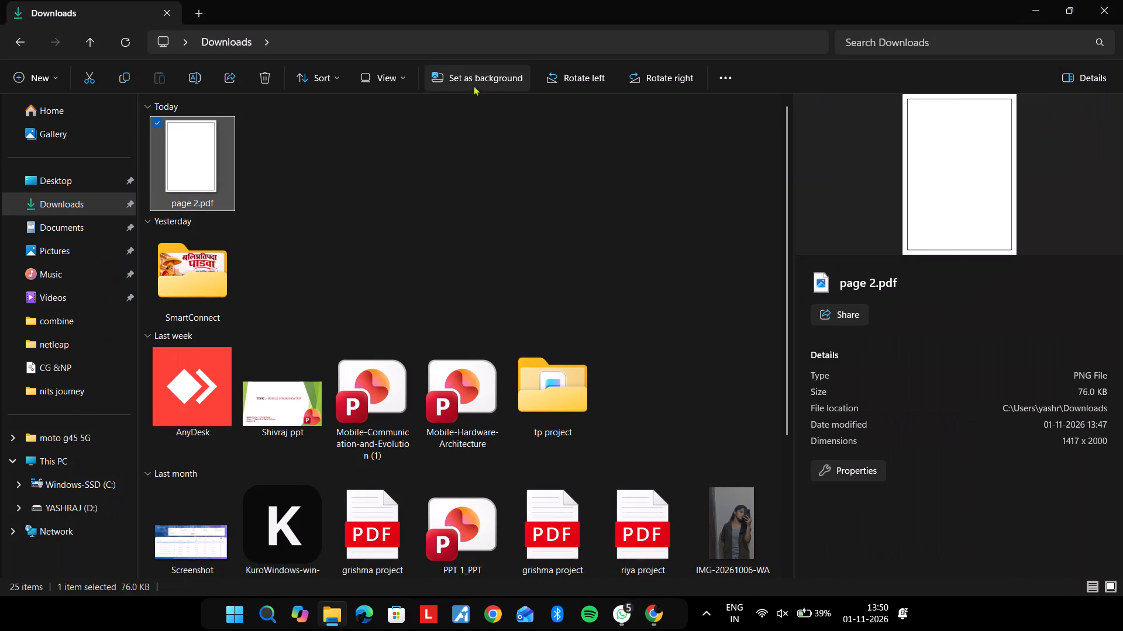
pyautogui.click(182, 185)
pyautogui.hotkey('ctrl', 'c')
pyautogui.hotkey('alt', 'Tab')
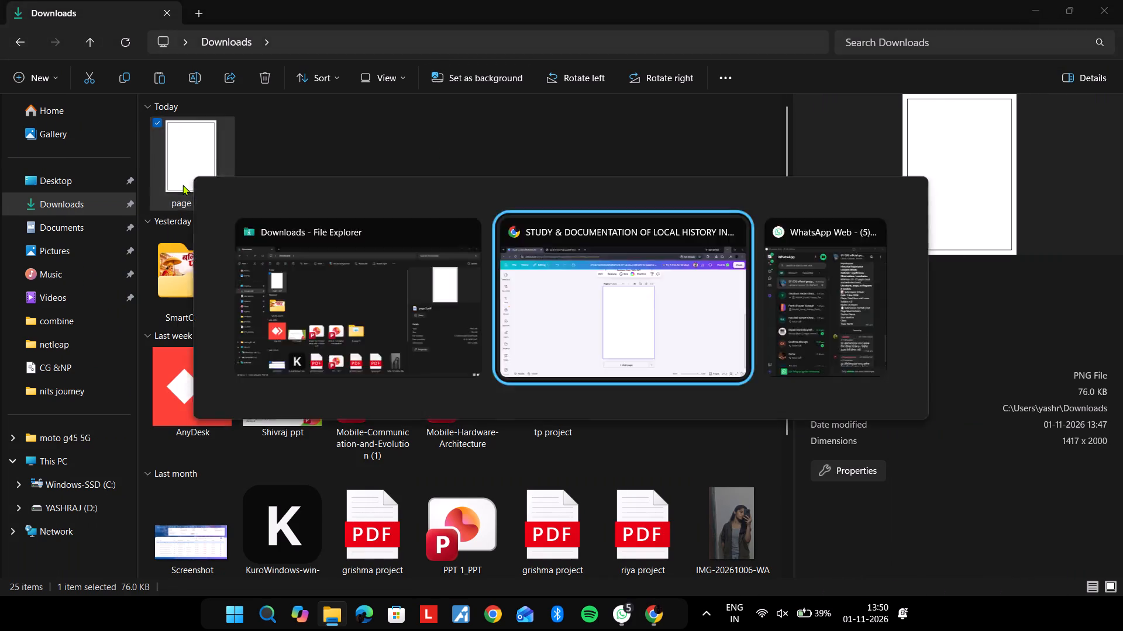
pyautogui.hotkey('ctrl', 'v')
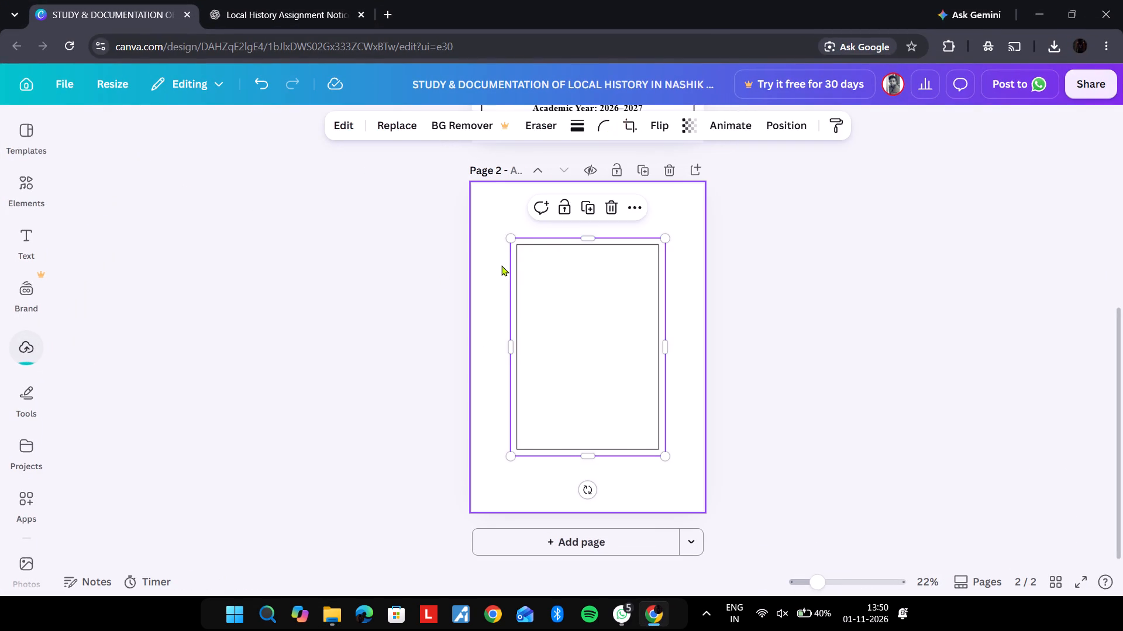
# Enlarge the pasted border image so that it fills page 2 from edge to edge.
pyautogui.moveTo(510, 241); pyautogui.dragTo(469, 189)
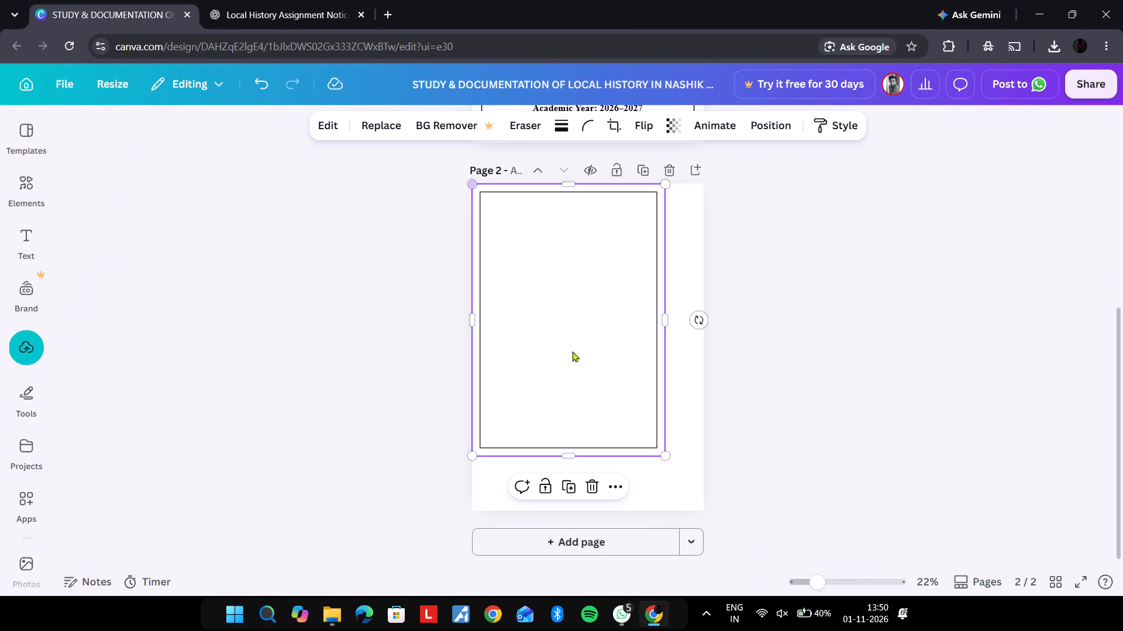
pyautogui.moveTo(664, 457); pyautogui.dragTo(727, 508)
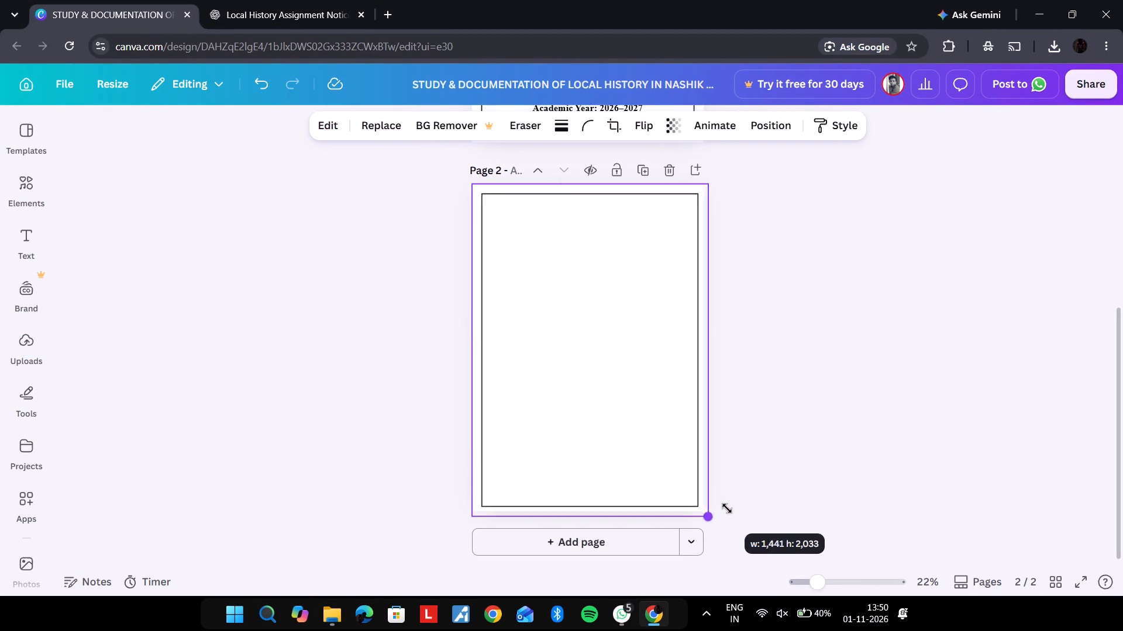
pyautogui.moveTo(727, 508); pyautogui.dragTo(710, 503)
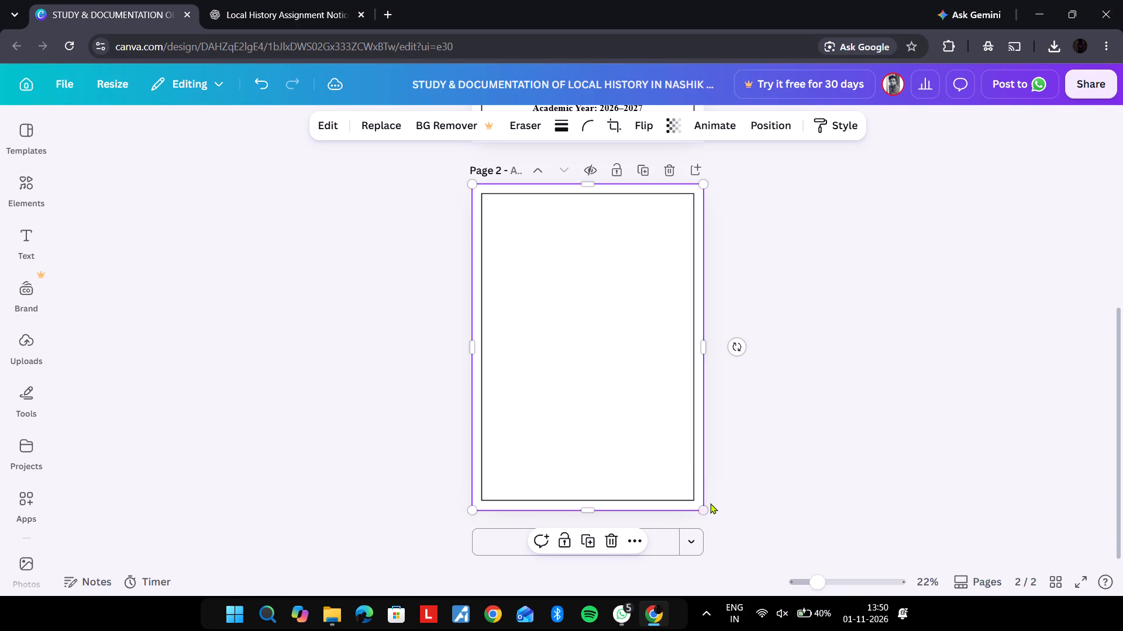
pyautogui.click(810, 504)
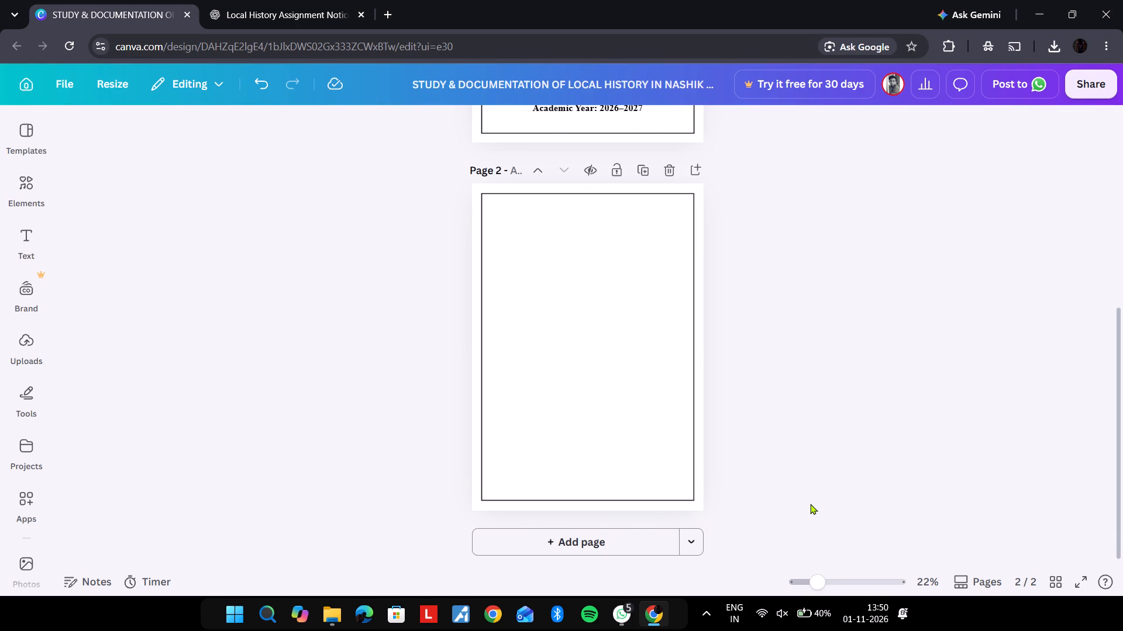
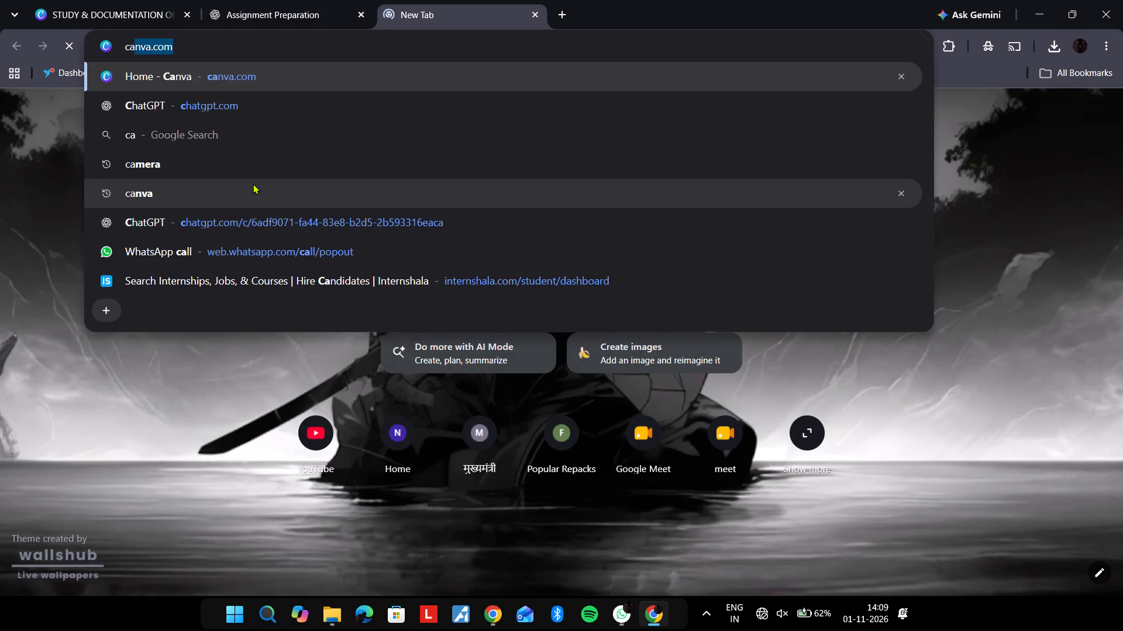
# Open the Canva home page in the new tab, checking the available Wi-Fi networks and reloading the page.
pyautogui.click(265, 79)
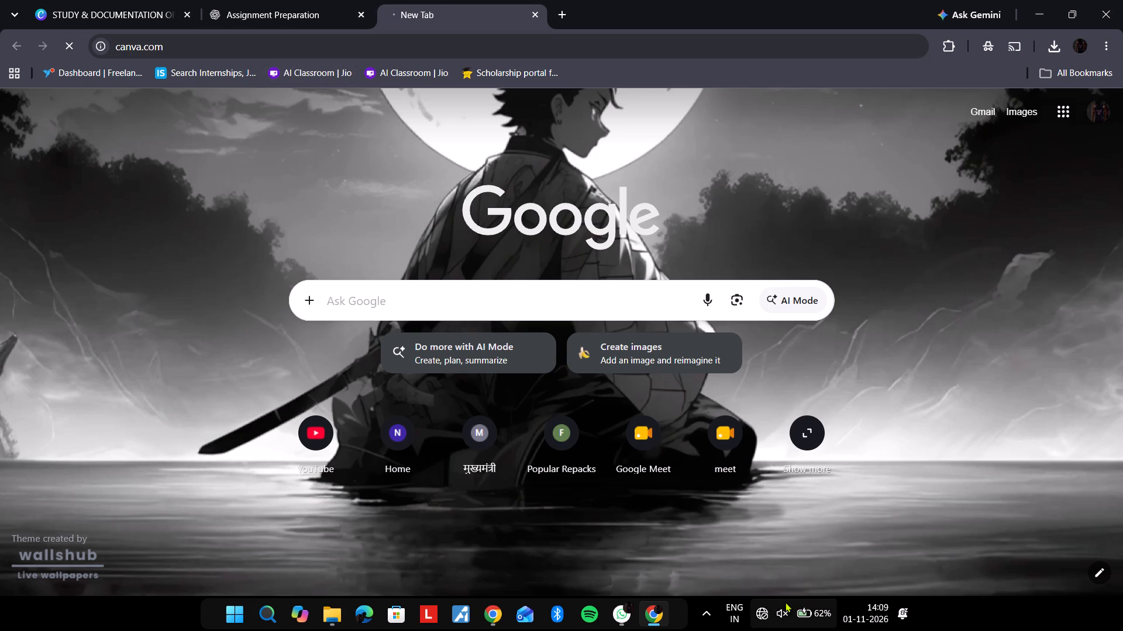
pyautogui.click(763, 612)
pyautogui.click(933, 347)
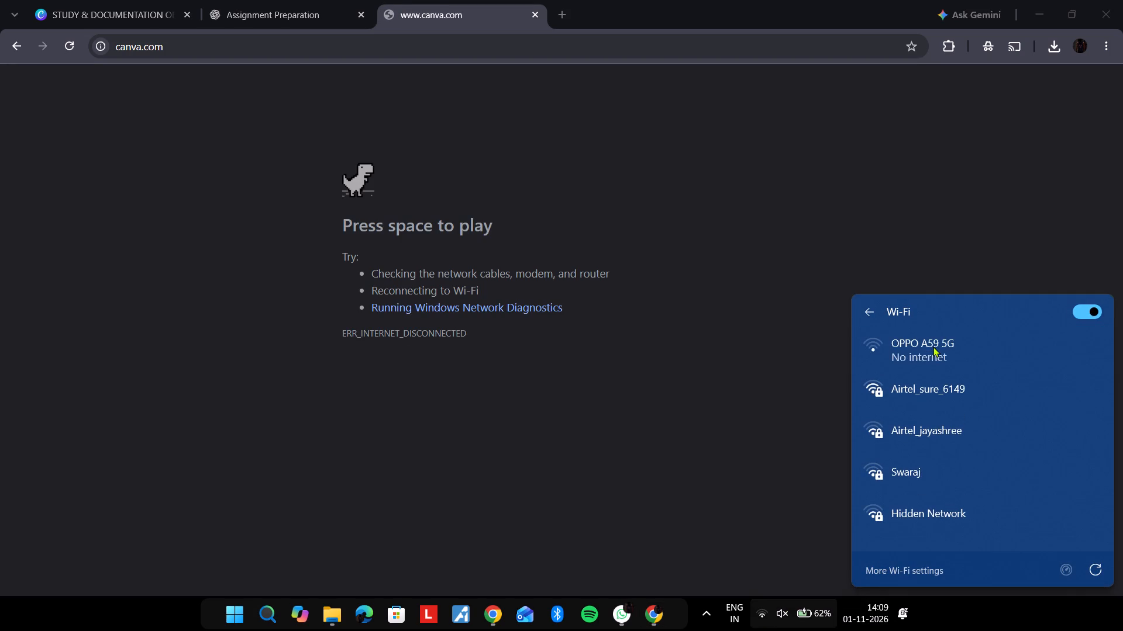
pyautogui.click(757, 419)
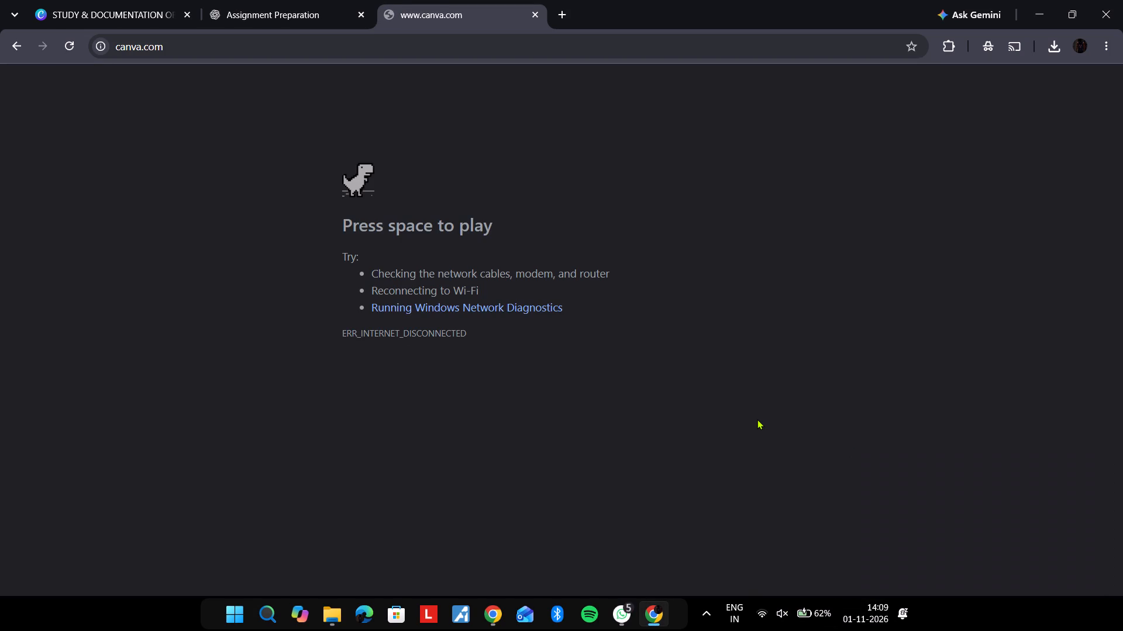
pyautogui.click(757, 419)
pyautogui.hotkey('ctrl', 'r')
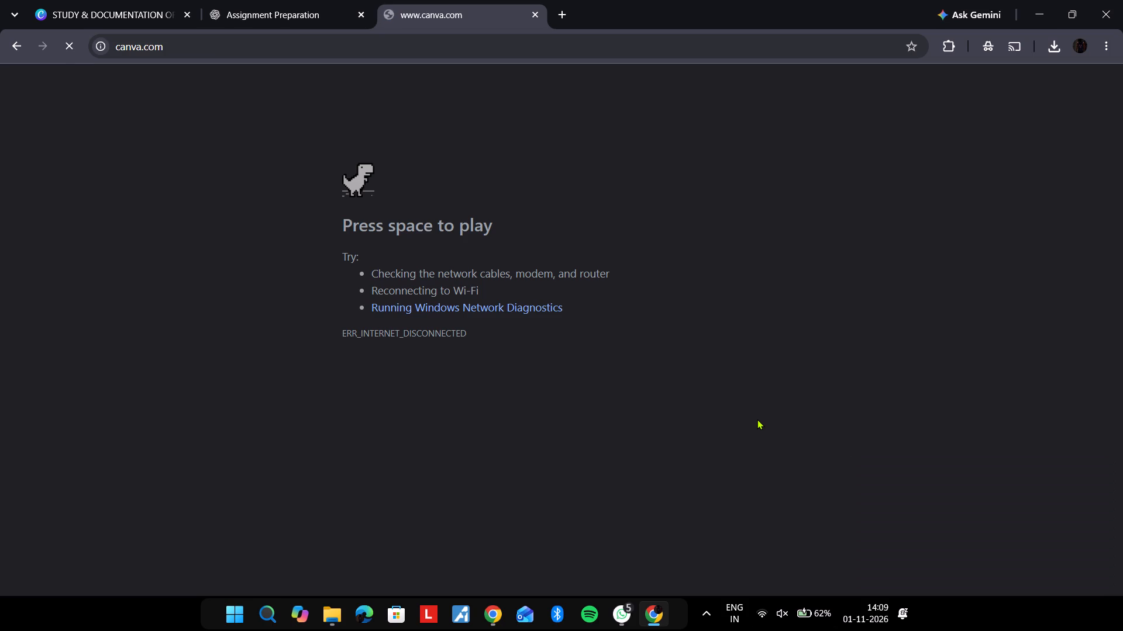
pyautogui.doubleClick(757, 419)
pyautogui.hotkey('ctrl', 'r')
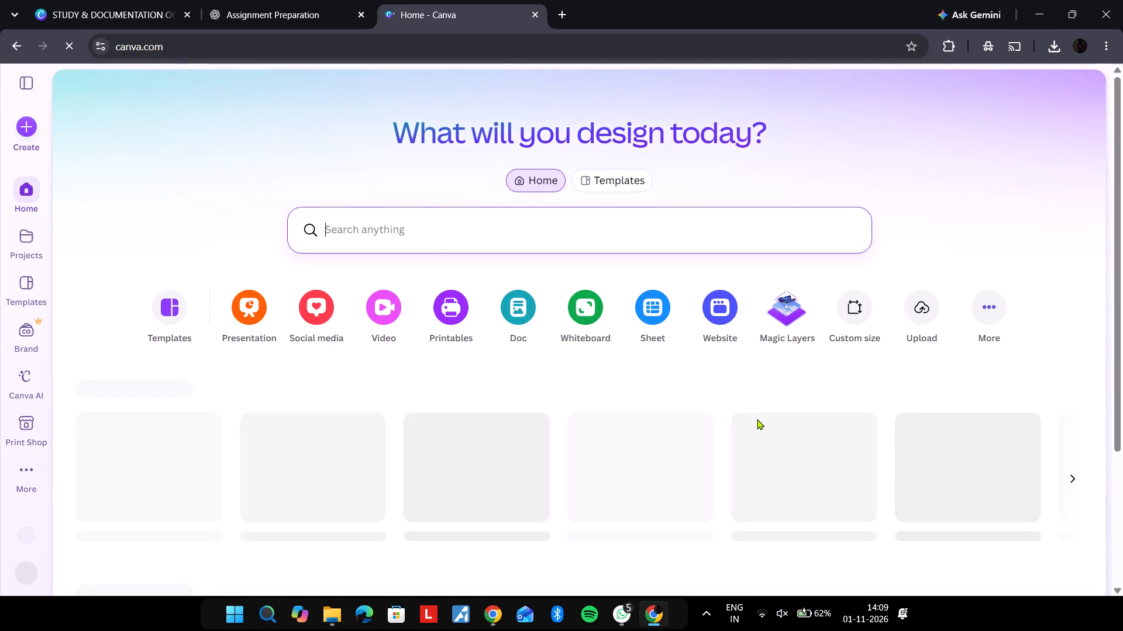
# Open the media upload window from the Canva home page.
pyautogui.click(933, 306)
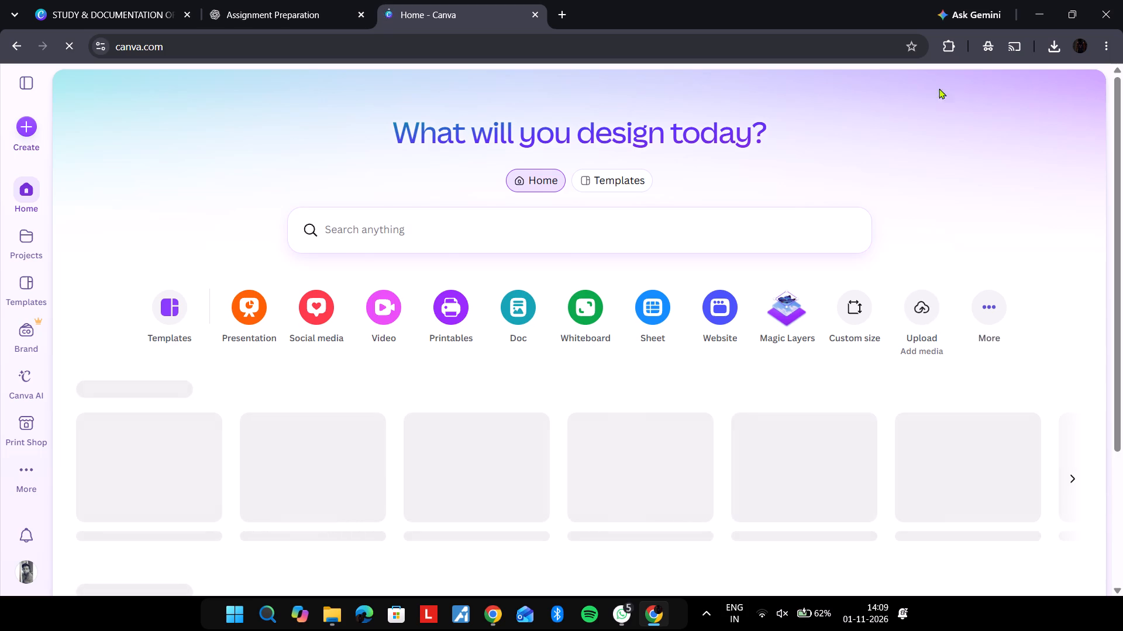
pyautogui.click(917, 310)
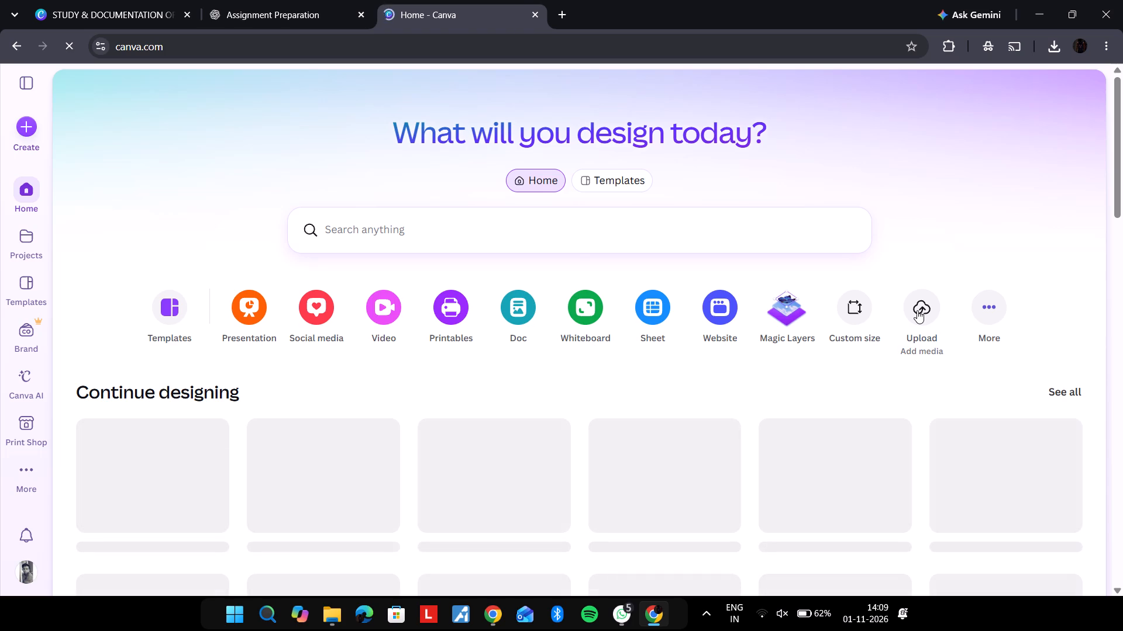
# Refresh the available Wi-Fi networks, connect the computer to the Airtel 5GHz network and return to Canva.
pyautogui.press('super+a')
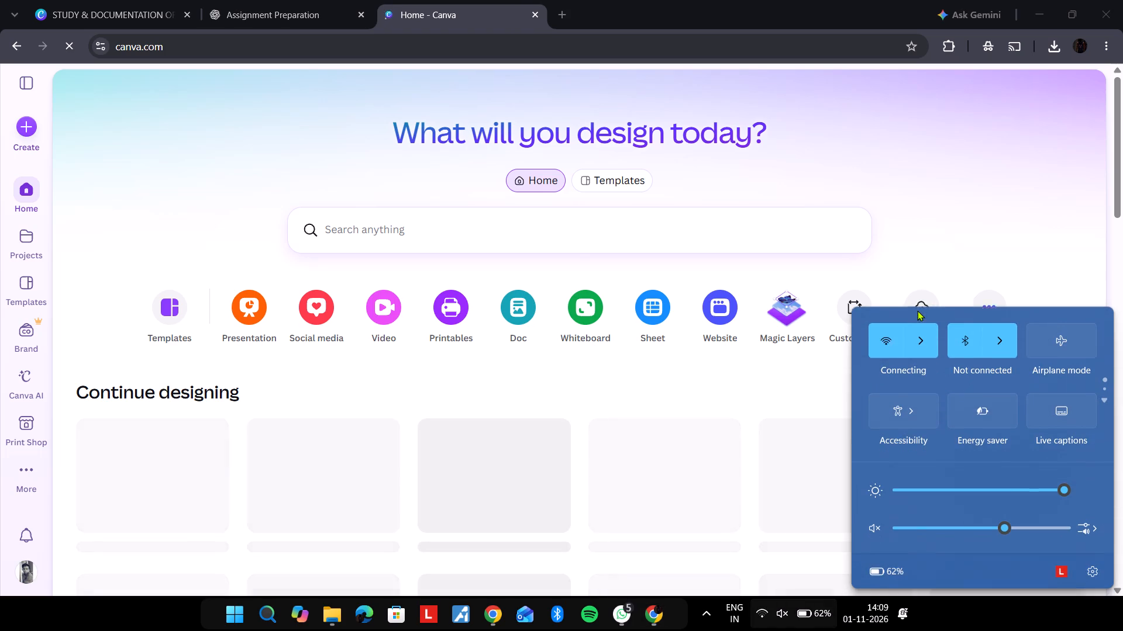
pyautogui.click(915, 344)
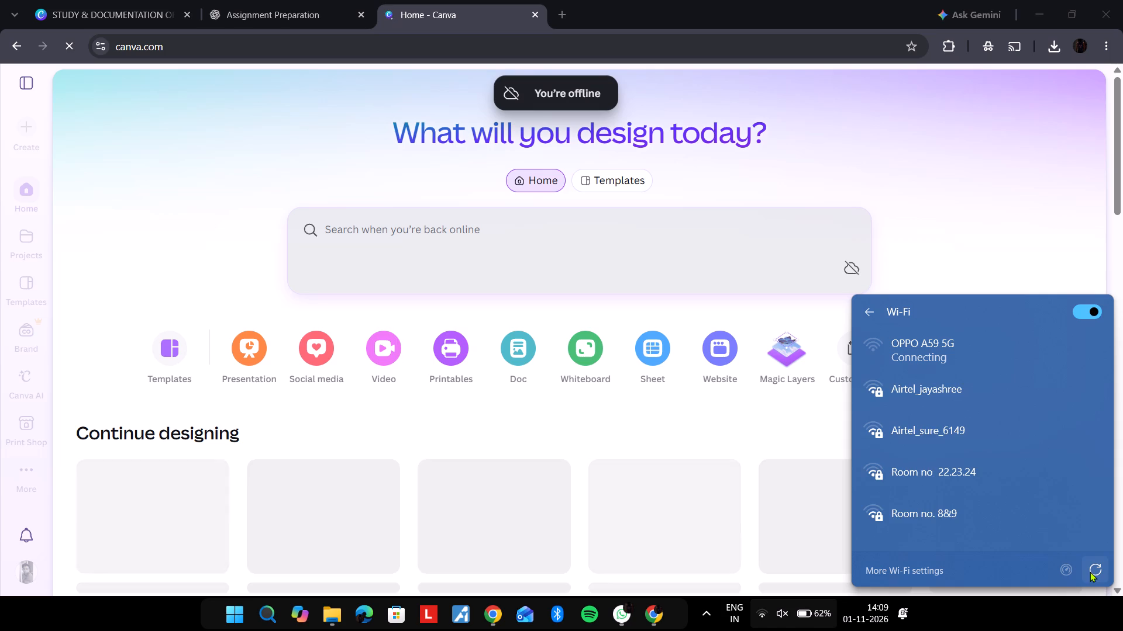
pyautogui.click(1090, 571)
pyautogui.click(976, 389)
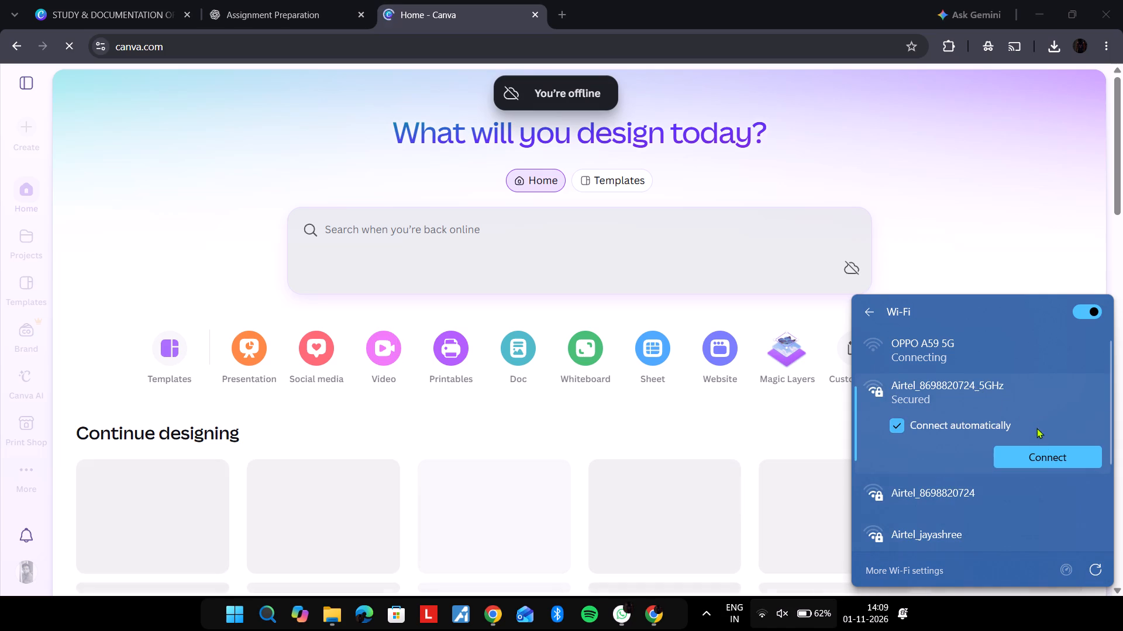
pyautogui.click(1043, 449)
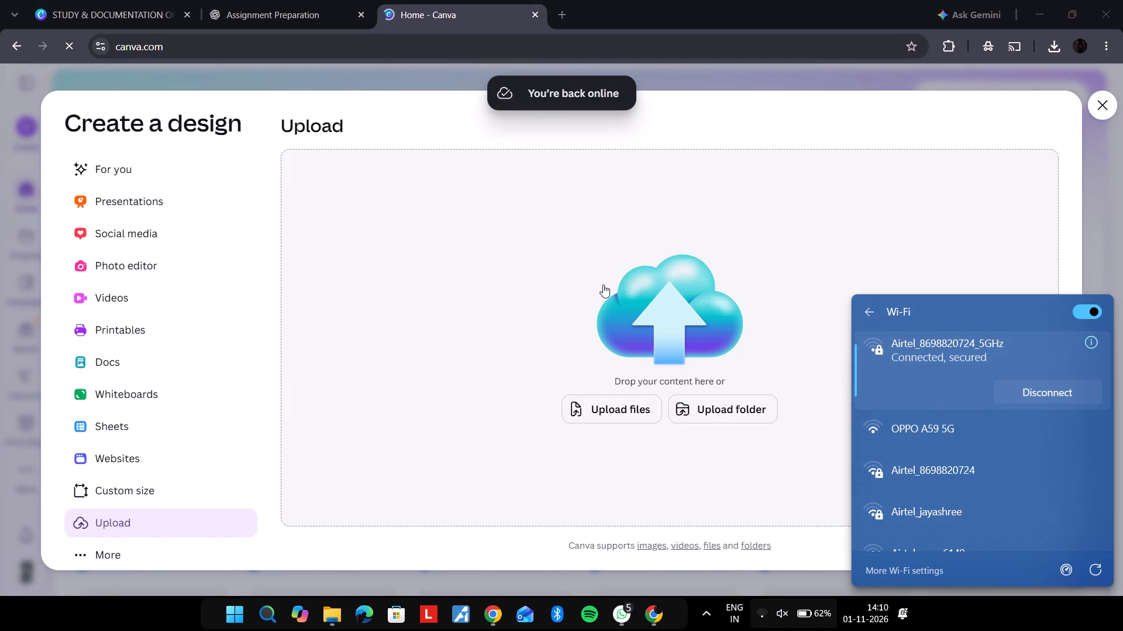
pyautogui.click(603, 285)
# Upload the Formal version of the Nashik Local History Assignment PDF from the Downloads folder to Canva.
pyautogui.click(591, 402)
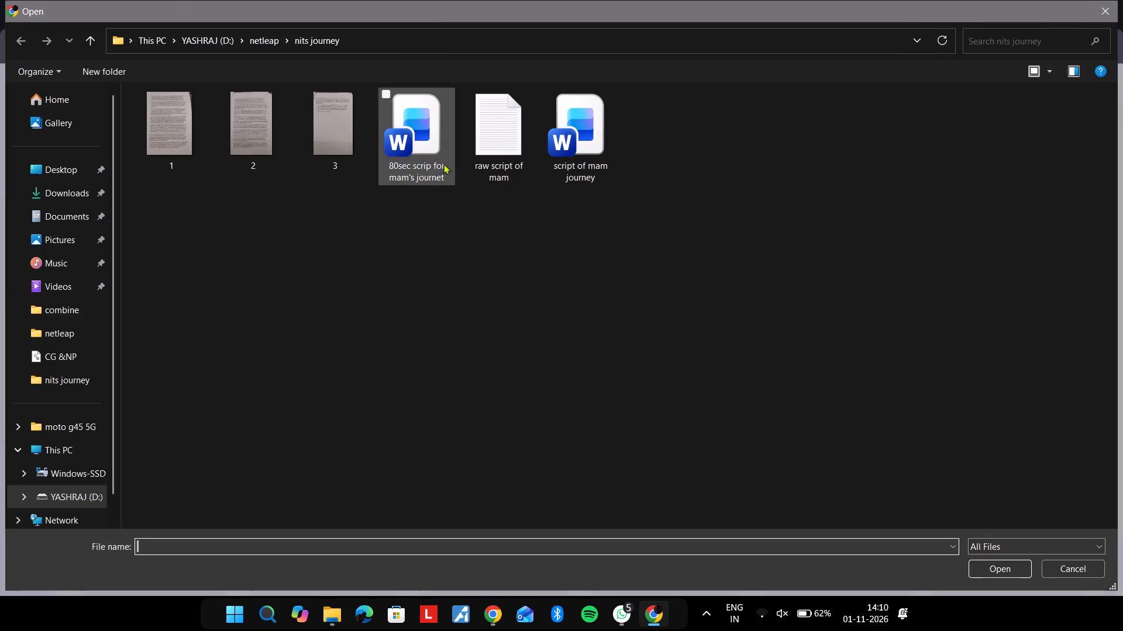
pyautogui.click(60, 197)
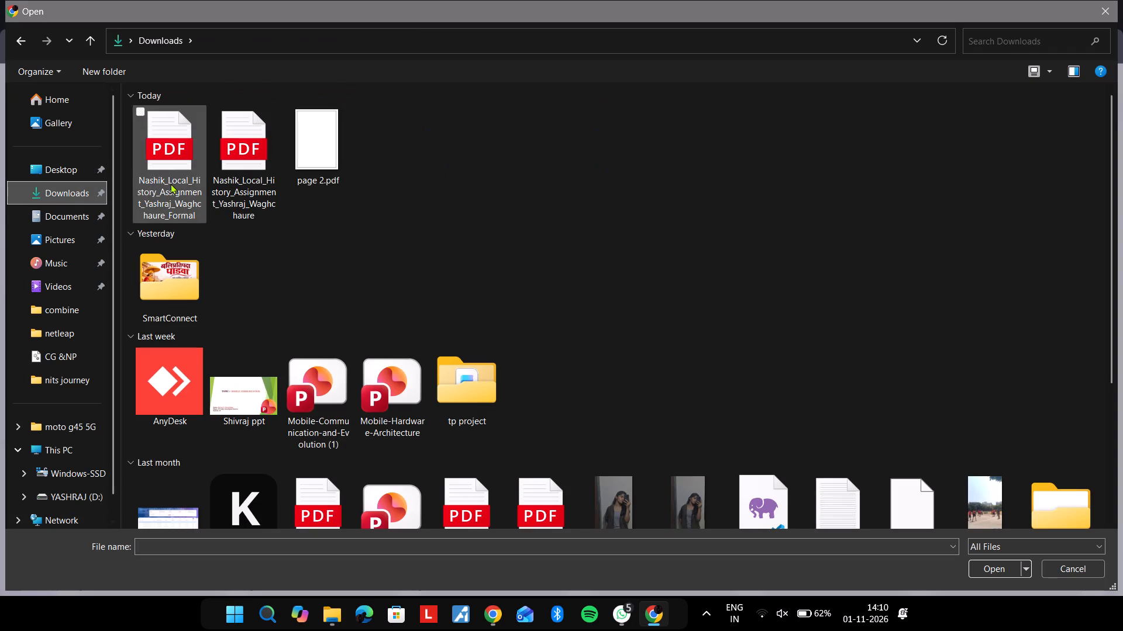
pyautogui.doubleClick(170, 183)
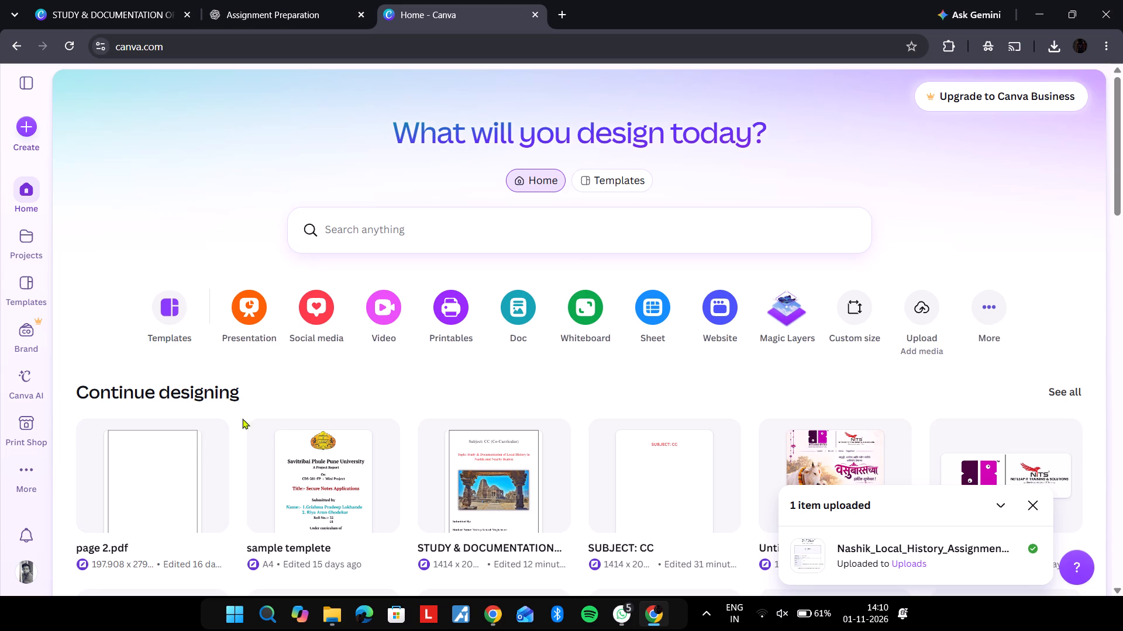
# Open the newly uploaded Nashik Local History Assignment PDF from Canva's Uploads folder in the editor and close the Uploads page.
pyautogui.click(904, 547)
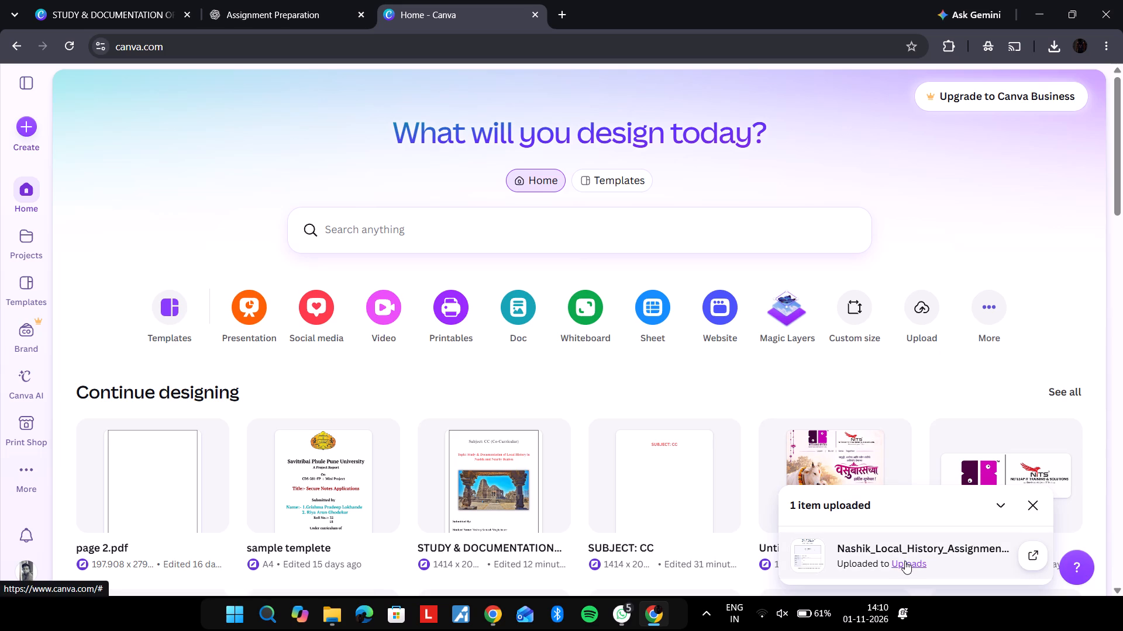
pyautogui.click(905, 561)
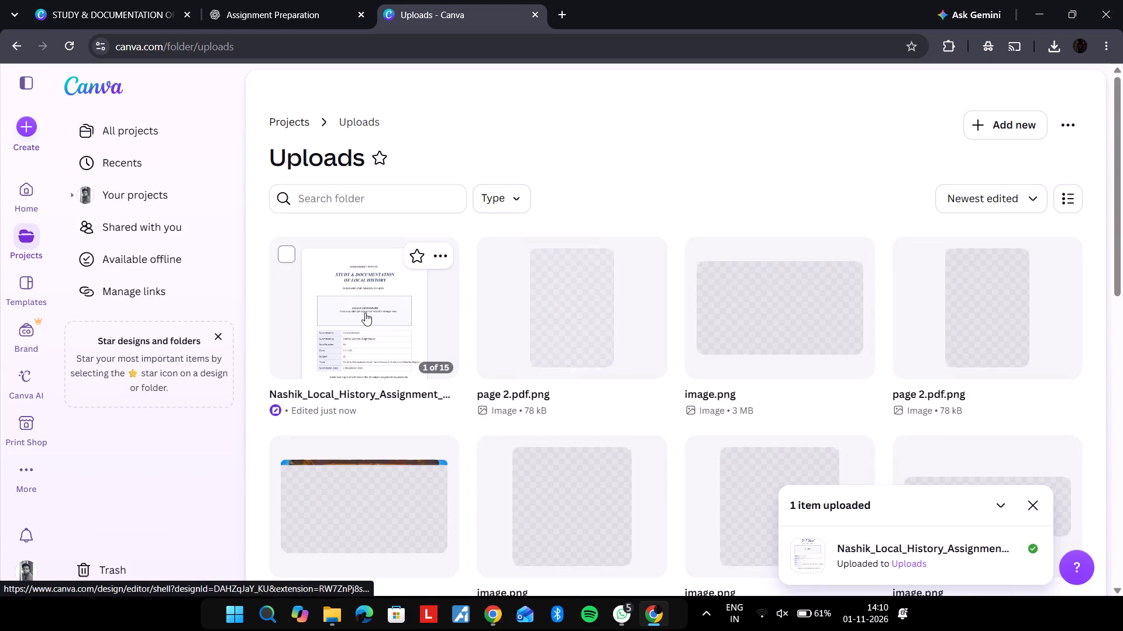
pyautogui.doubleClick(365, 313)
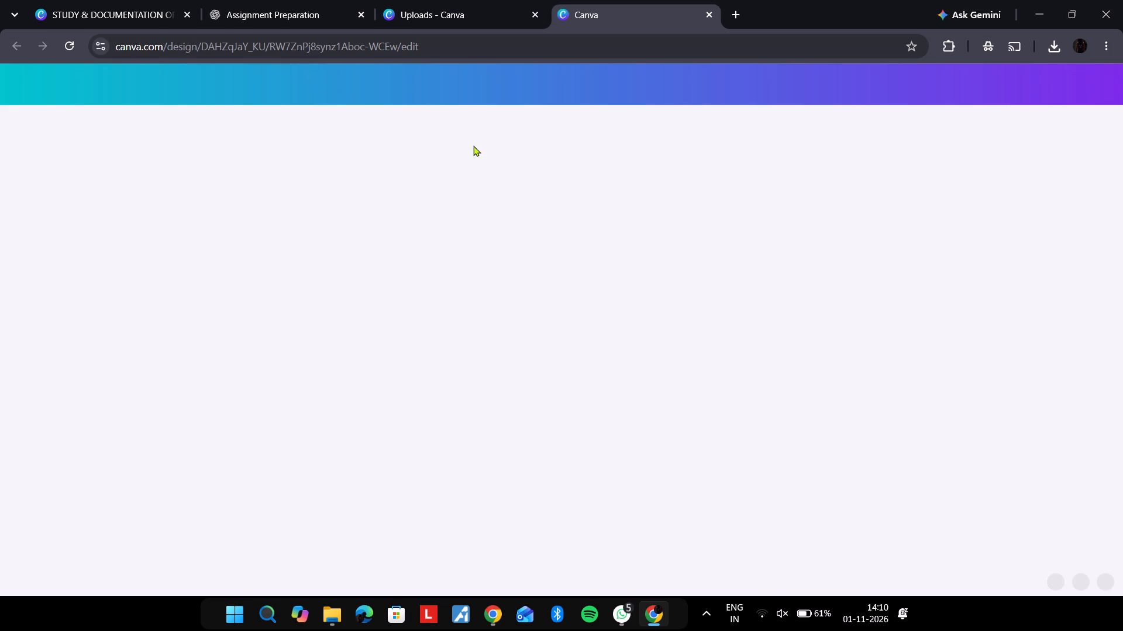
pyautogui.click(536, 14)
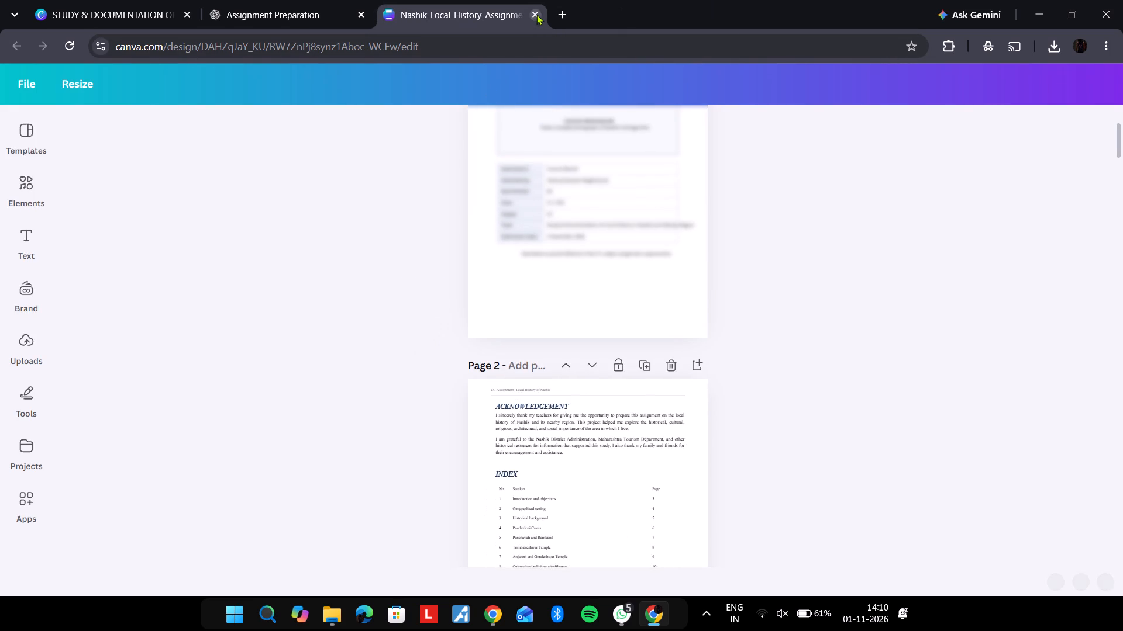
# Open the "Submitted in partial fulfilment" line below the cover page's details table for text editing.
pyautogui.click(576, 257)
pyautogui.click(576, 257)
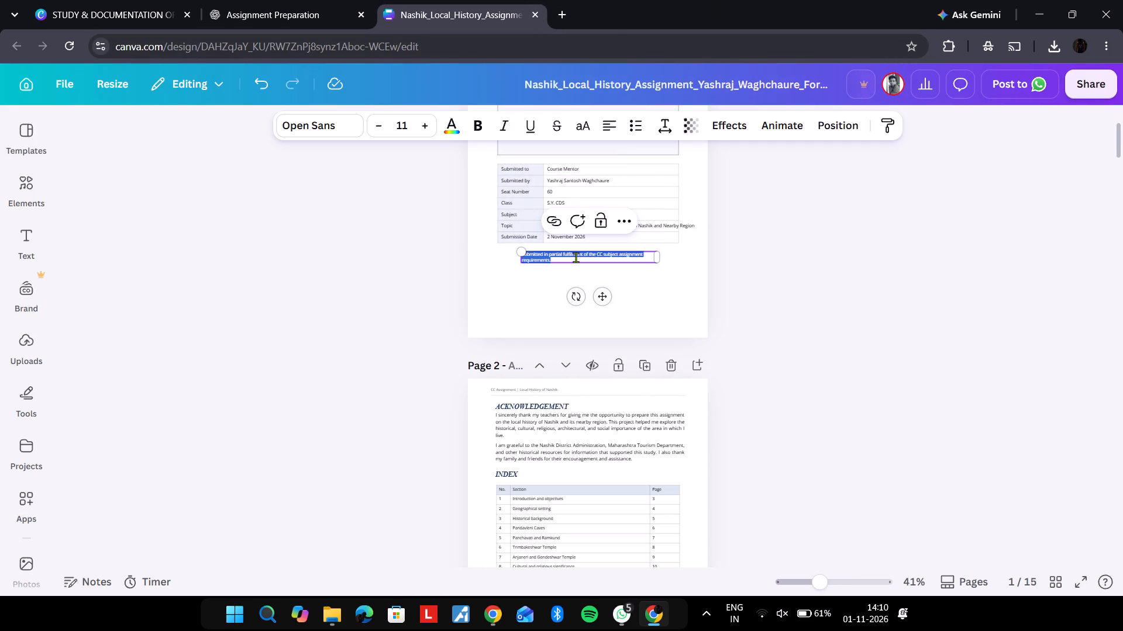
pyautogui.click(576, 257)
pyautogui.click(674, 309)
pyautogui.scroll(1, 674, 309)
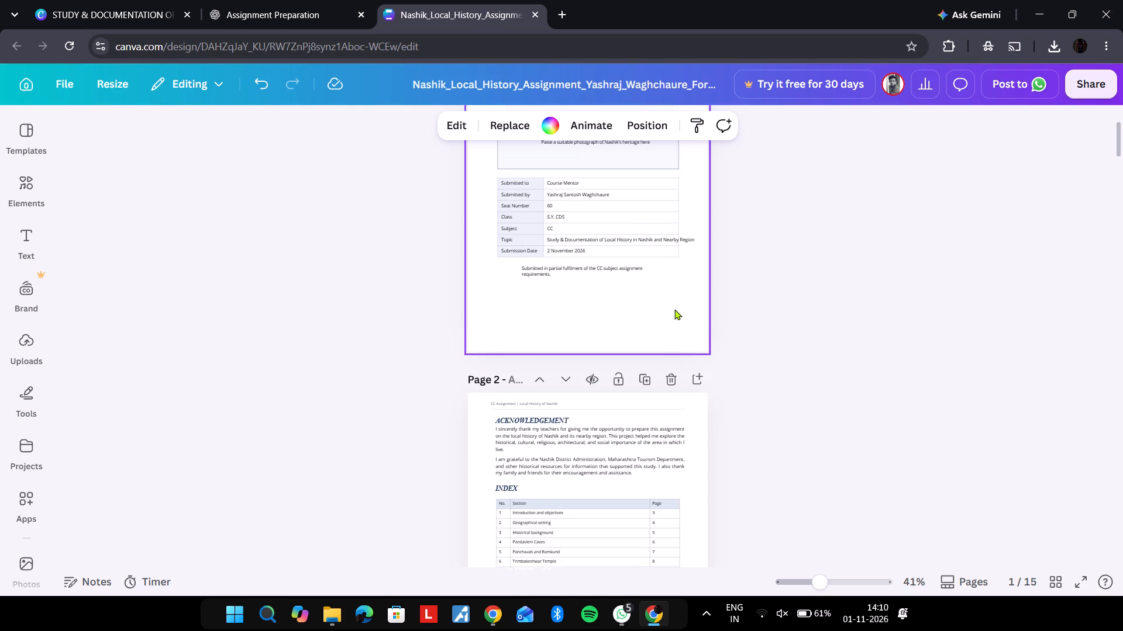
pyautogui.scroll(1, 674, 309)
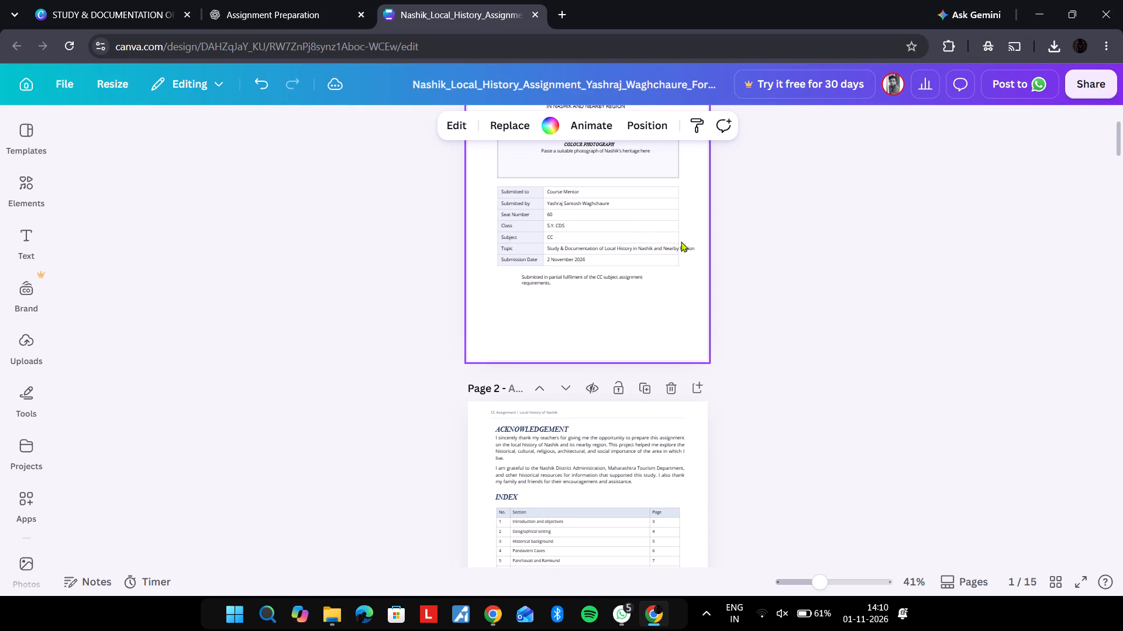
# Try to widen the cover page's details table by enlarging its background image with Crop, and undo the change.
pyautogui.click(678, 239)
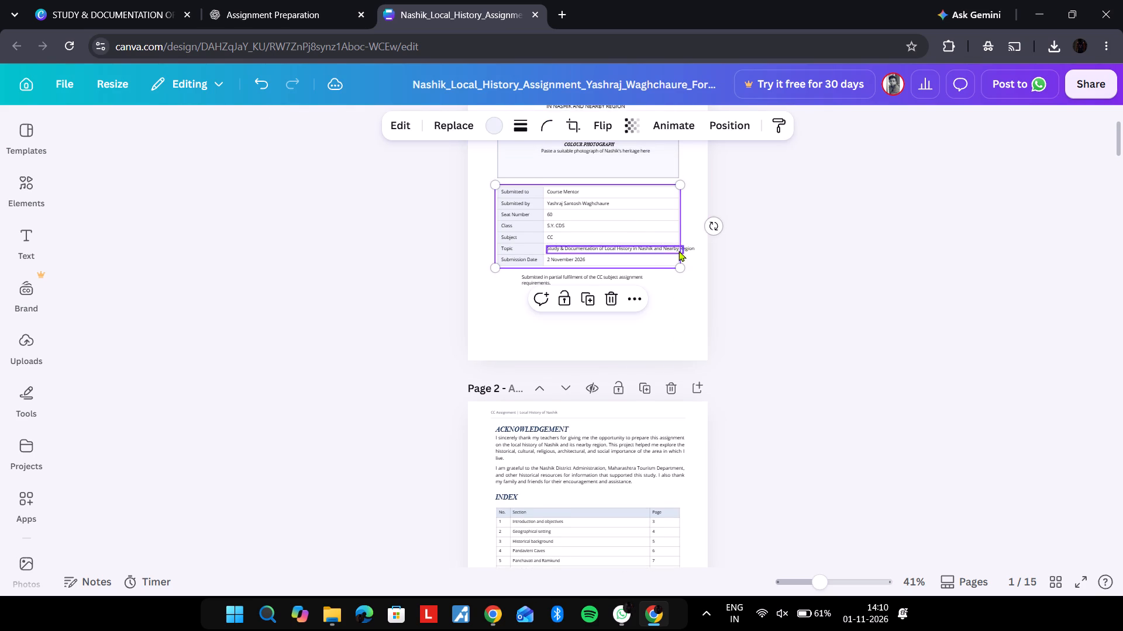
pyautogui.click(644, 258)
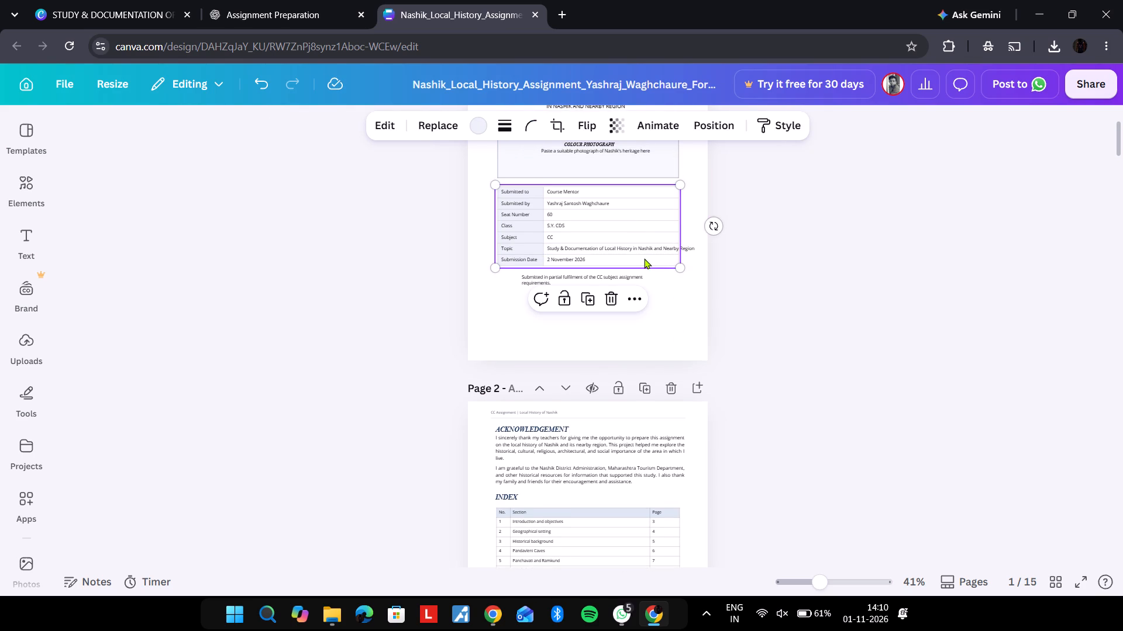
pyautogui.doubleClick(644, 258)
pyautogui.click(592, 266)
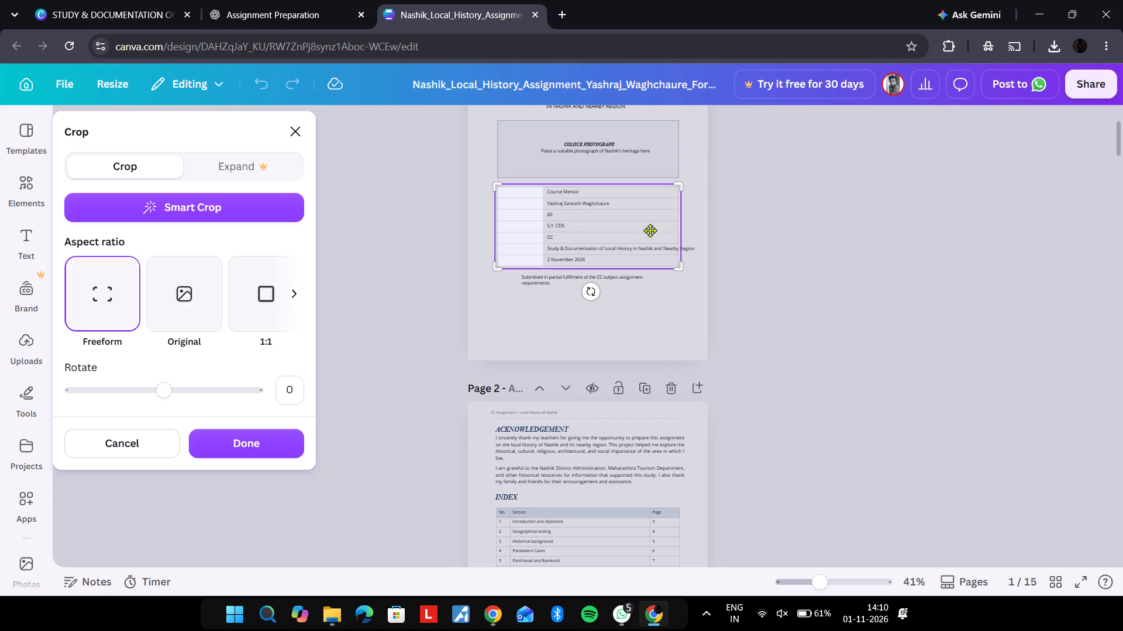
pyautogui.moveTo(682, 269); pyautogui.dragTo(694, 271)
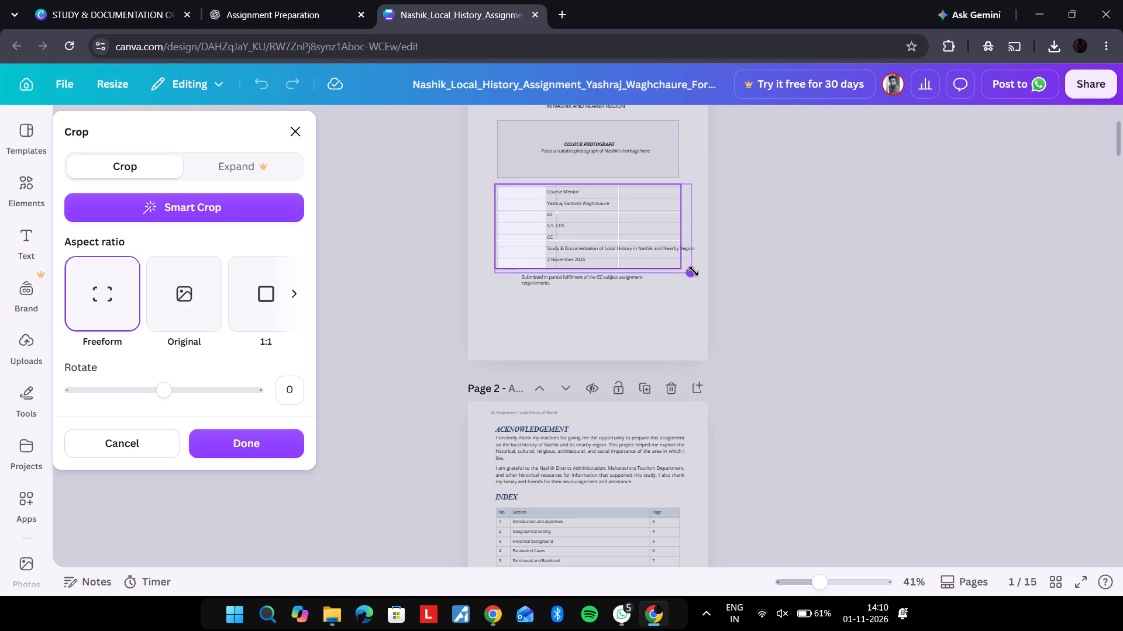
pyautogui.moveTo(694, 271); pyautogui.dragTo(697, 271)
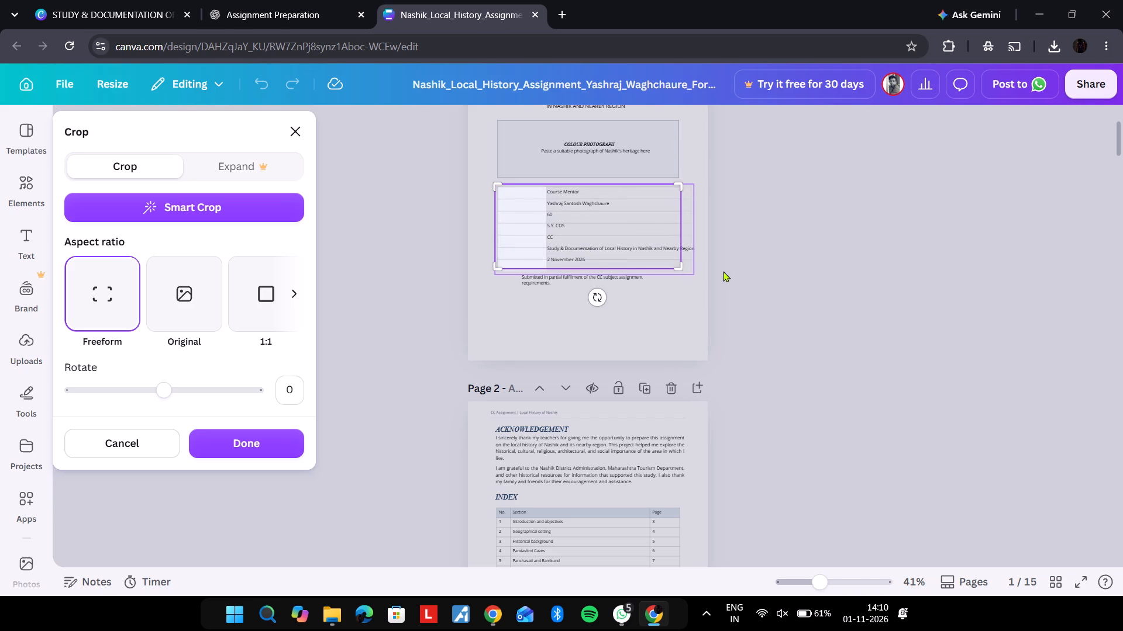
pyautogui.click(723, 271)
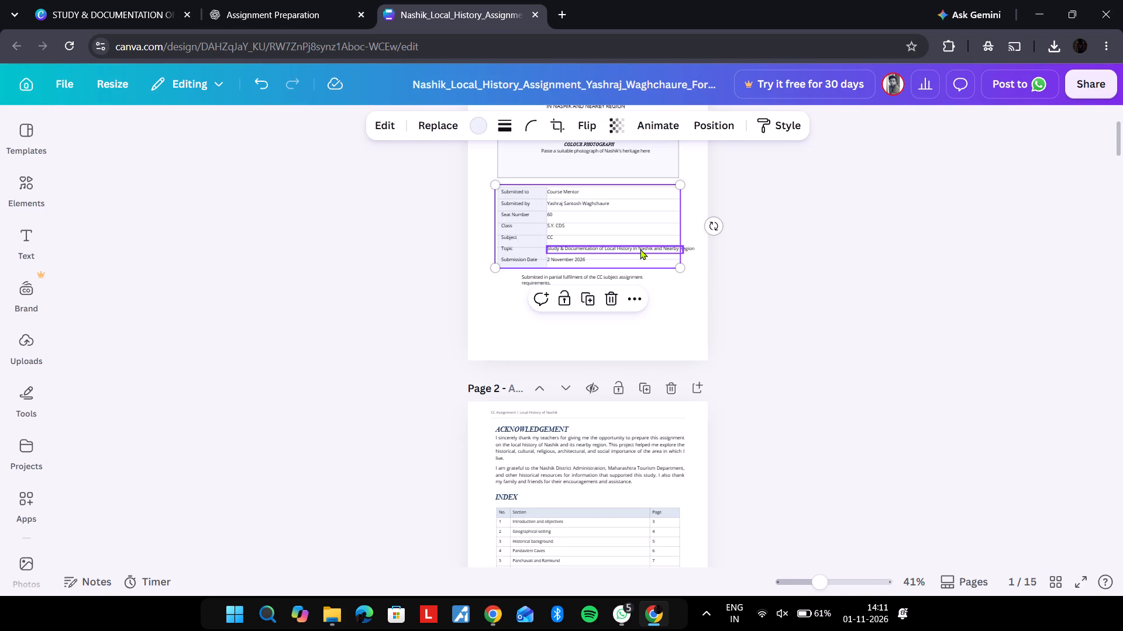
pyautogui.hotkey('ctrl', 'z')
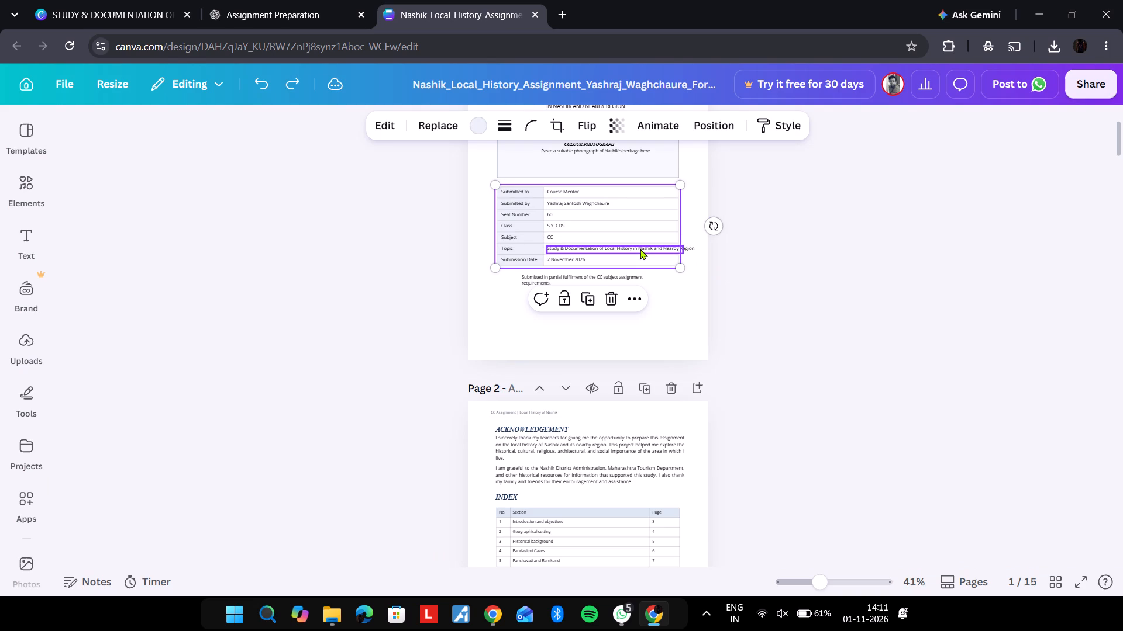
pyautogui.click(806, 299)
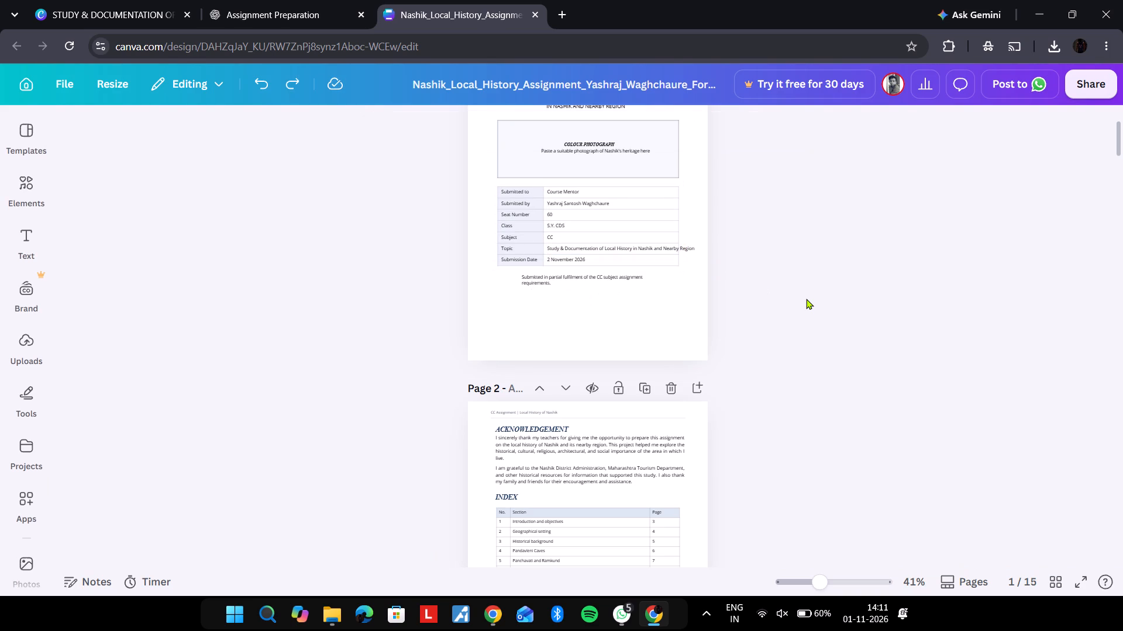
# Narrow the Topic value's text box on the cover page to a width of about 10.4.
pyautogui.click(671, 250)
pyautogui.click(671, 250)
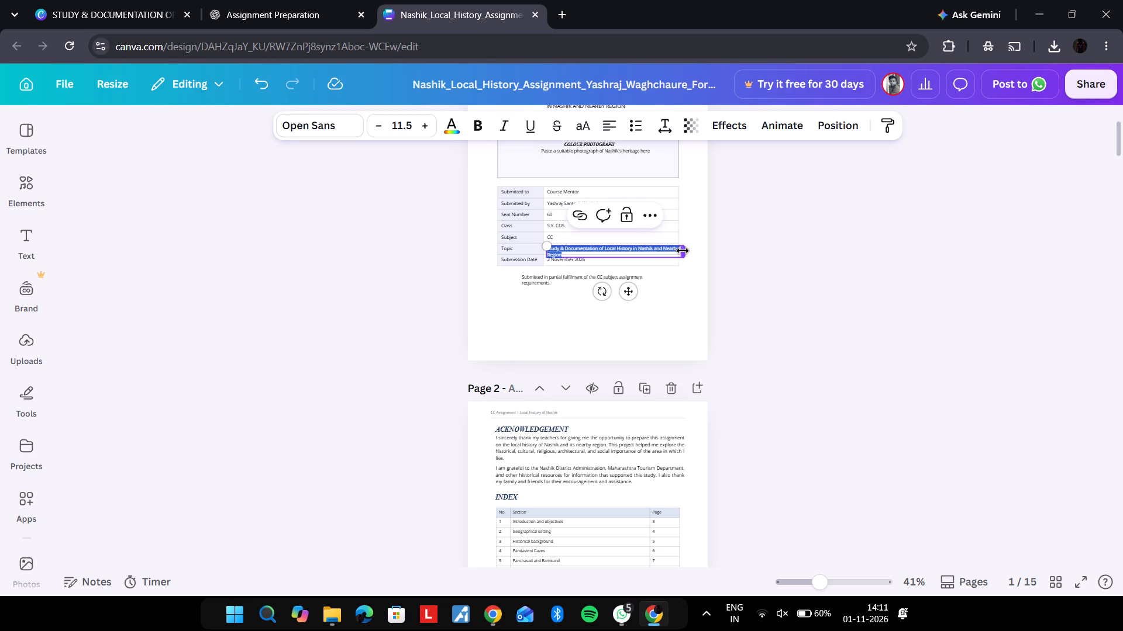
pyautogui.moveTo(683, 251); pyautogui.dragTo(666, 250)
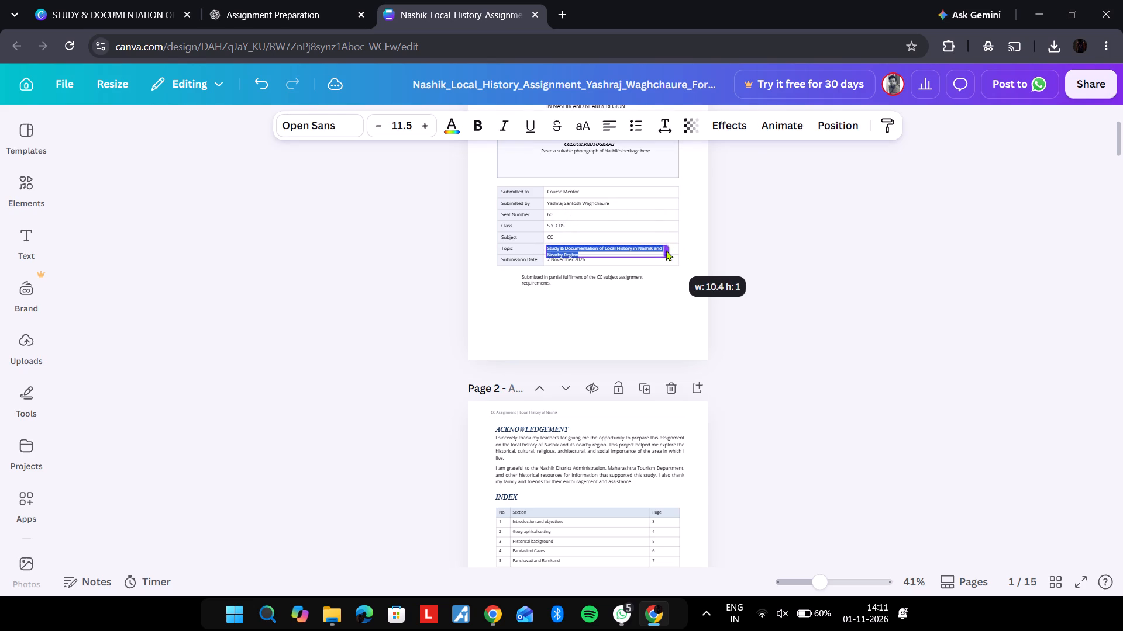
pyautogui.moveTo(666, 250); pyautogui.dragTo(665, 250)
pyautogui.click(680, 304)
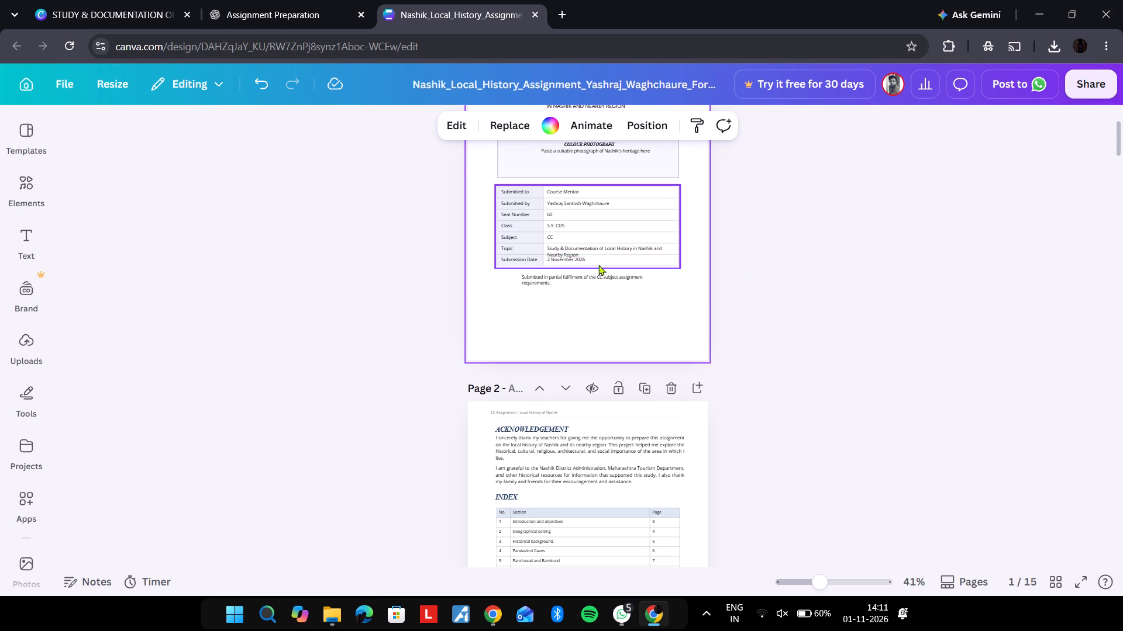
# Widen the Topic value's text box to fit one line and reduce its font size so the text stays inside the table.
pyautogui.click(578, 254)
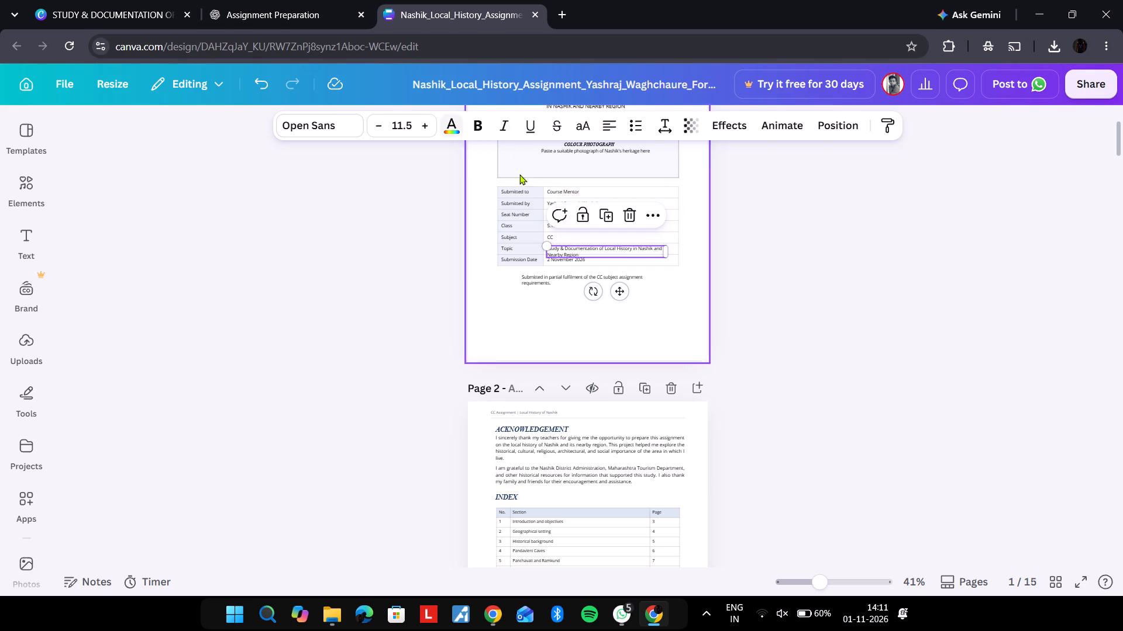
pyautogui.moveTo(667, 249); pyautogui.dragTo(691, 245)
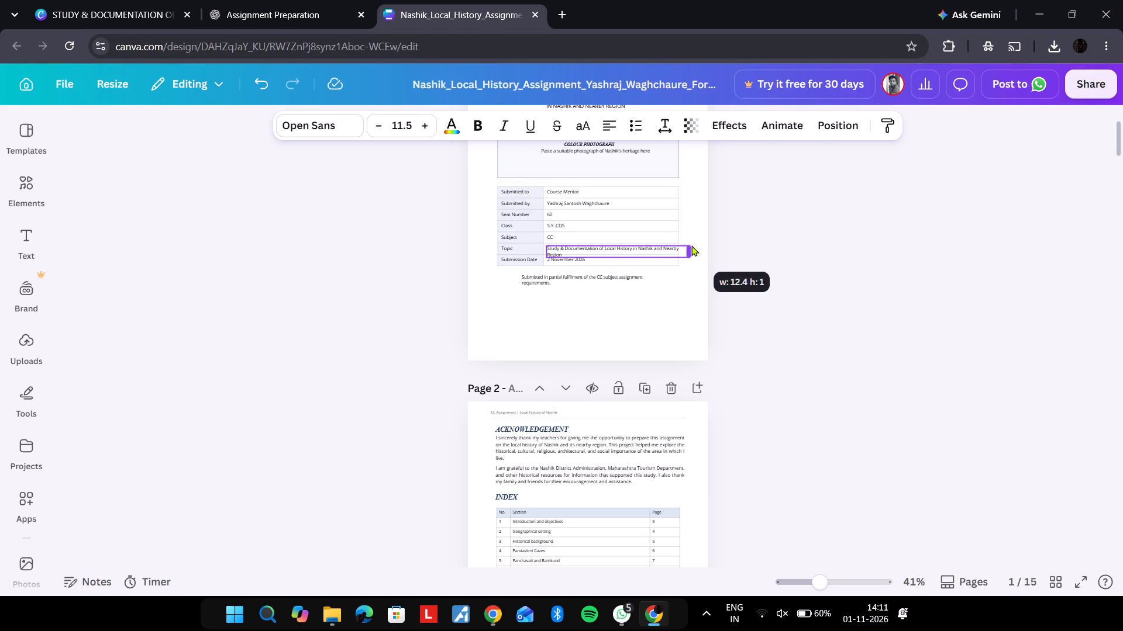
pyautogui.moveTo(691, 245); pyautogui.dragTo(739, 238)
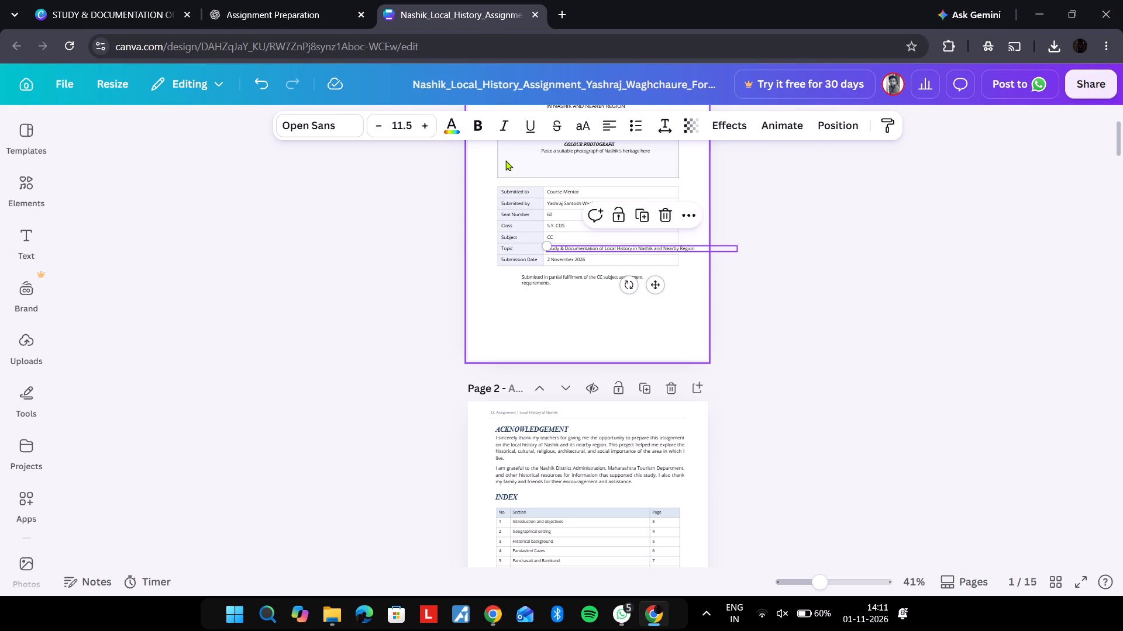
pyautogui.click(380, 132)
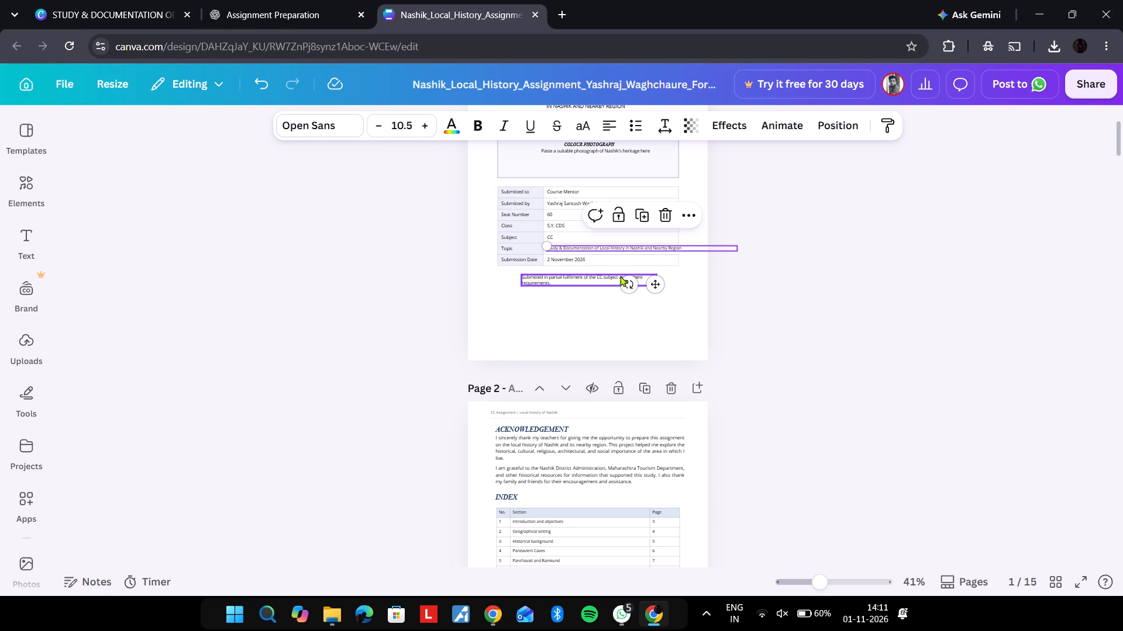
pyautogui.click(689, 247)
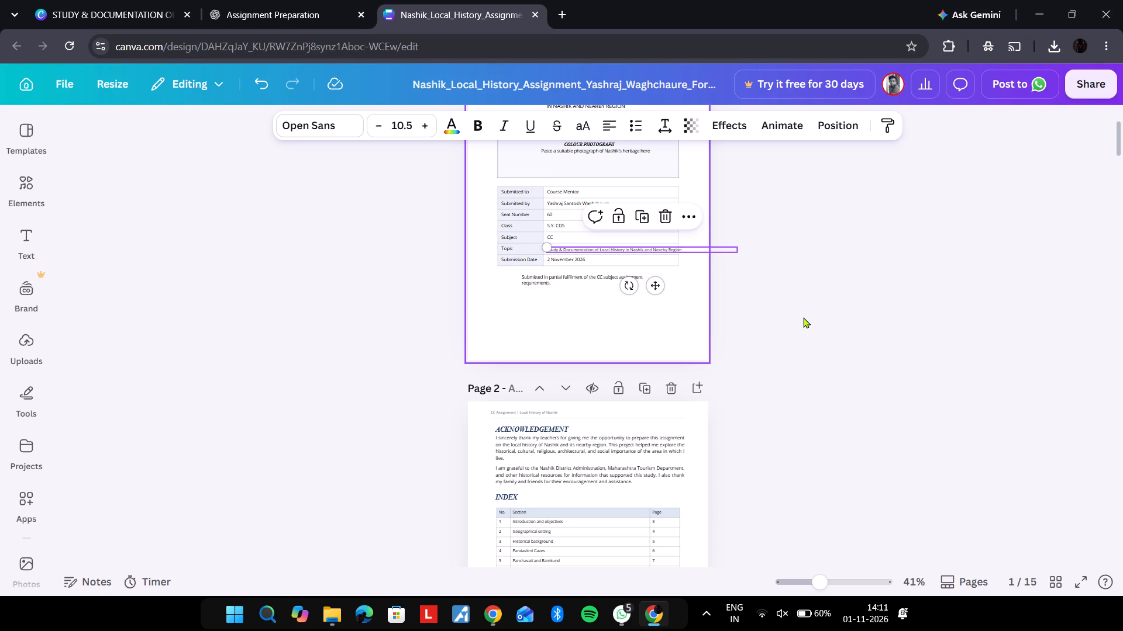
pyautogui.click(380, 121)
pyautogui.click(774, 271)
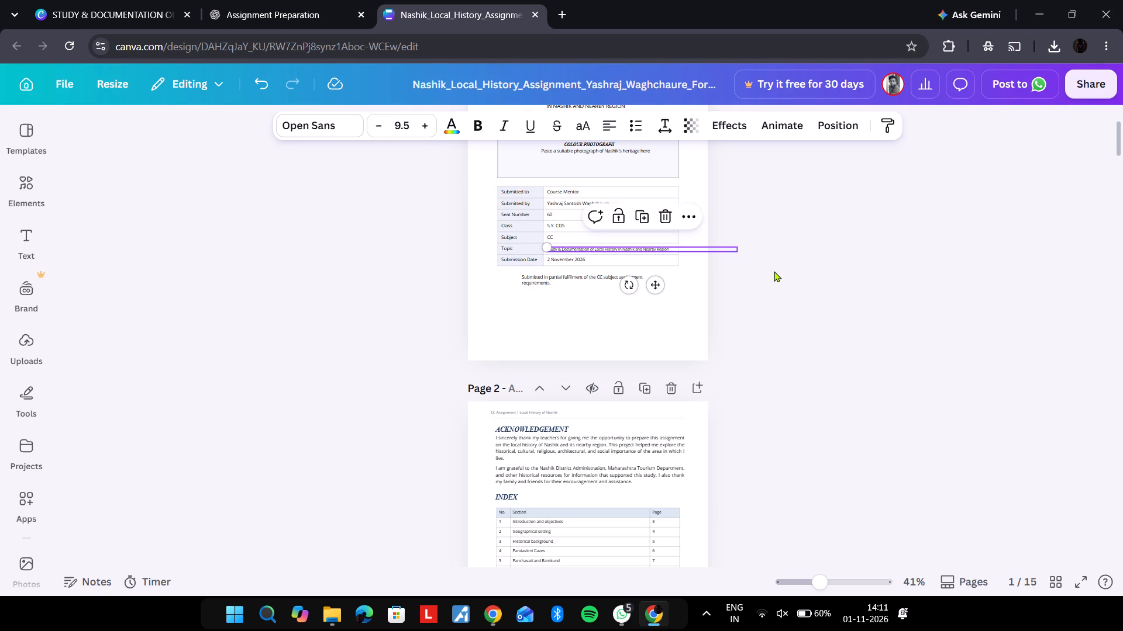
# Delete the submission date value and the "Submission Date" label from the cover page's details table.
pyautogui.click(571, 260)
pyautogui.press('Delete')
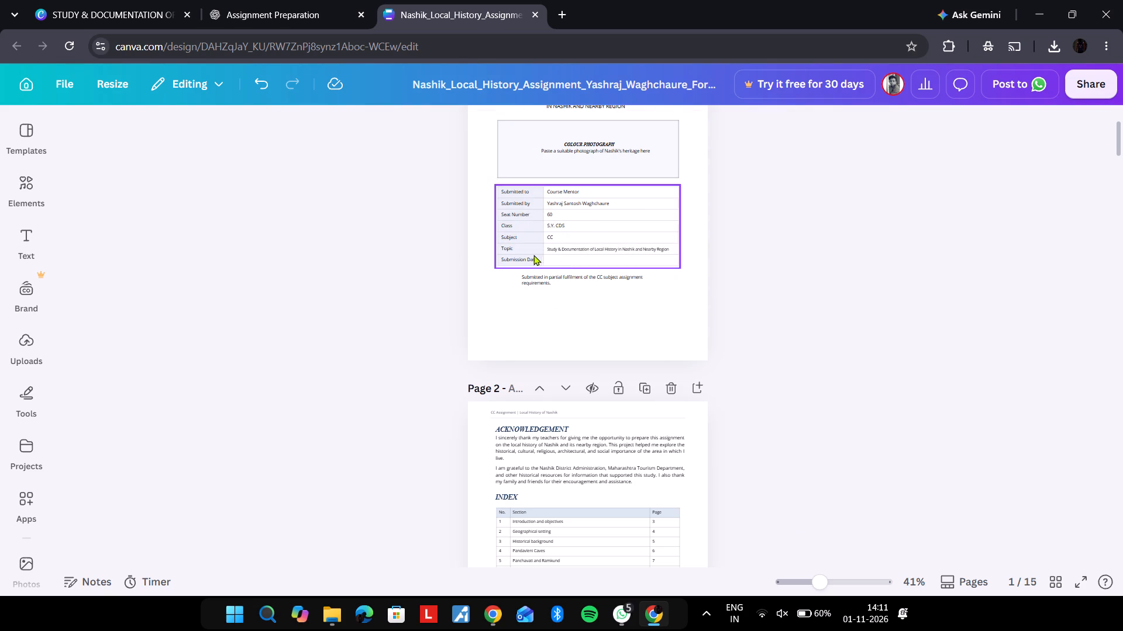
pyautogui.click(531, 262)
pyautogui.press('Delete')
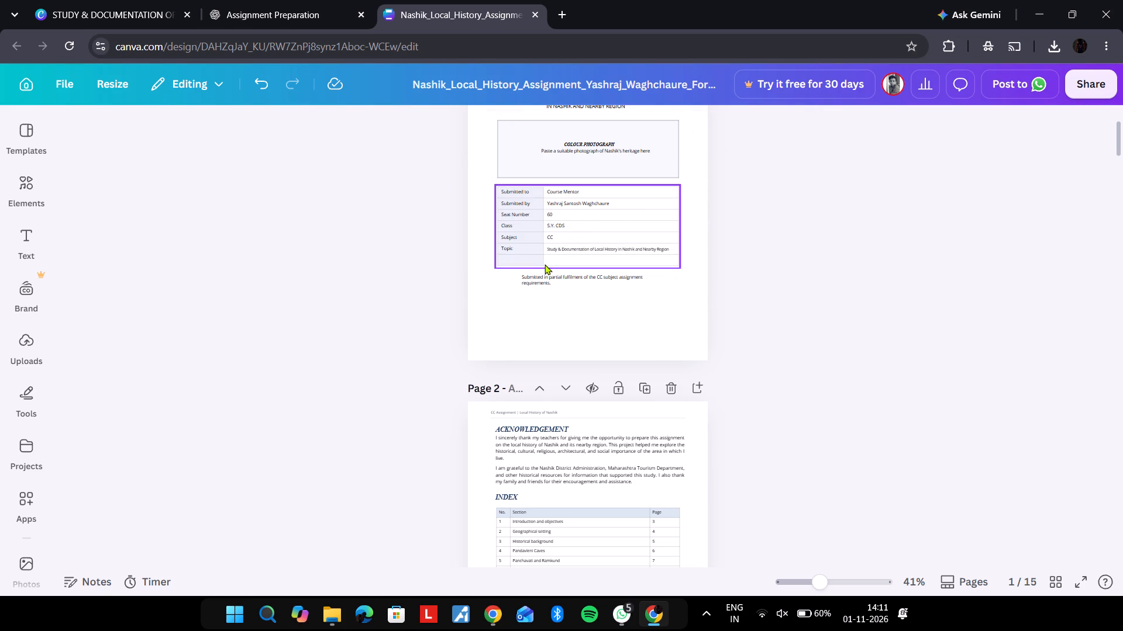
pyautogui.click(556, 266)
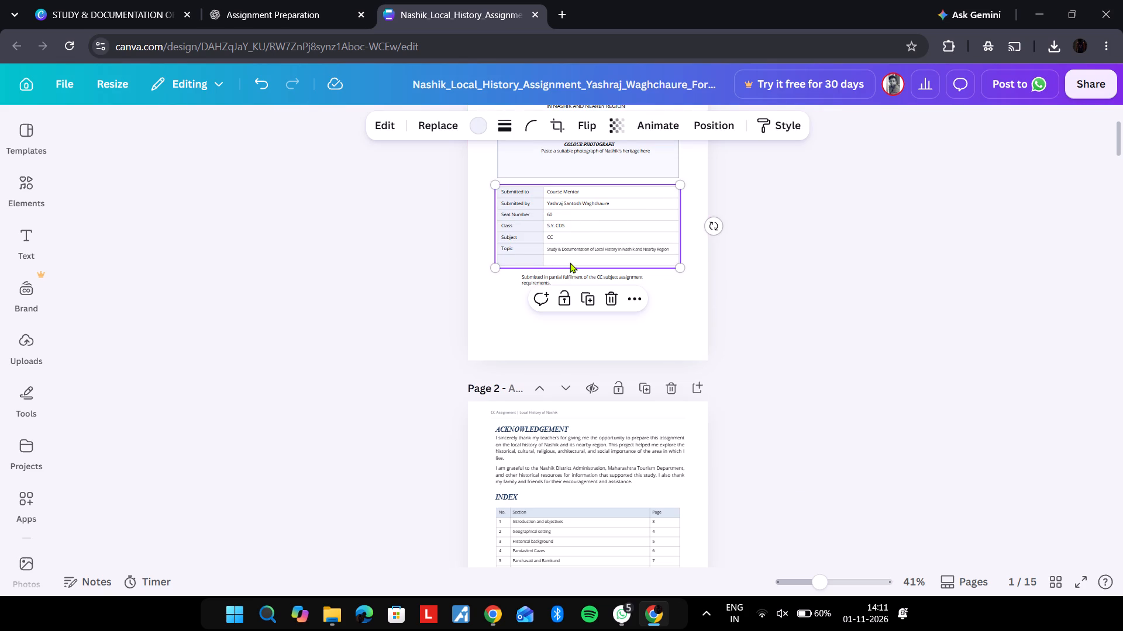
pyautogui.click(504, 303)
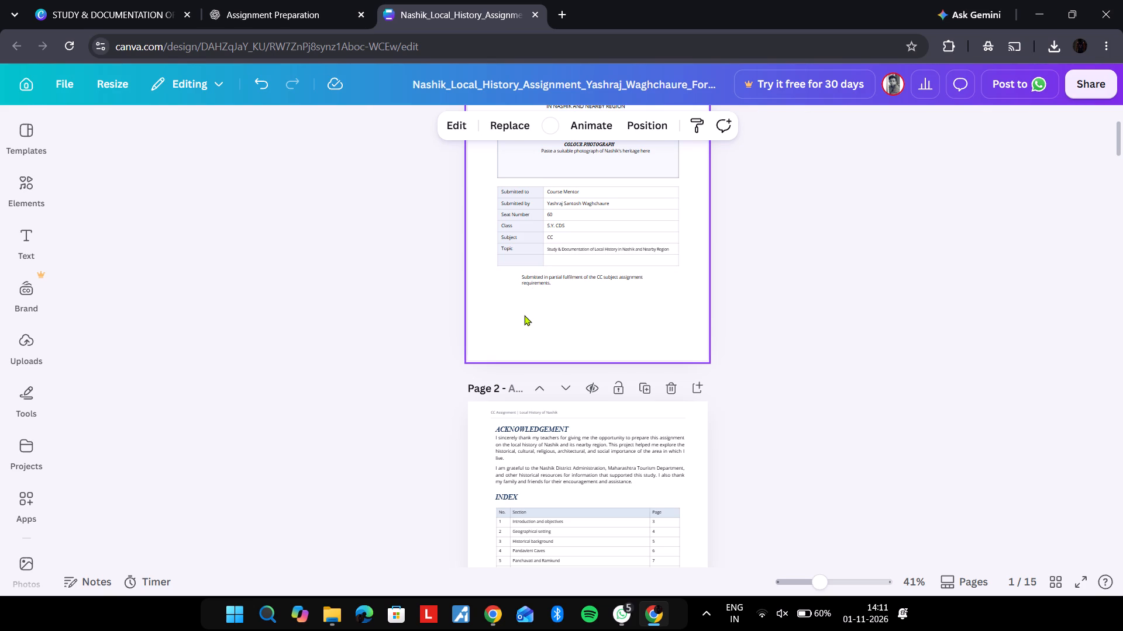
# Capture a blank white rectangle of the cover page with the Snipping Tool and paste it onto that page as an image.
pyautogui.press('shift+super+s')
pyautogui.moveTo(525, 315); pyautogui.dragTo(581, 338)
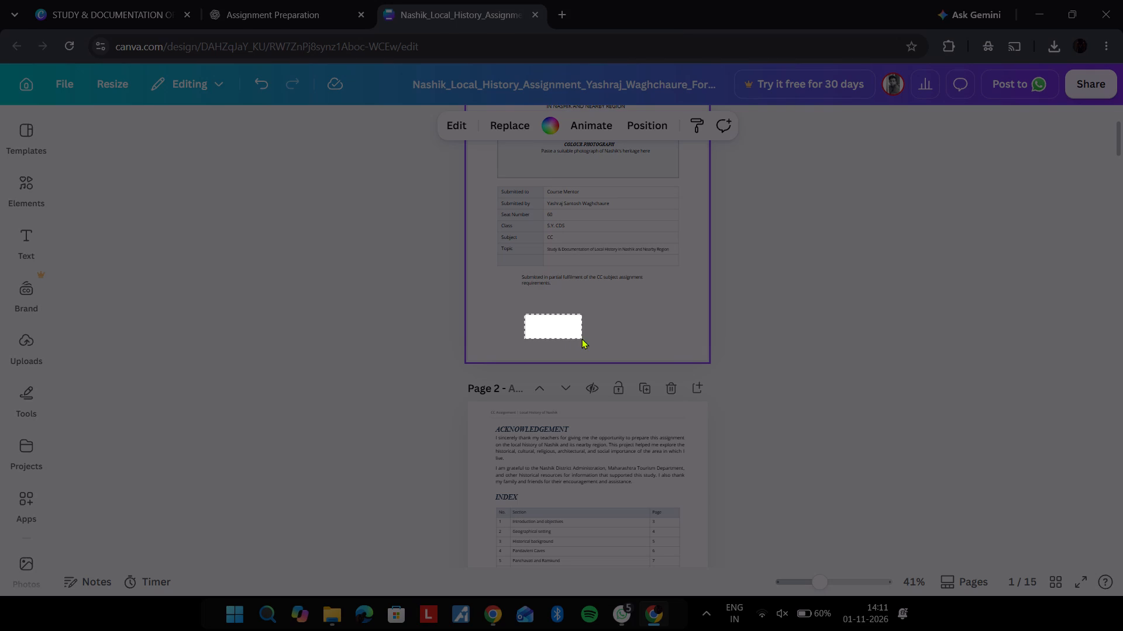
pyautogui.moveTo(581, 338); pyautogui.dragTo(593, 337)
pyautogui.hotkey('ctrl', 'c')
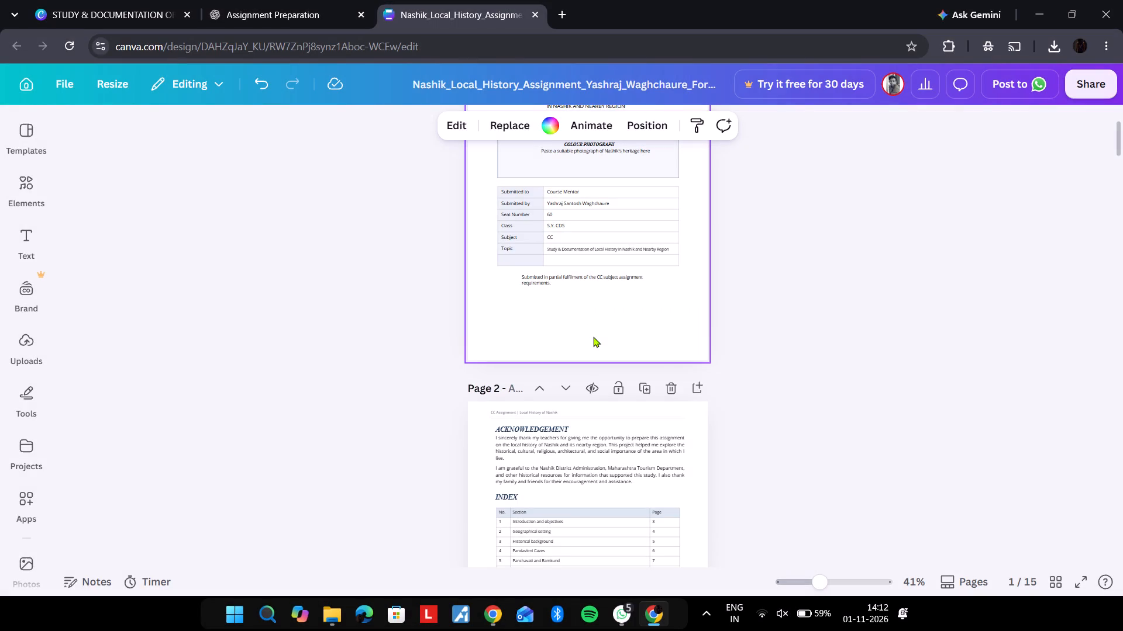
pyautogui.click(548, 334)
pyautogui.hotkey('ctrl', 'v')
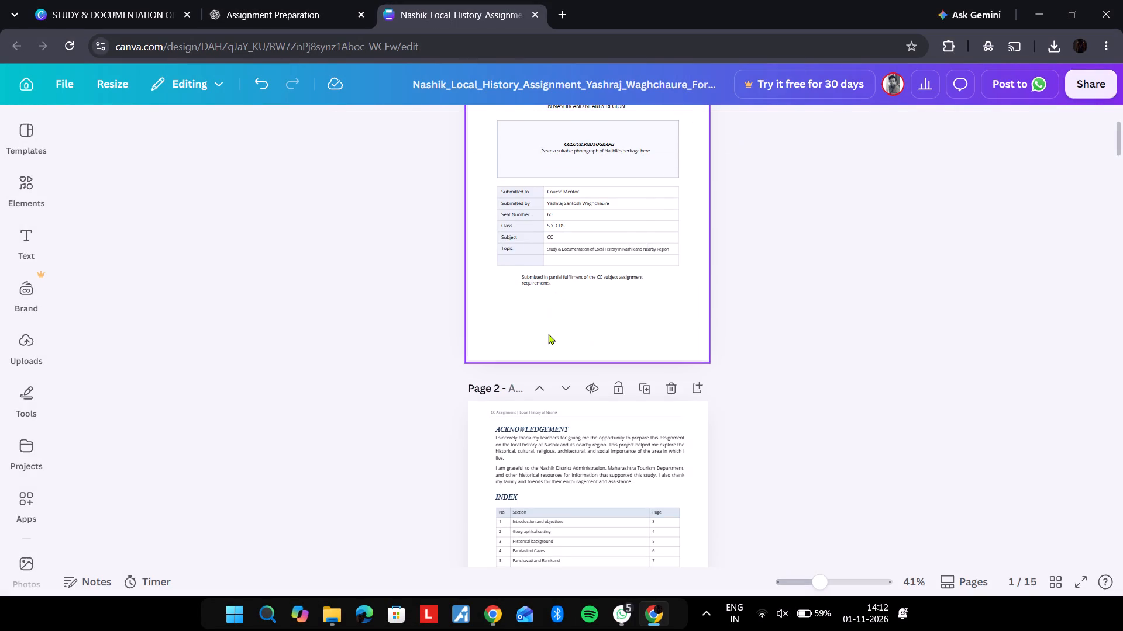
# Bring the blank white rectangle to the front and move and resize it to cover the details table's empty bottom row.
pyautogui.rightClick(581, 177)
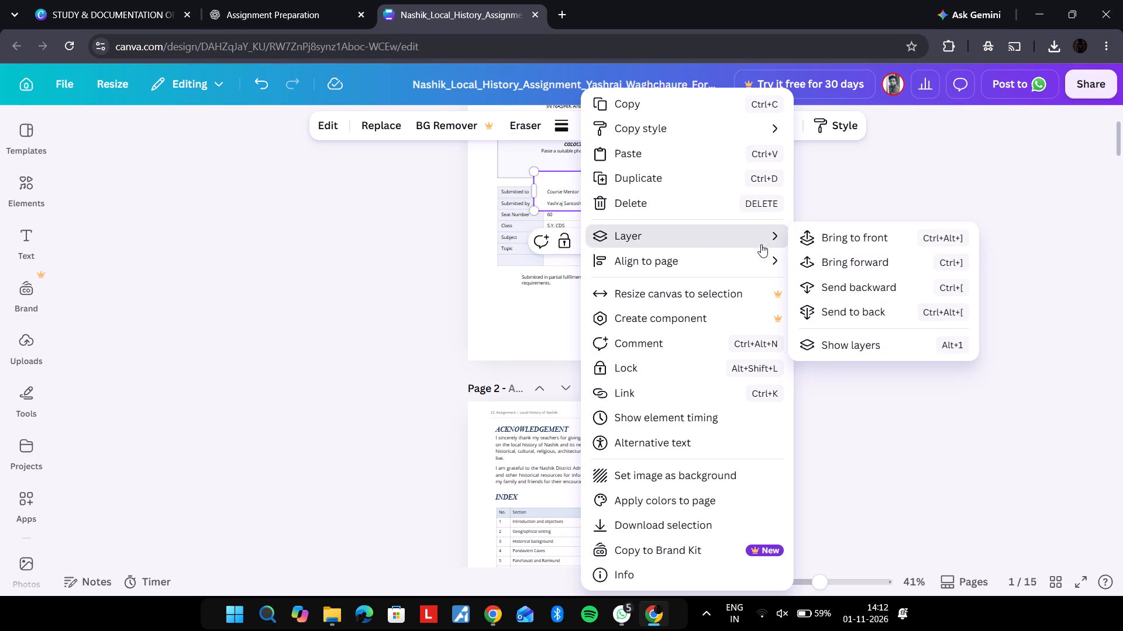
pyautogui.doubleClick(820, 242)
pyautogui.moveTo(556, 194); pyautogui.dragTo(555, 184)
pyautogui.moveTo(555, 184); pyautogui.dragTo(559, 198)
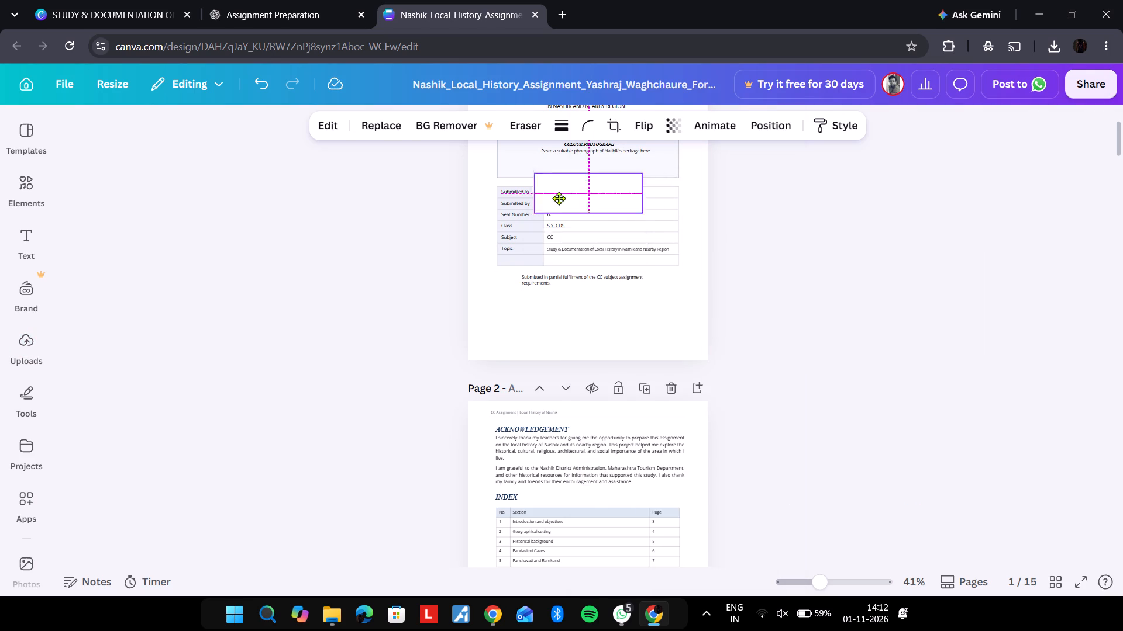
pyautogui.moveTo(559, 198); pyautogui.dragTo(512, 268)
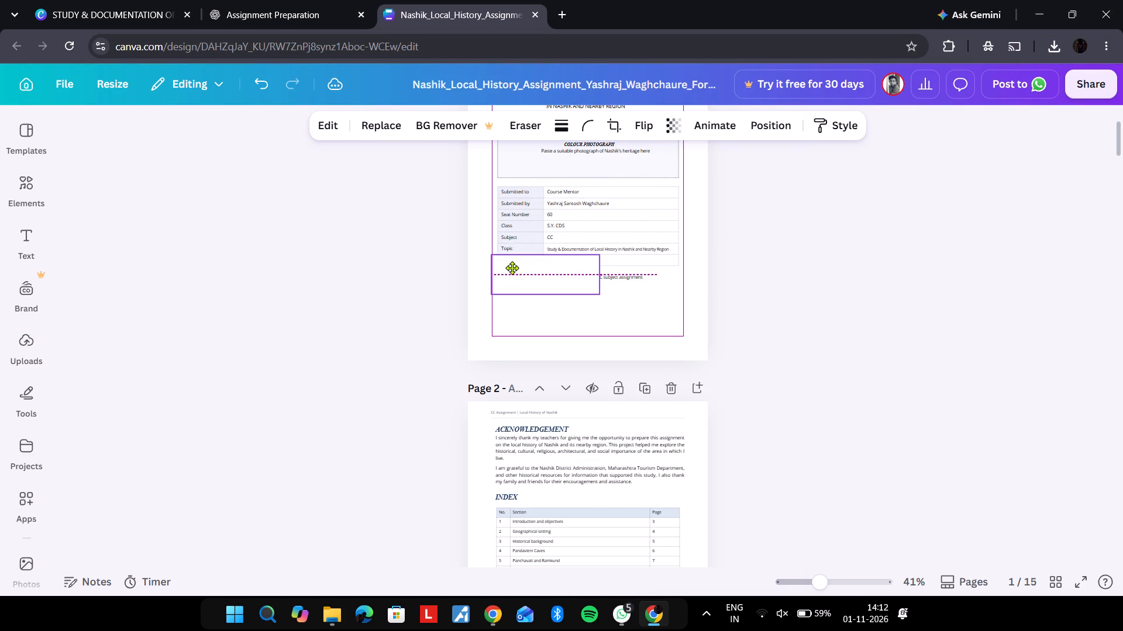
pyautogui.moveTo(512, 268); pyautogui.dragTo(512, 266)
pyautogui.moveTo(512, 266); pyautogui.dragTo(512, 268)
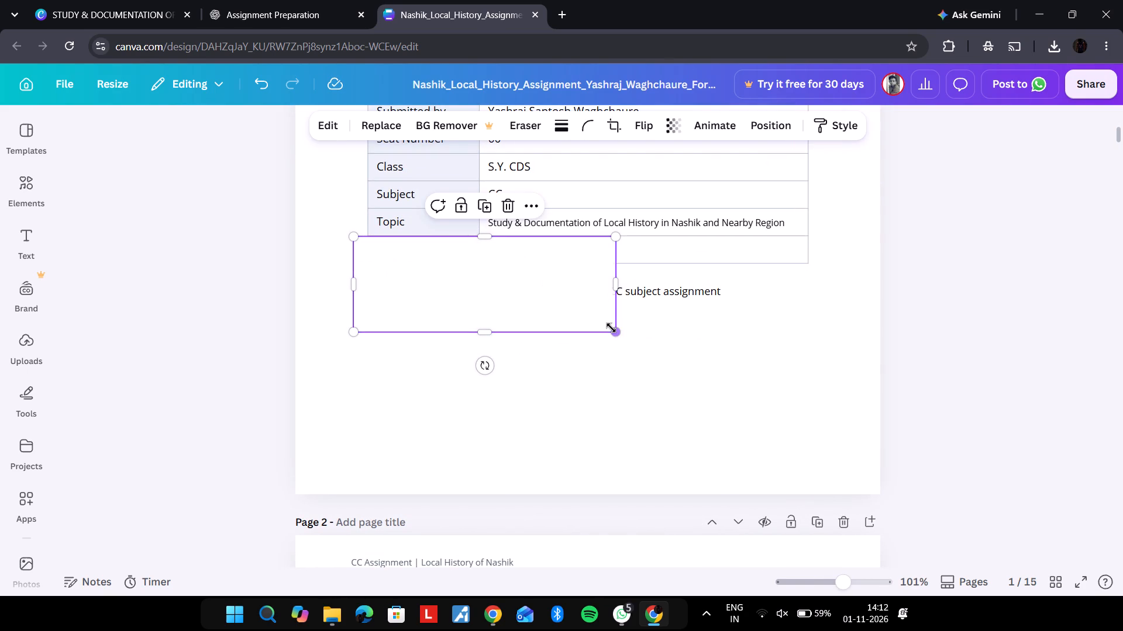
pyautogui.moveTo(615, 285); pyautogui.dragTo(754, 284)
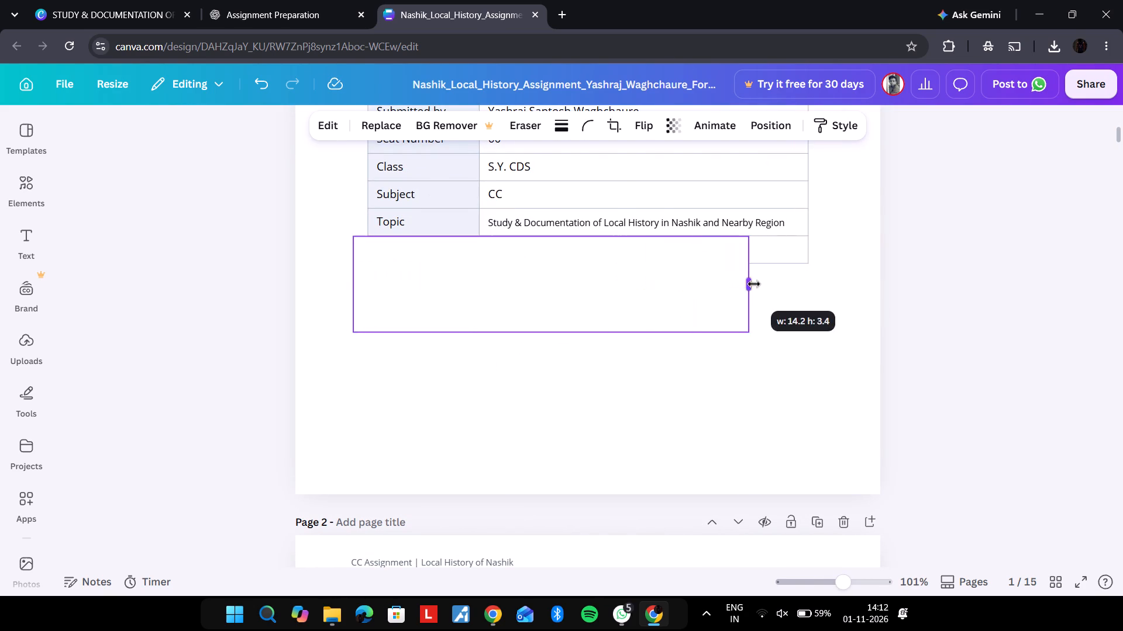
pyautogui.moveTo(754, 284); pyautogui.dragTo(815, 282)
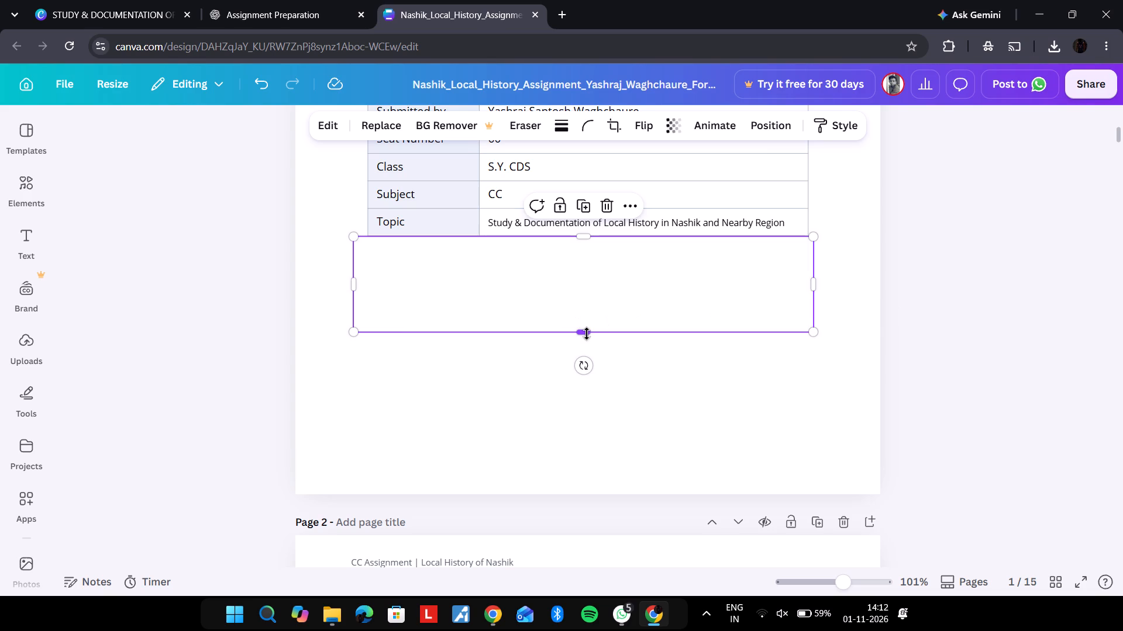
pyautogui.moveTo(587, 334); pyautogui.dragTo(587, 278)
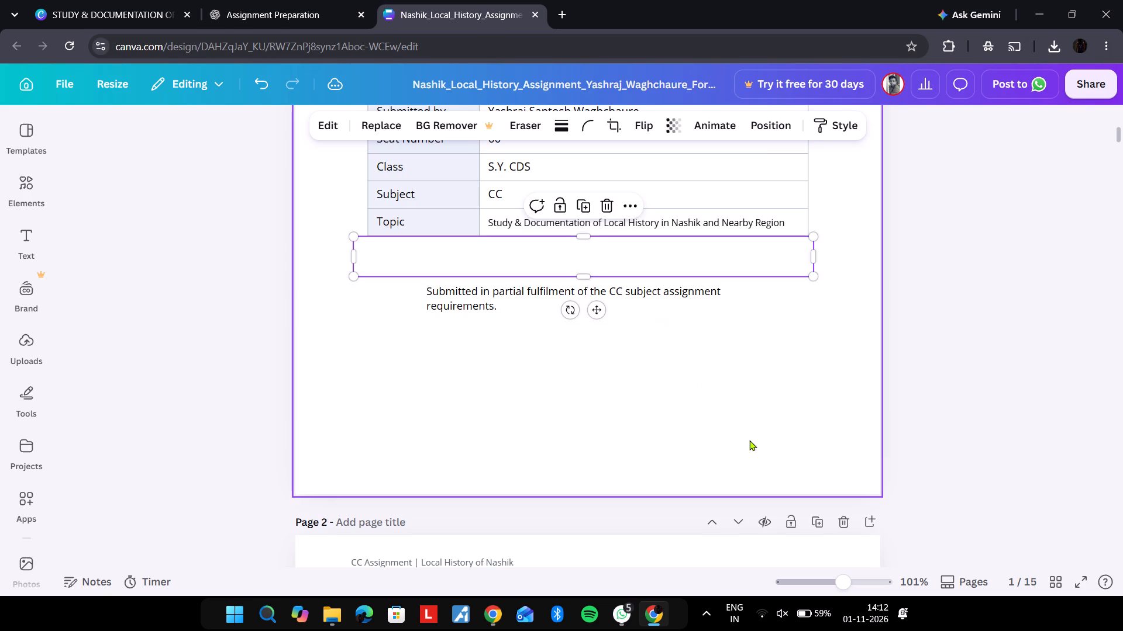
pyautogui.click(749, 440)
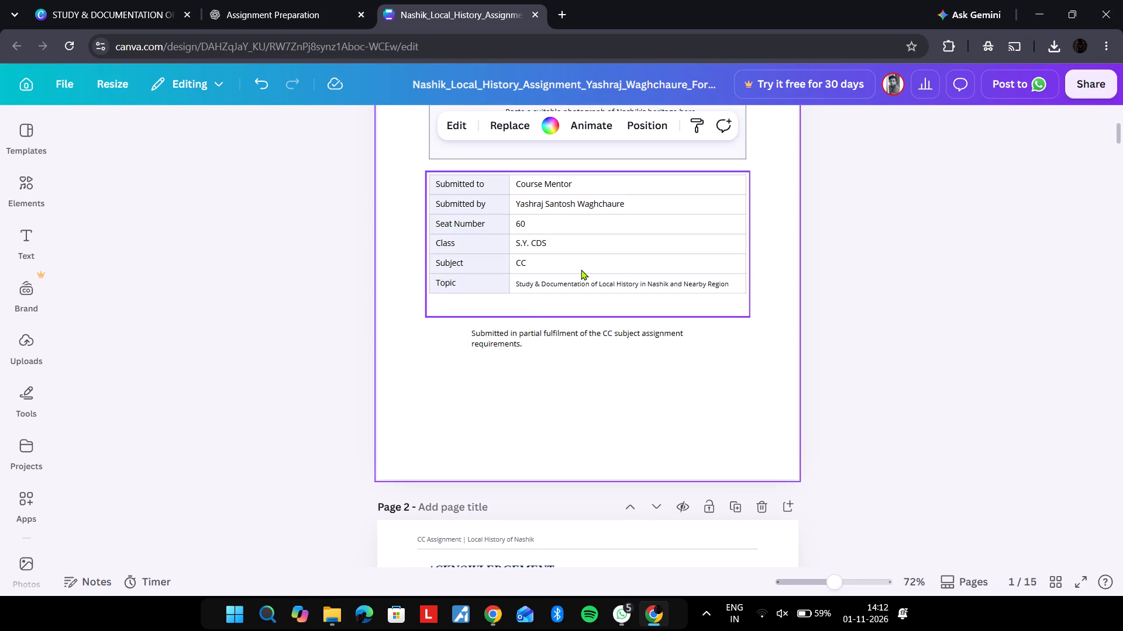
# Copy the white cover strip and place the duplicate over the "Submitted to" row of the details table.
pyautogui.scroll(2, 577, 267)
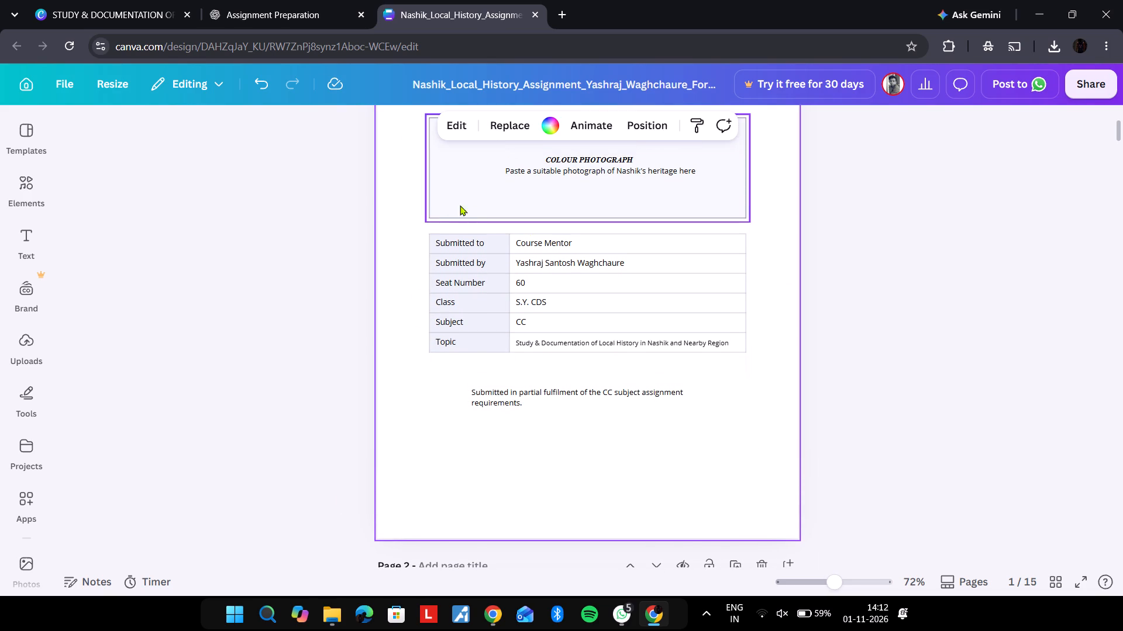
pyautogui.click(476, 362)
pyautogui.hotkey('ctrl', 'c')
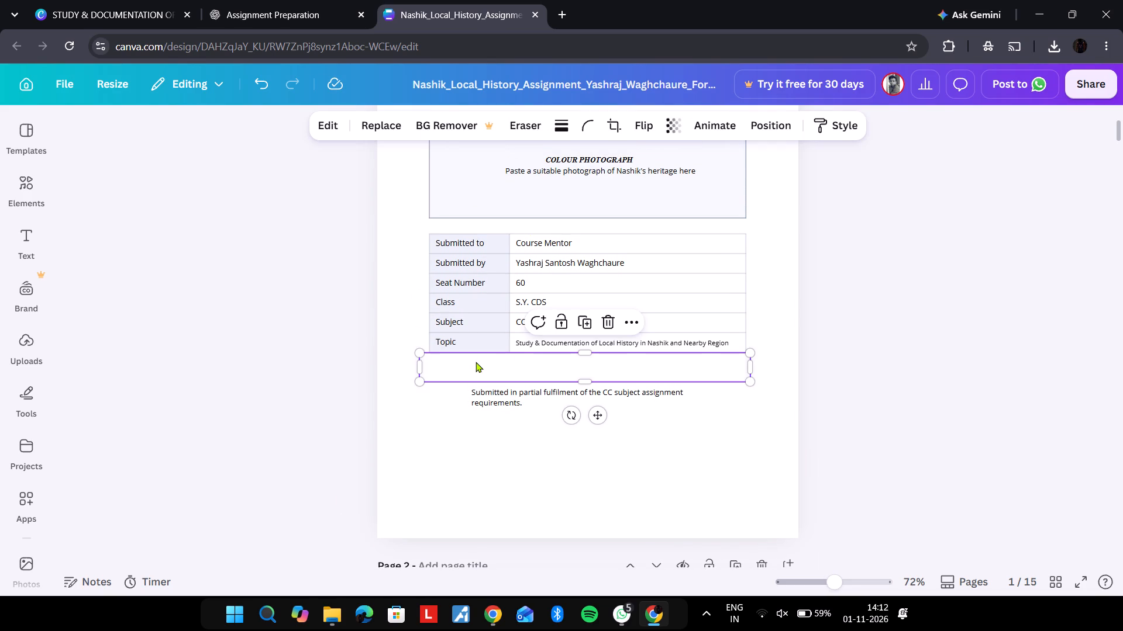
pyautogui.hotkey('ctrl', 'v')
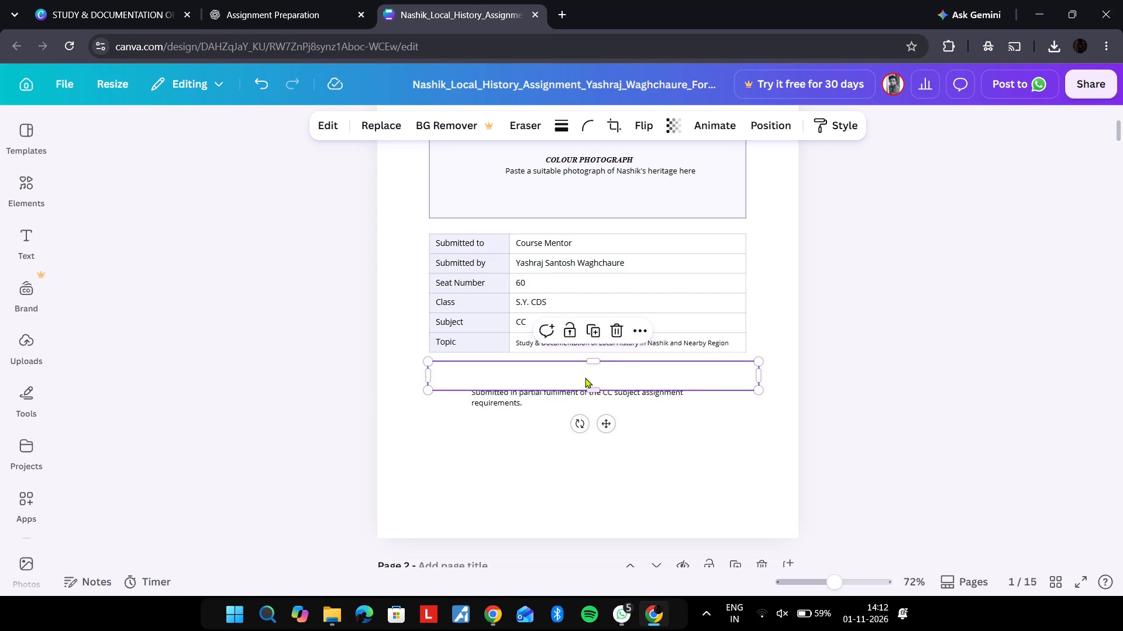
pyautogui.moveTo(585, 377); pyautogui.dragTo(566, 240)
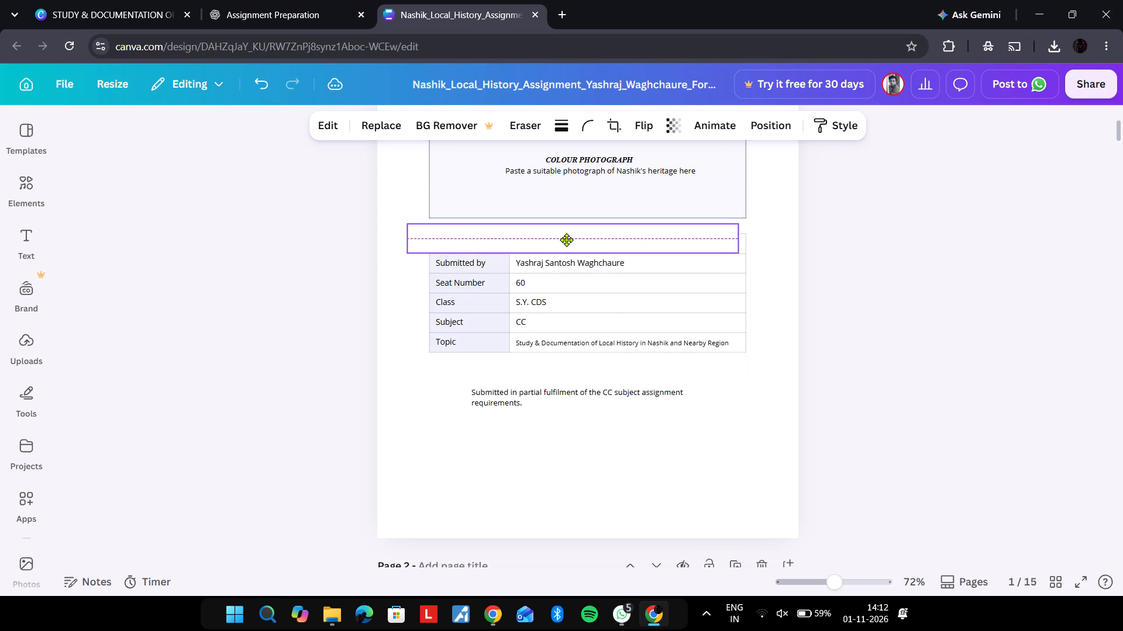
pyautogui.moveTo(566, 240); pyautogui.dragTo(573, 240)
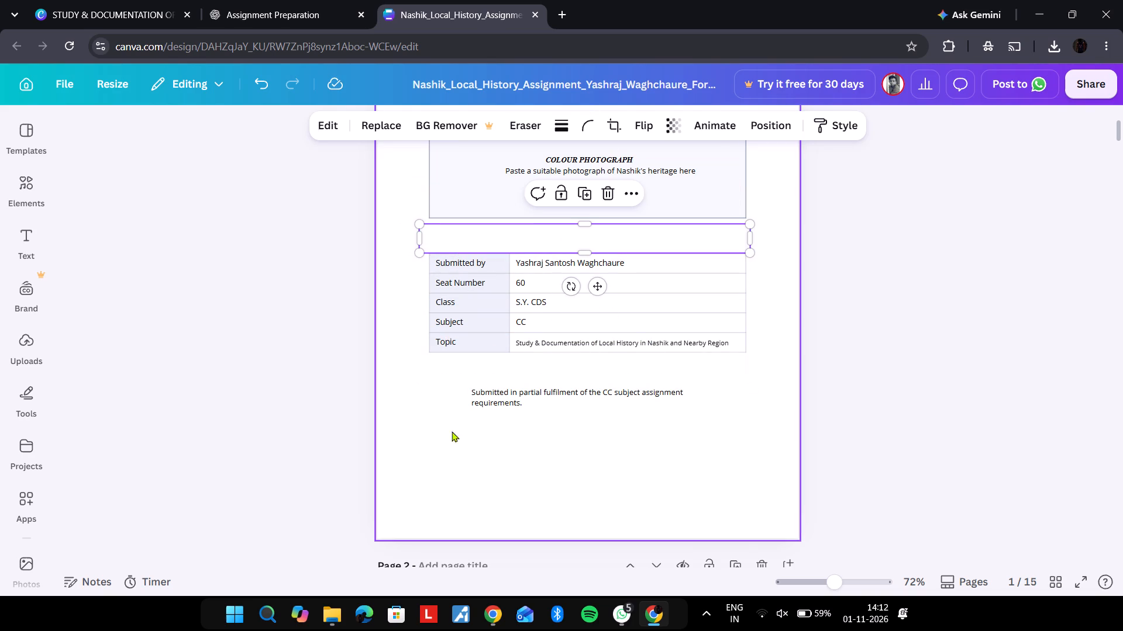
pyautogui.click(438, 467)
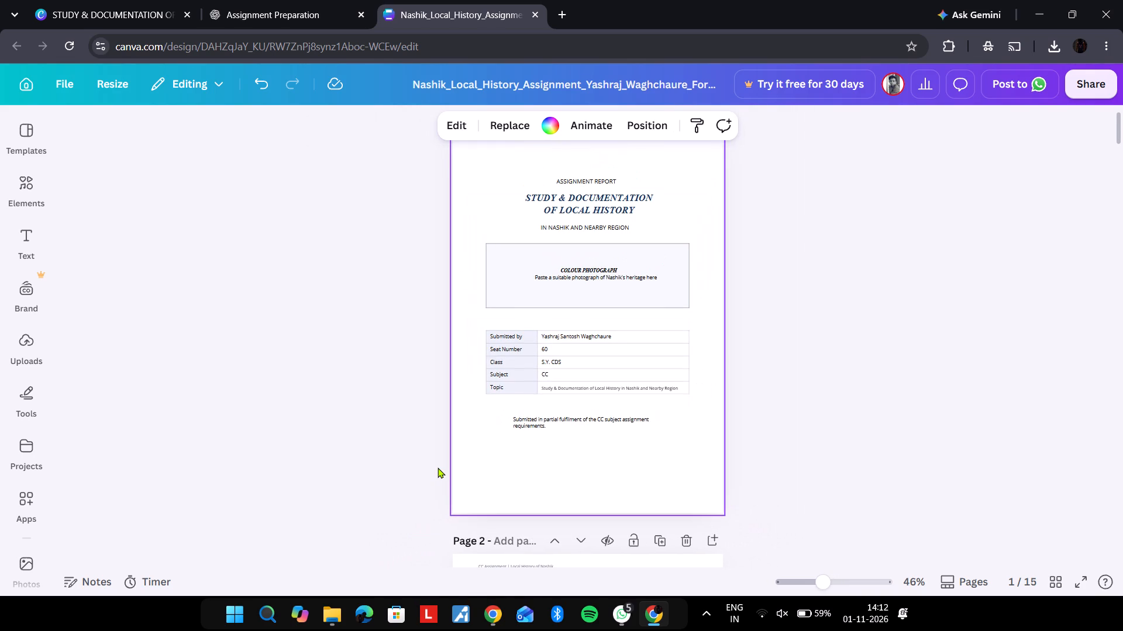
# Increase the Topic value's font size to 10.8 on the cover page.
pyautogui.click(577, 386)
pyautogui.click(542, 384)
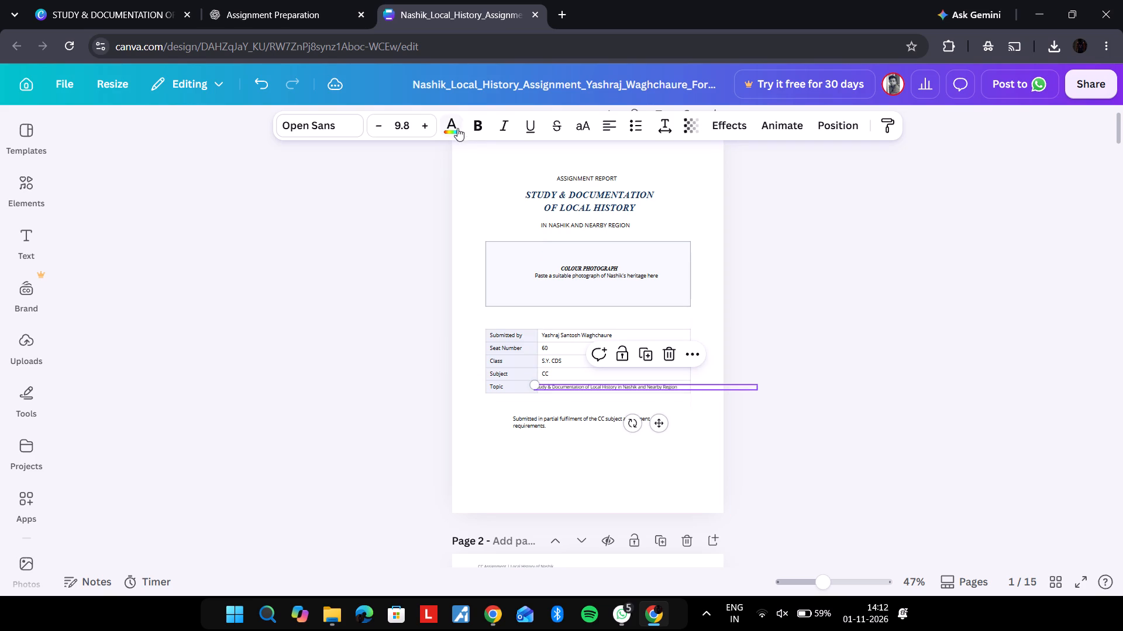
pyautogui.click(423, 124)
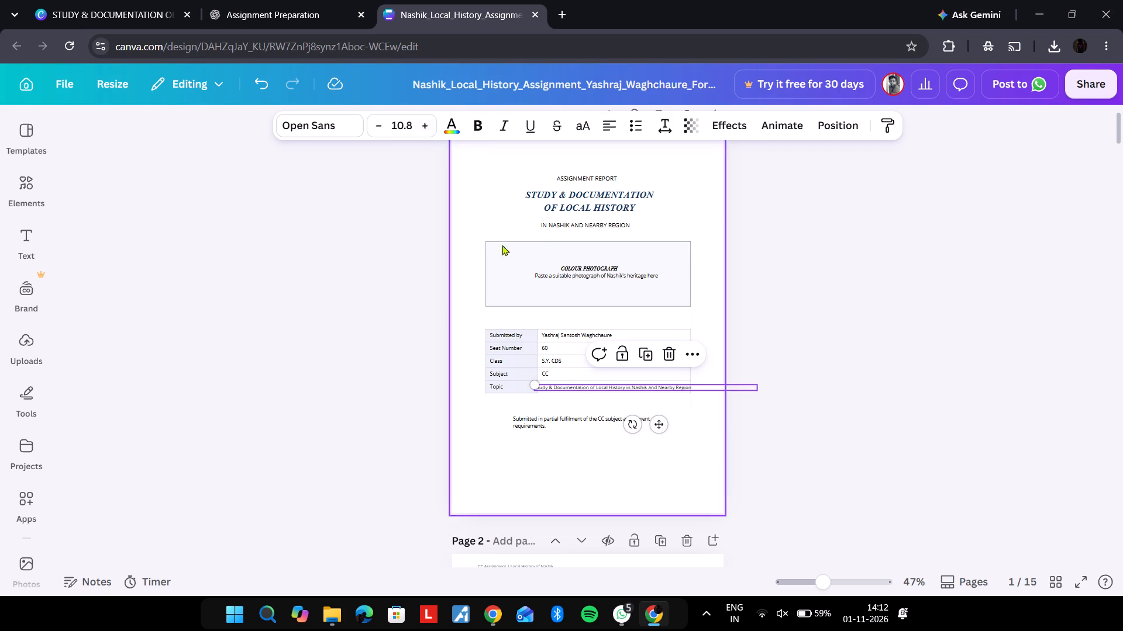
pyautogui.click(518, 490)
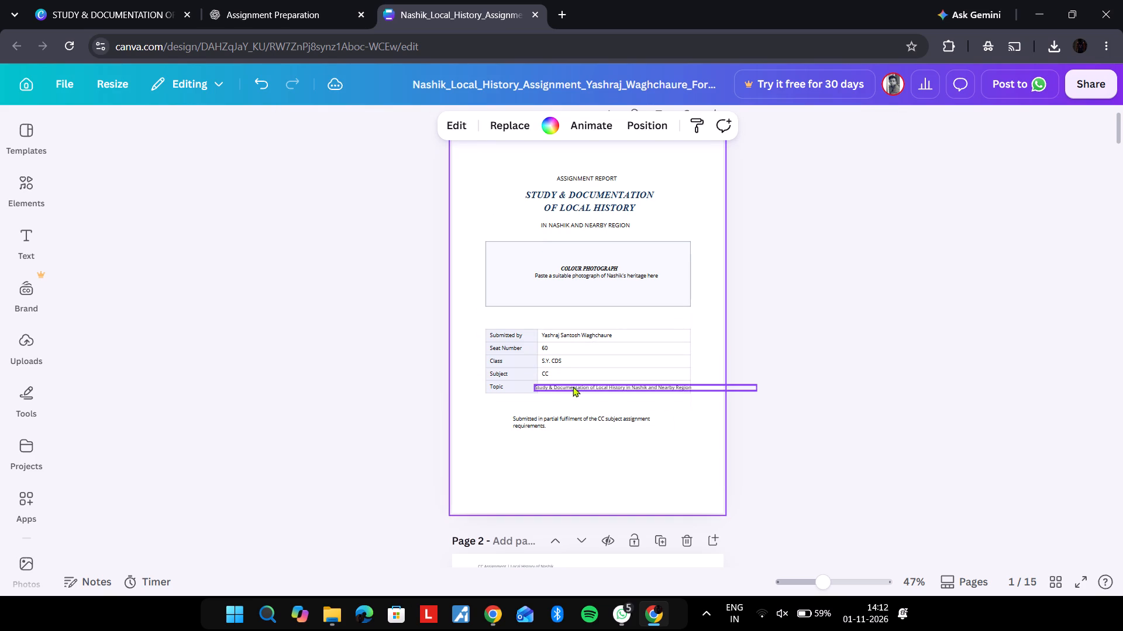
# Set the Topic value's font size to 9.8 and shift the text slightly rightwards to line up with the values above.
pyautogui.click(576, 386)
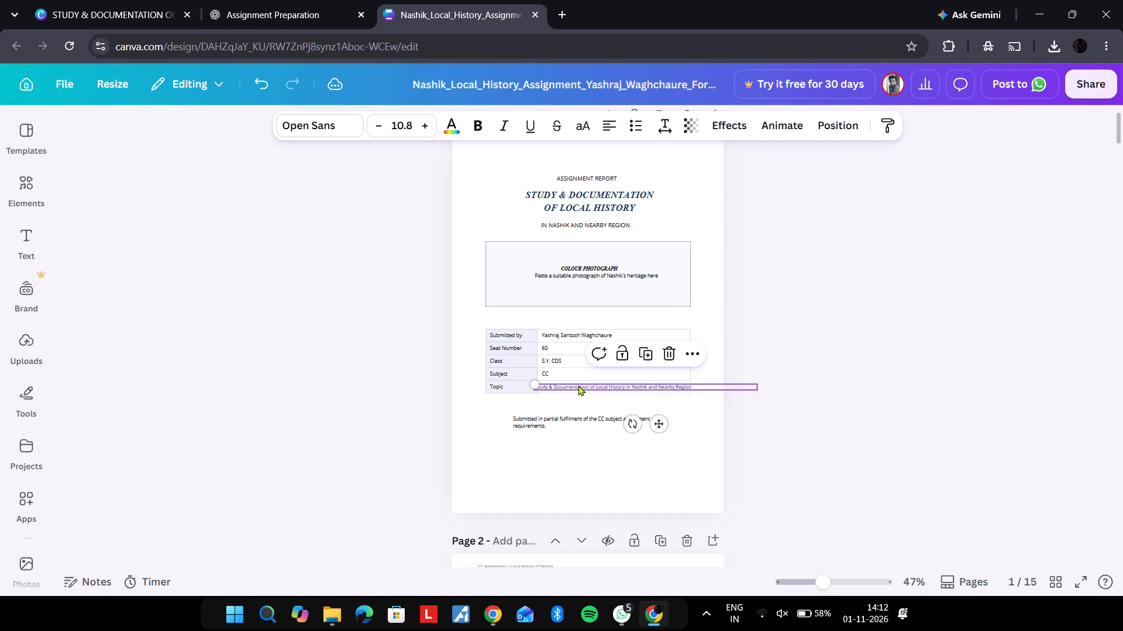
pyautogui.click(381, 127)
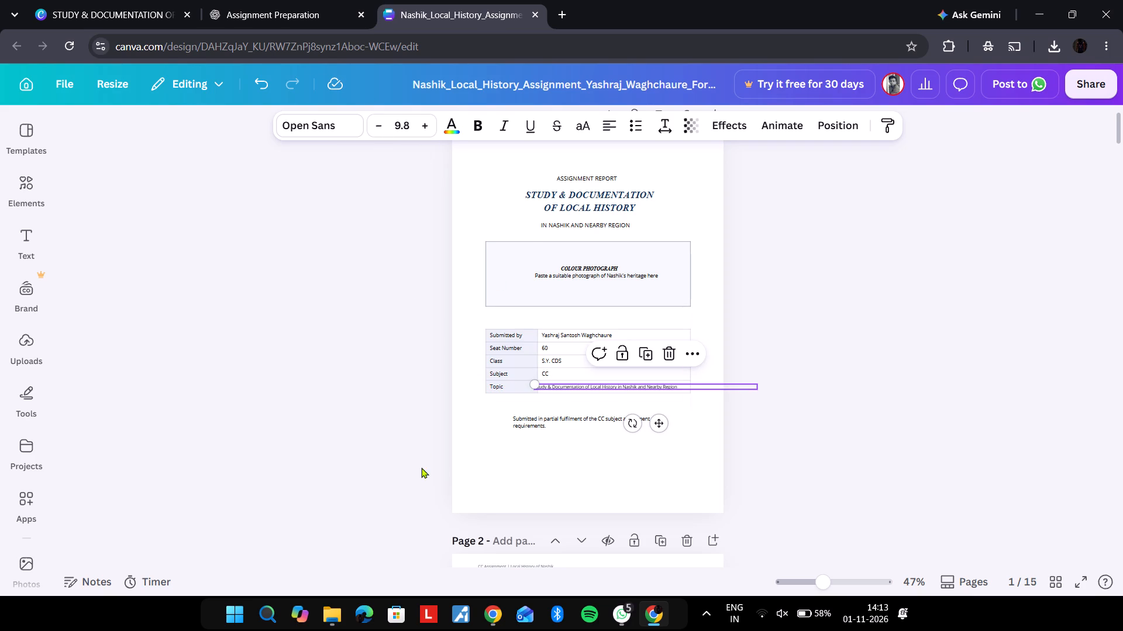
pyautogui.moveTo(576, 386); pyautogui.dragTo(581, 386)
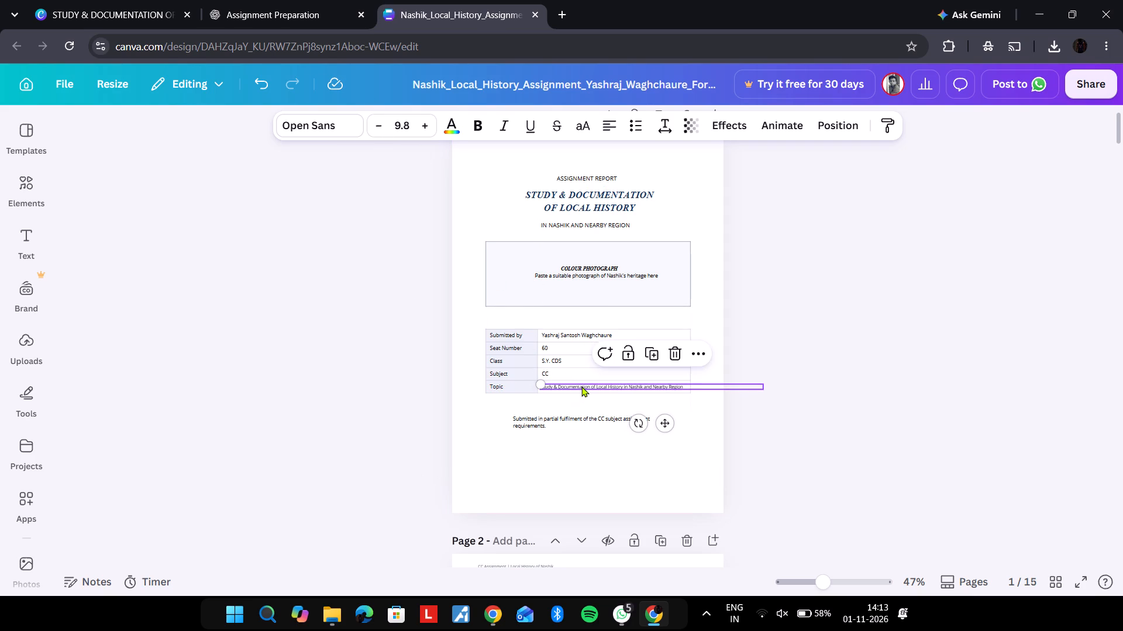
pyautogui.click(386, 384)
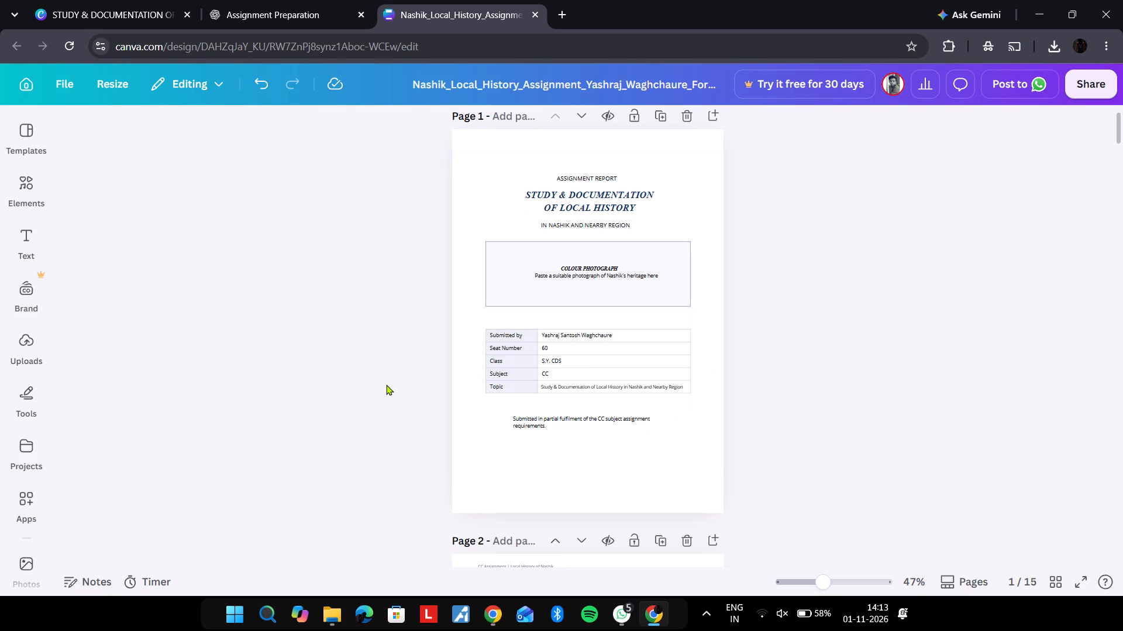
# Search Google Images for "nashik's heritage" in a new browser tab to find a photo for the cover placeholder.
pyautogui.click(501, 258)
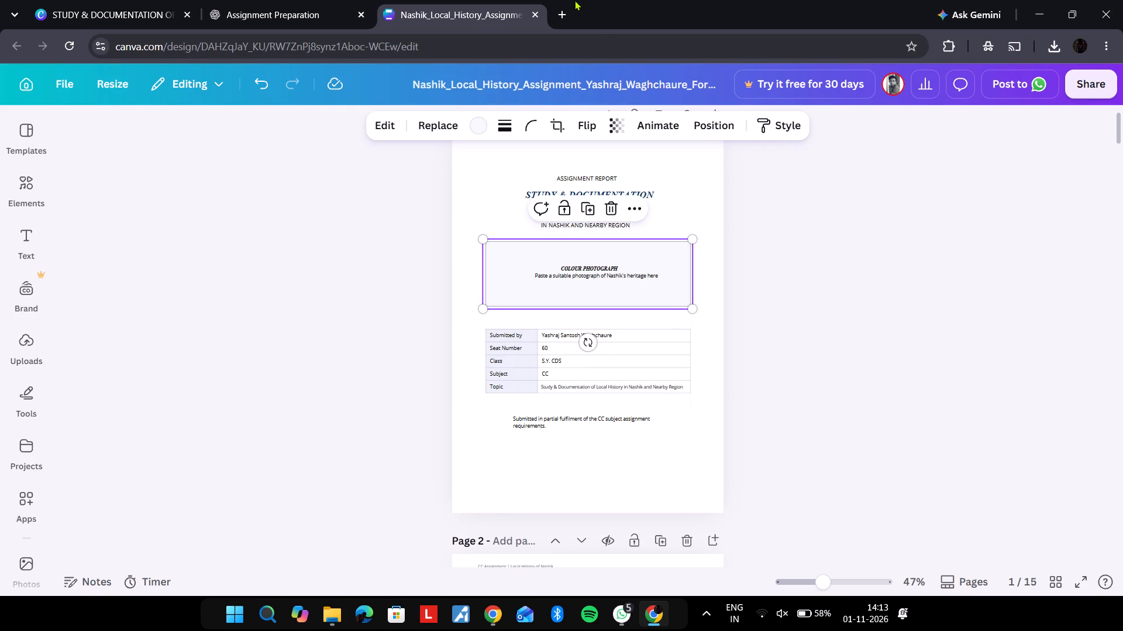
pyautogui.click(562, 13)
pyautogui.click(577, 42)
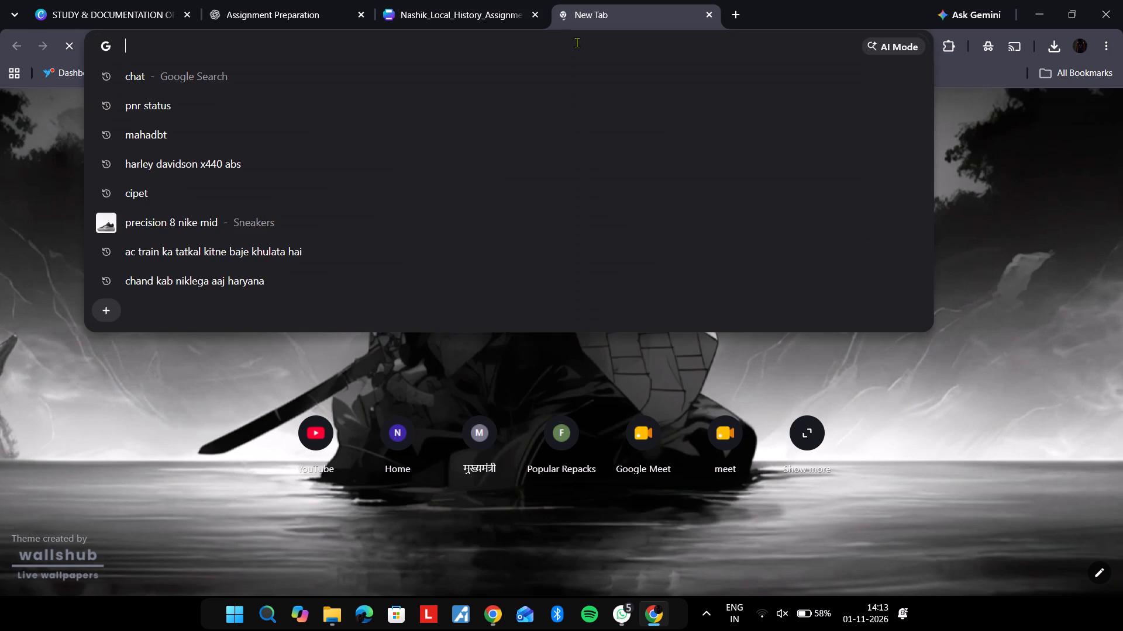
pyautogui.write('nashik')
pyautogui.write("'s heritagee")
pyautogui.press('Return')
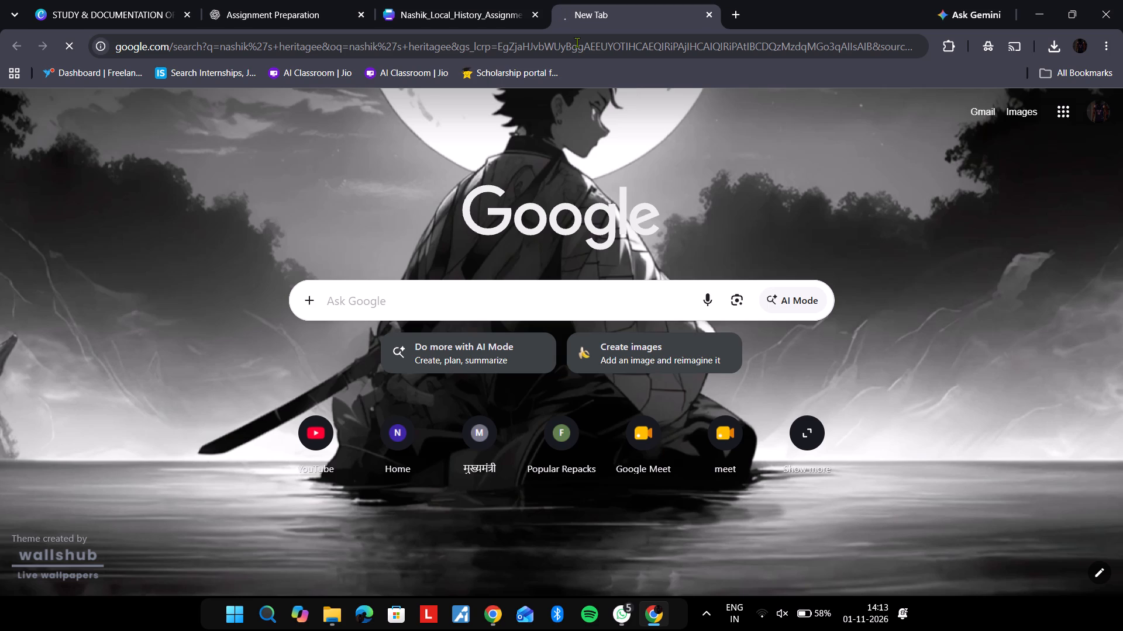
pyautogui.press('super+a')
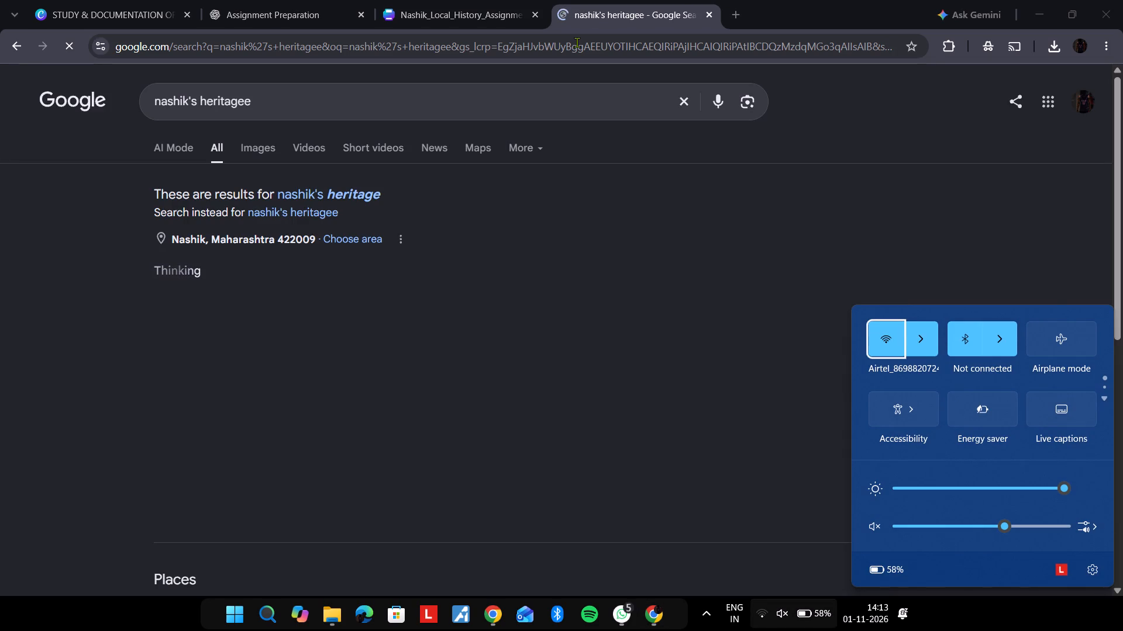
pyautogui.click(263, 150)
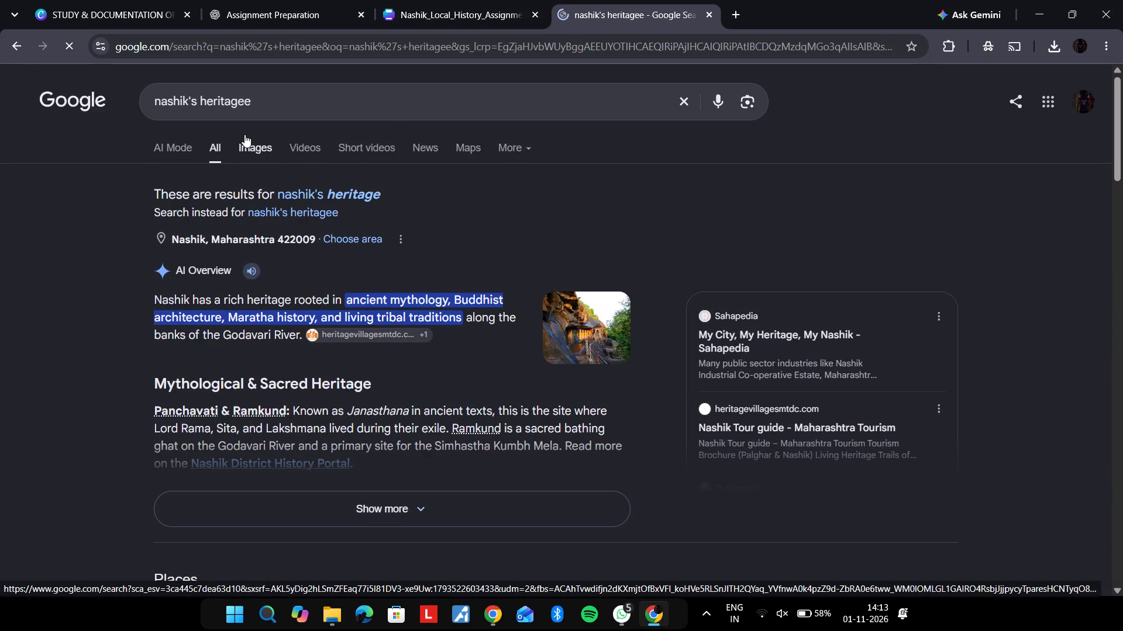
pyautogui.click(246, 143)
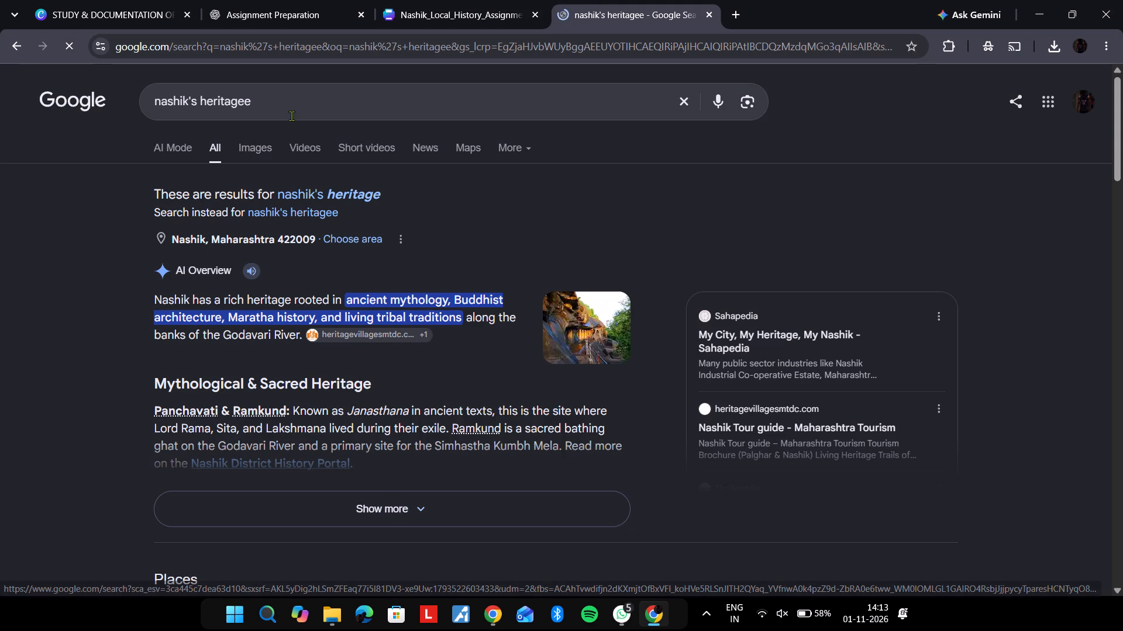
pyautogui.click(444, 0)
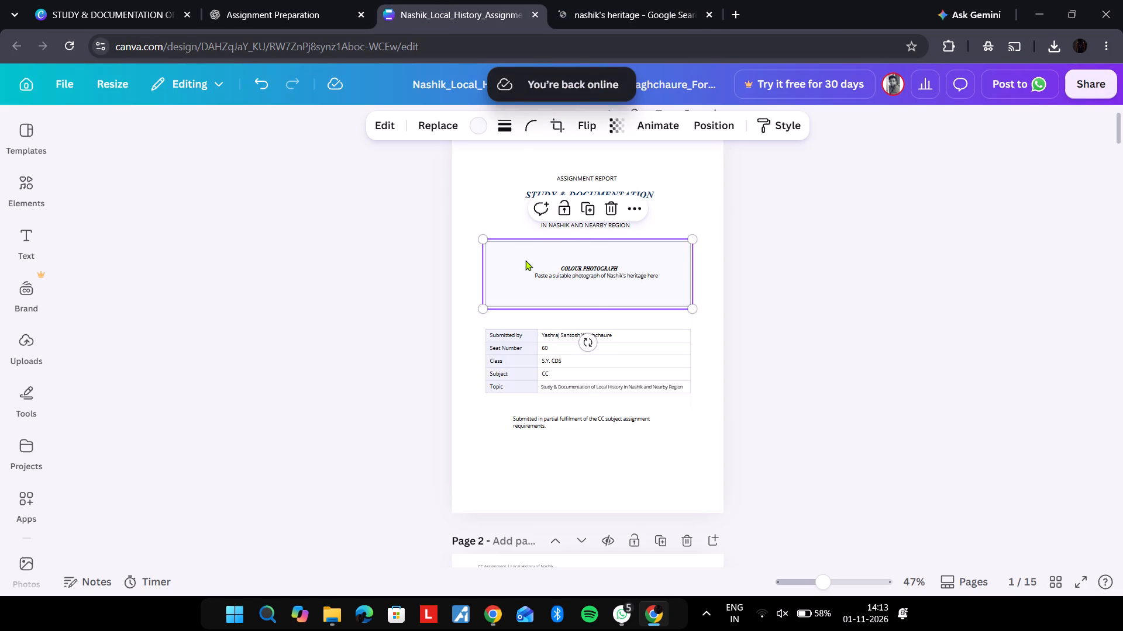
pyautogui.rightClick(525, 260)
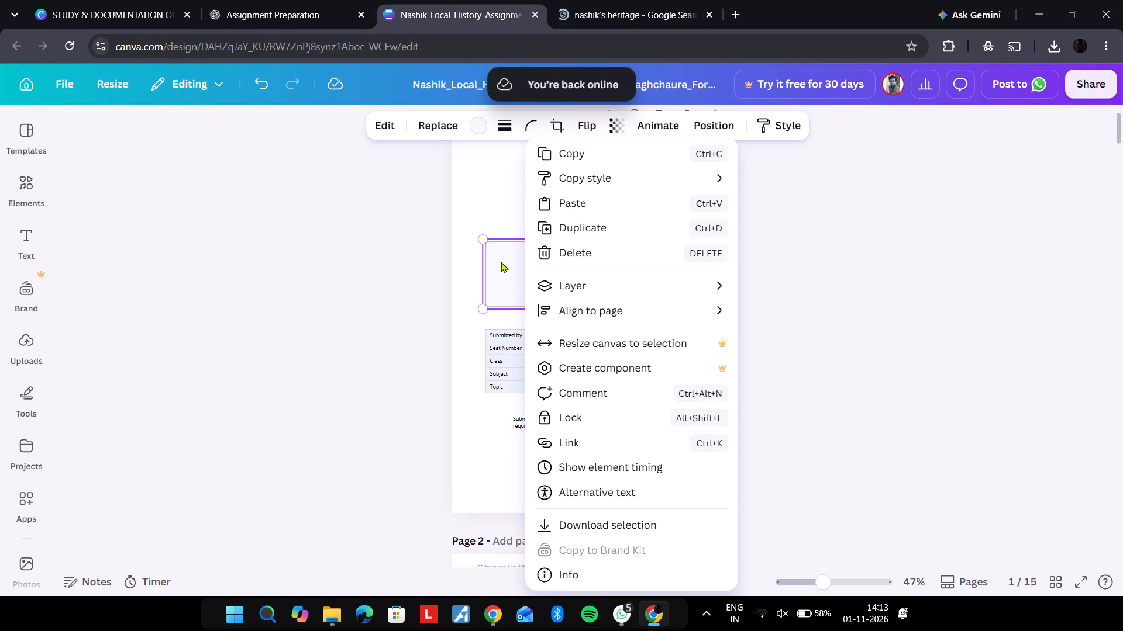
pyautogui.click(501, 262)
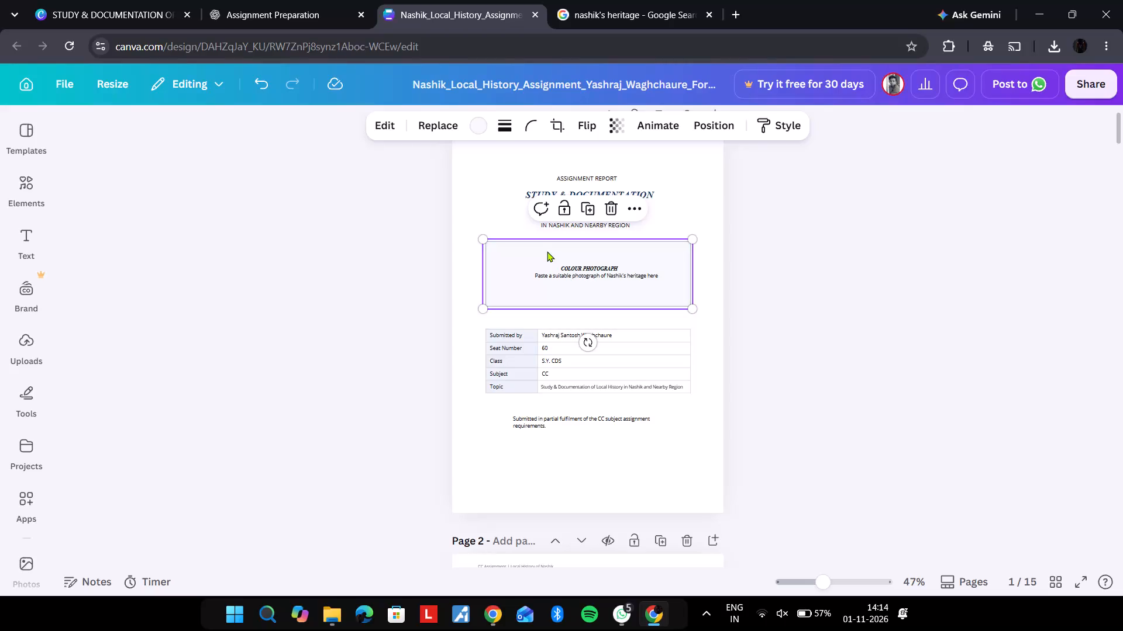
# Switch to the Google Images tab and look through the "nashik's heritage" results for a cover photo.
pyautogui.click(656, 0)
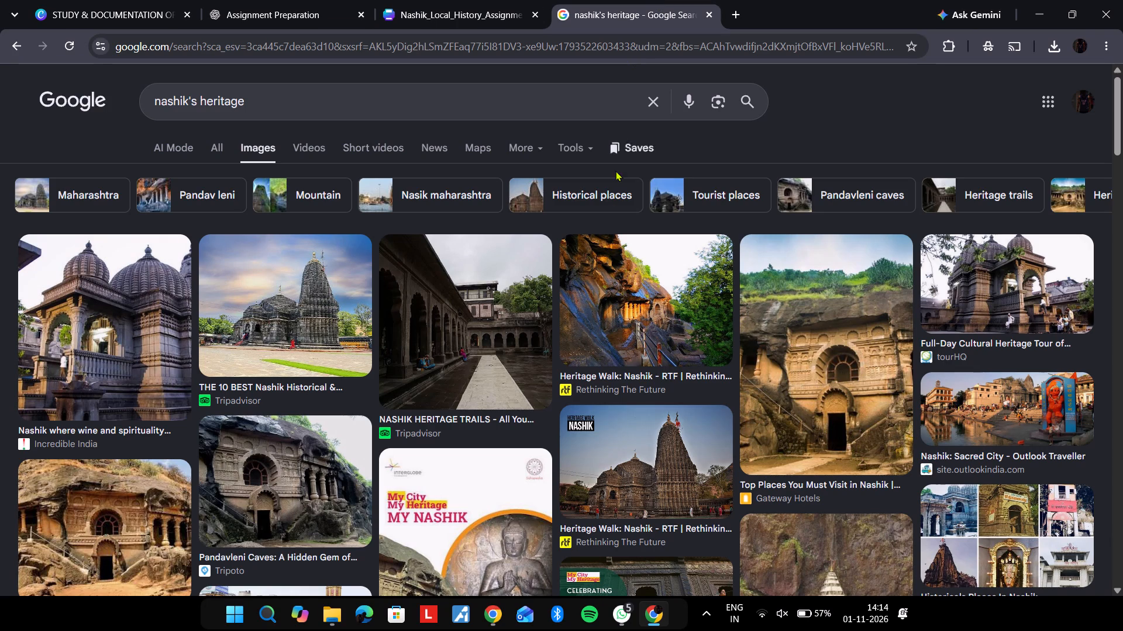
pyautogui.scroll(-6, 408, 336)
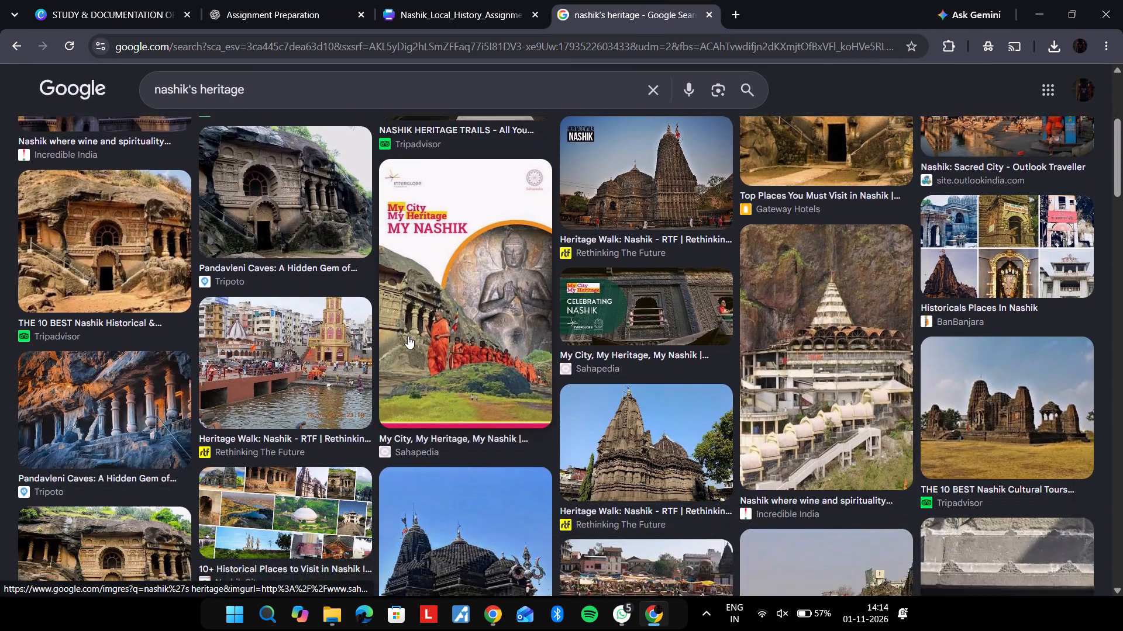
pyautogui.scroll(-4, 408, 336)
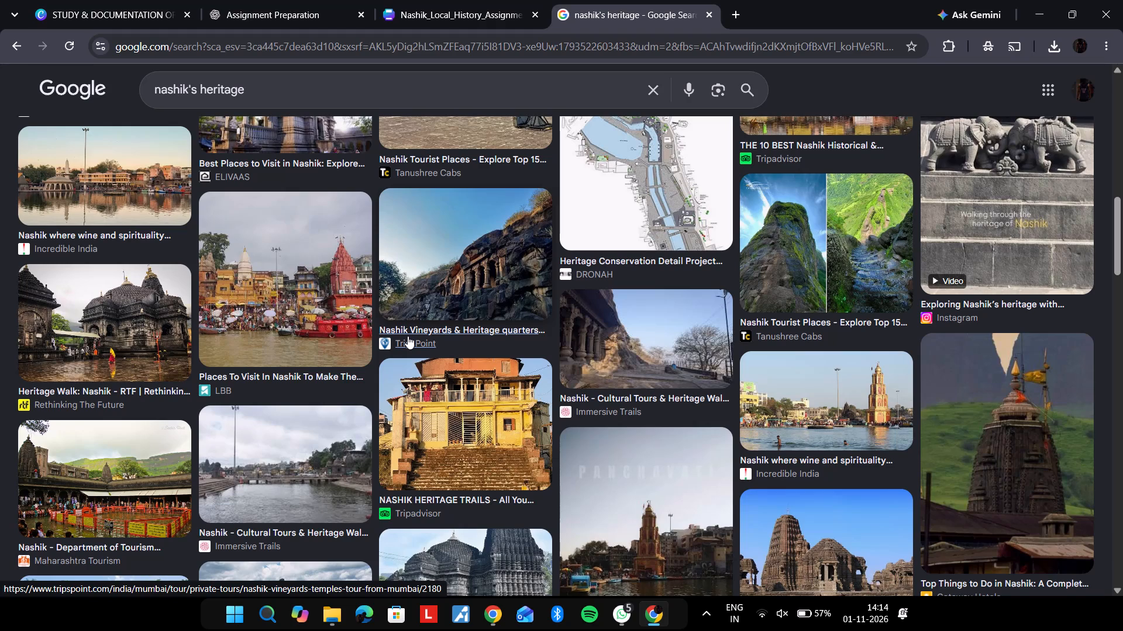
pyautogui.scroll(-4, 408, 336)
pyautogui.scroll(6, 408, 336)
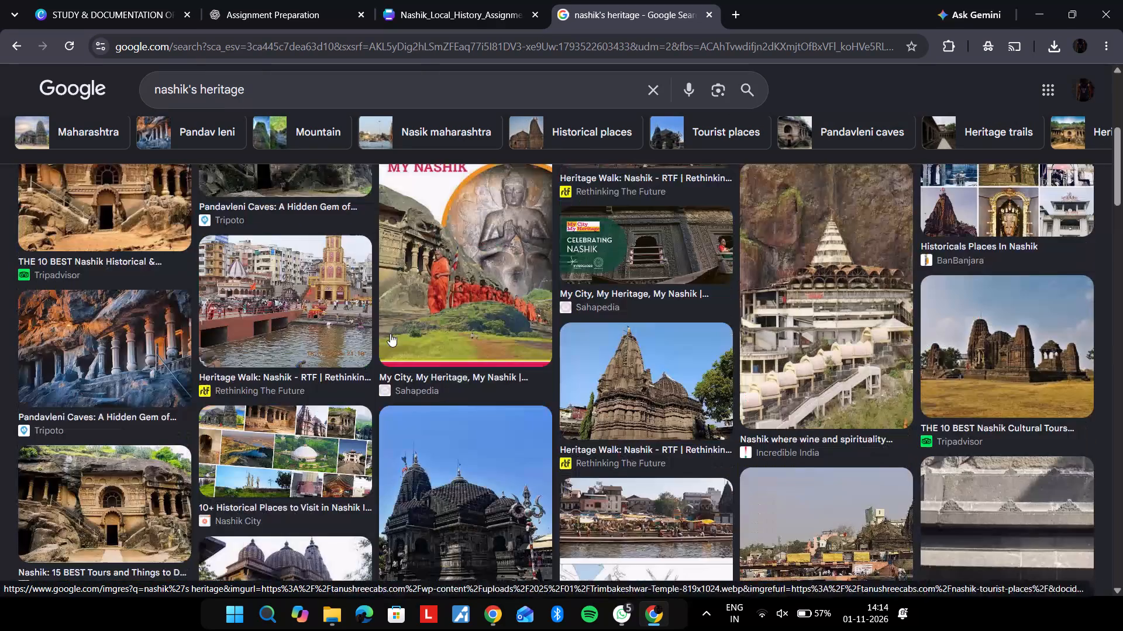
pyautogui.scroll(6, 190, 229)
# Refine the Google search to "nashik's heritage landscape collage images" from the all-results view.
pyautogui.click(209, 148)
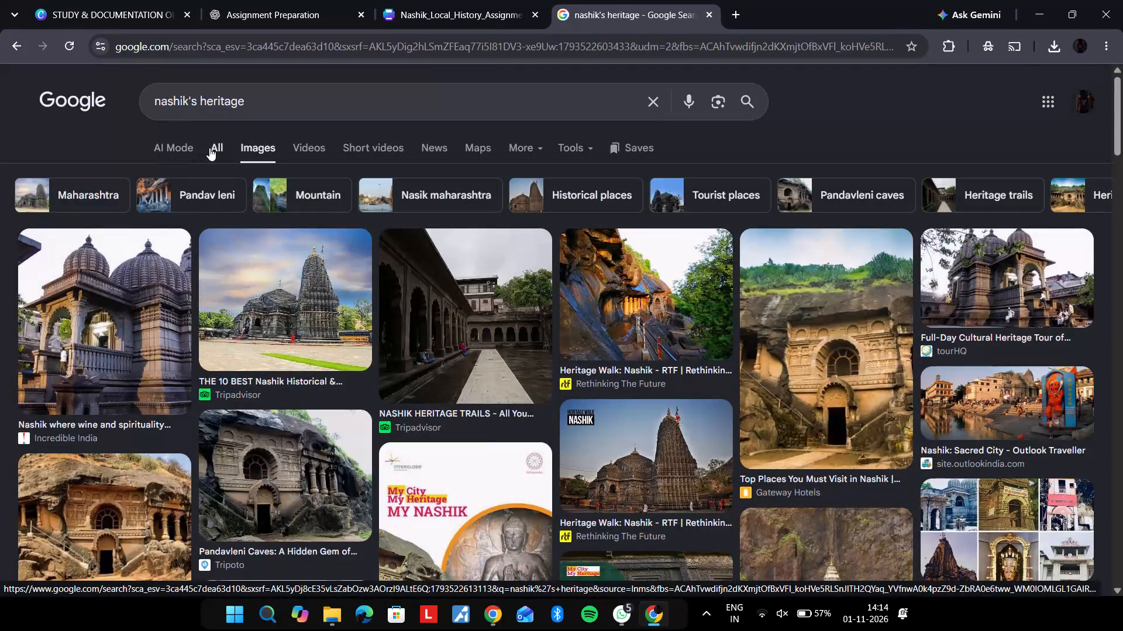
pyautogui.scroll(-5, 353, 390)
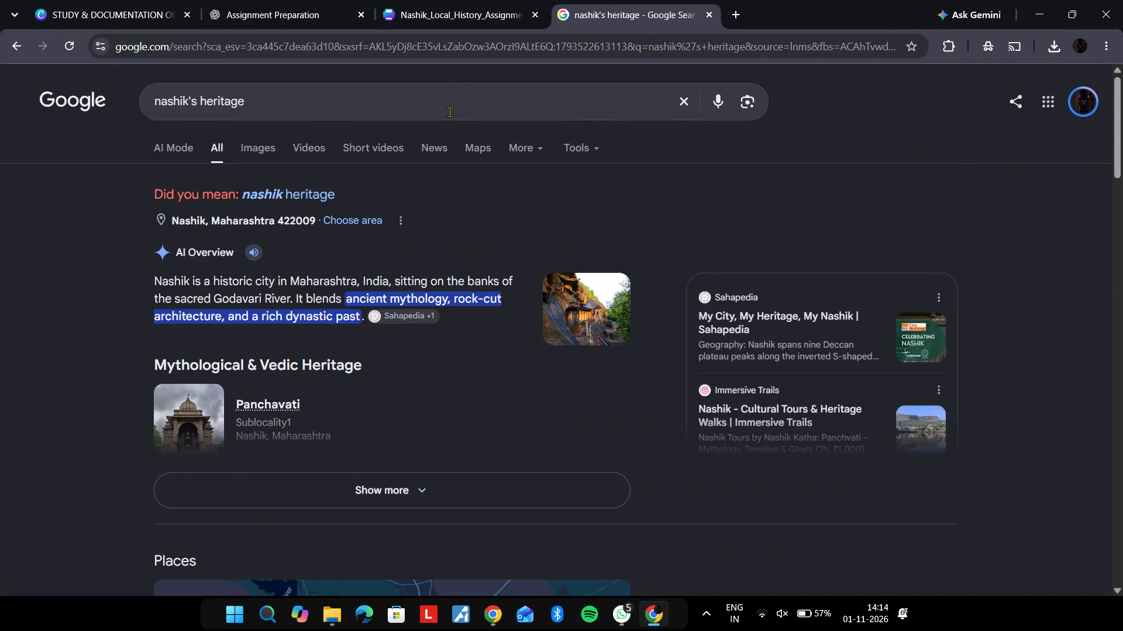
pyautogui.click(450, 112)
pyautogui.press('space')
pyautogui.write('lan')
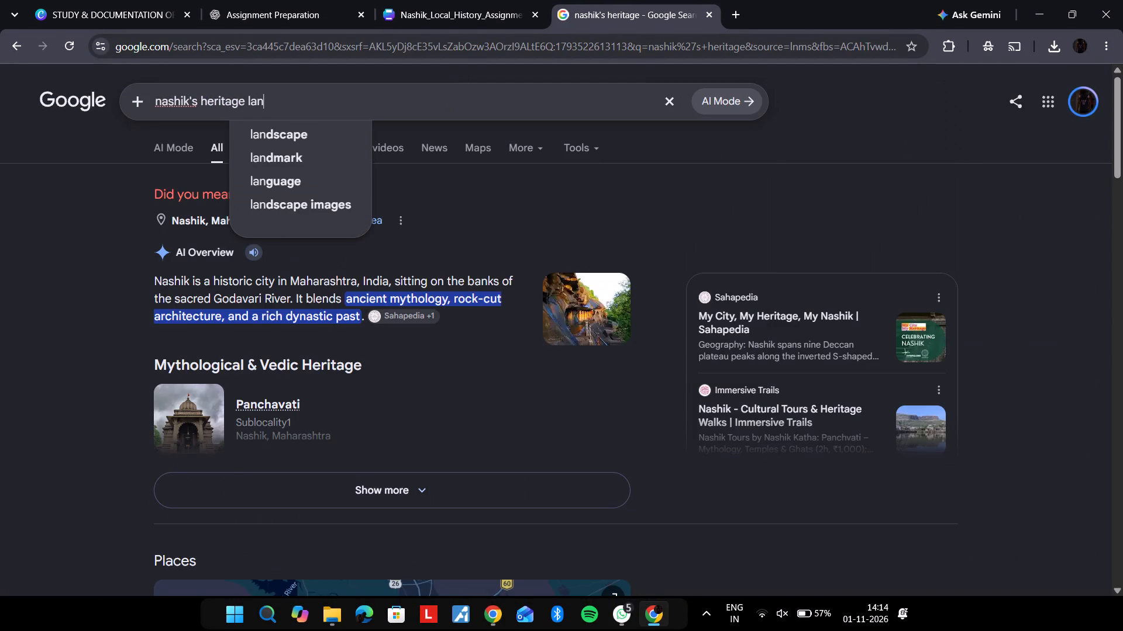
pyautogui.write('dscapre')
pyautogui.press('space')
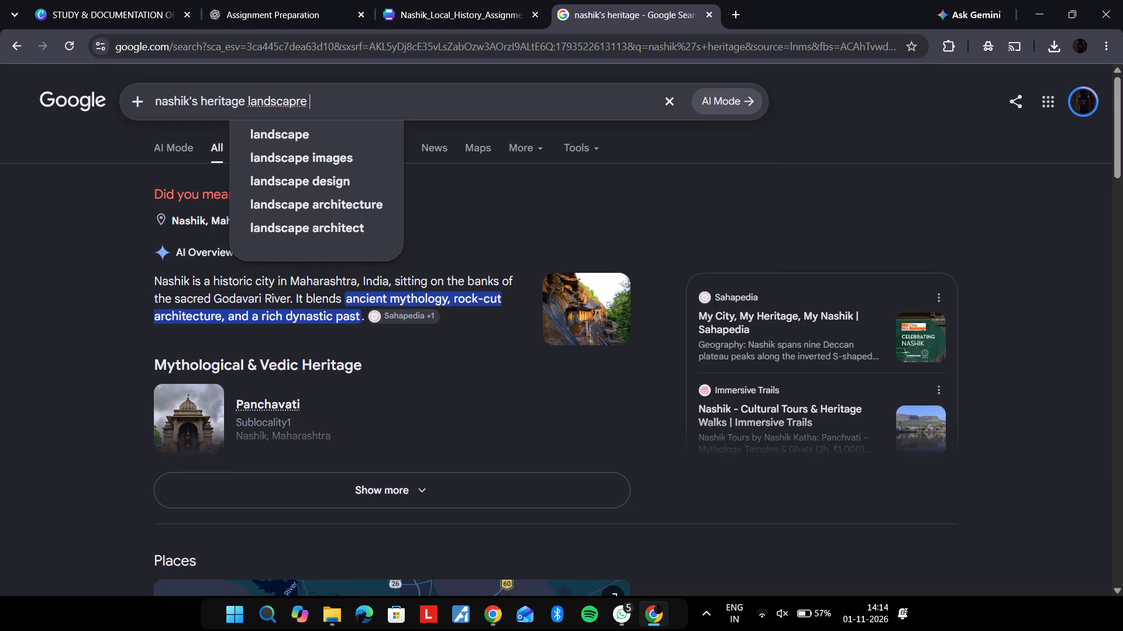
pyautogui.press('Down')
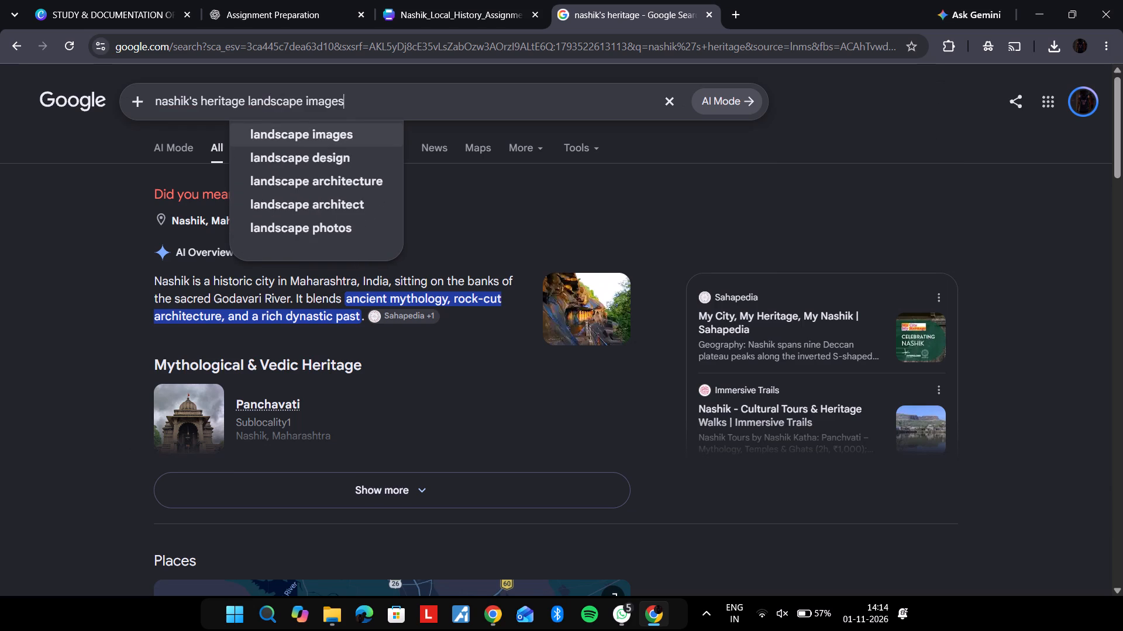
pyautogui.press('Left')
pyautogui.press('Left')
pyautogui.press('Left')
pyautogui.press('Left')
pyautogui.press('Left')
pyautogui.press('Left')
pyautogui.press('Left')
pyautogui.press('Right')
pyautogui.press('Right')
pyautogui.press('Right')
pyautogui.press('Right')
pyautogui.press('Right')
pyautogui.press('BackSpace')
pyautogui.press('BackSpace')
pyautogui.write('e collage')
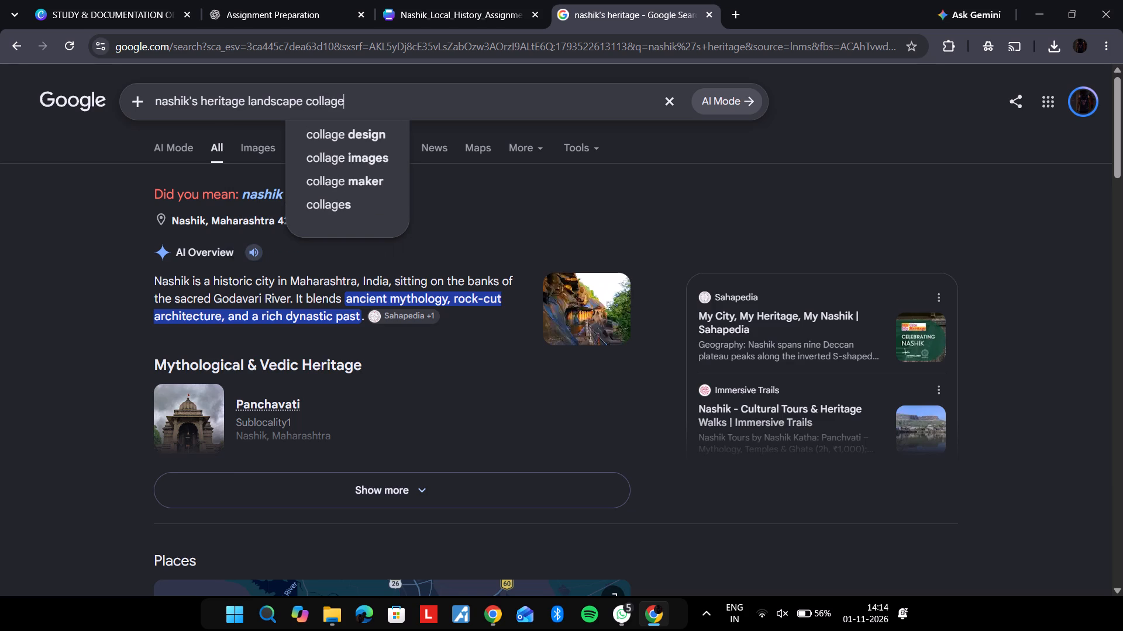
pyautogui.press('Down')
pyautogui.press('Up')
pyautogui.press('Down')
pyautogui.press('Down')
pyautogui.press('Return')
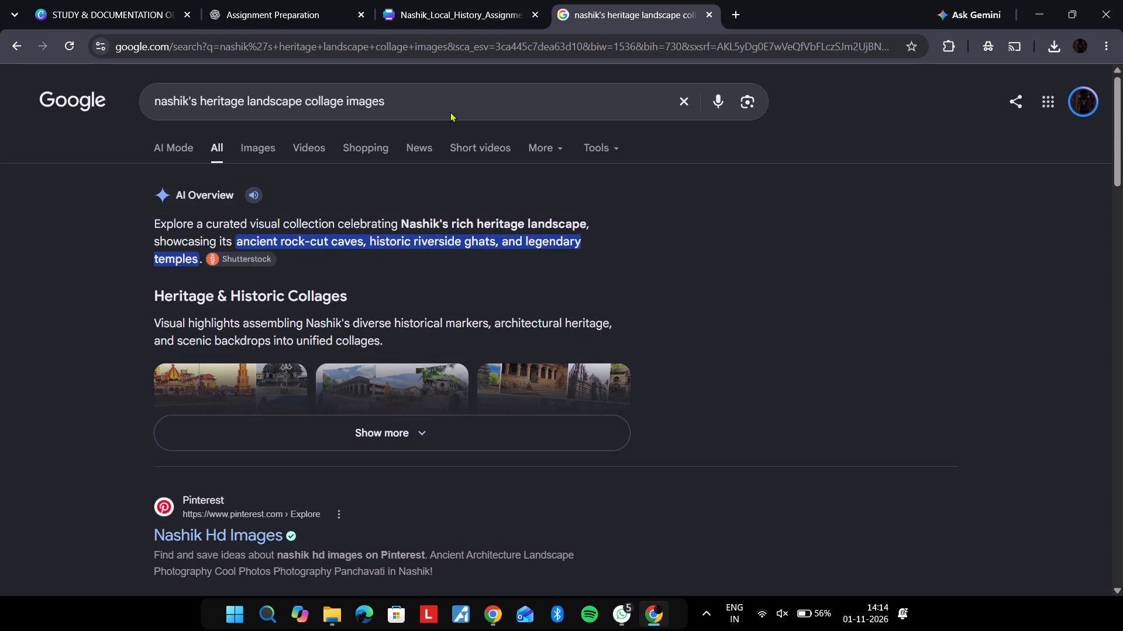
# Open Pinterest's "Nashik Hd Images" page, look through its pins for a suitable heritage photo, and return to the Google results.
pyautogui.click(250, 529)
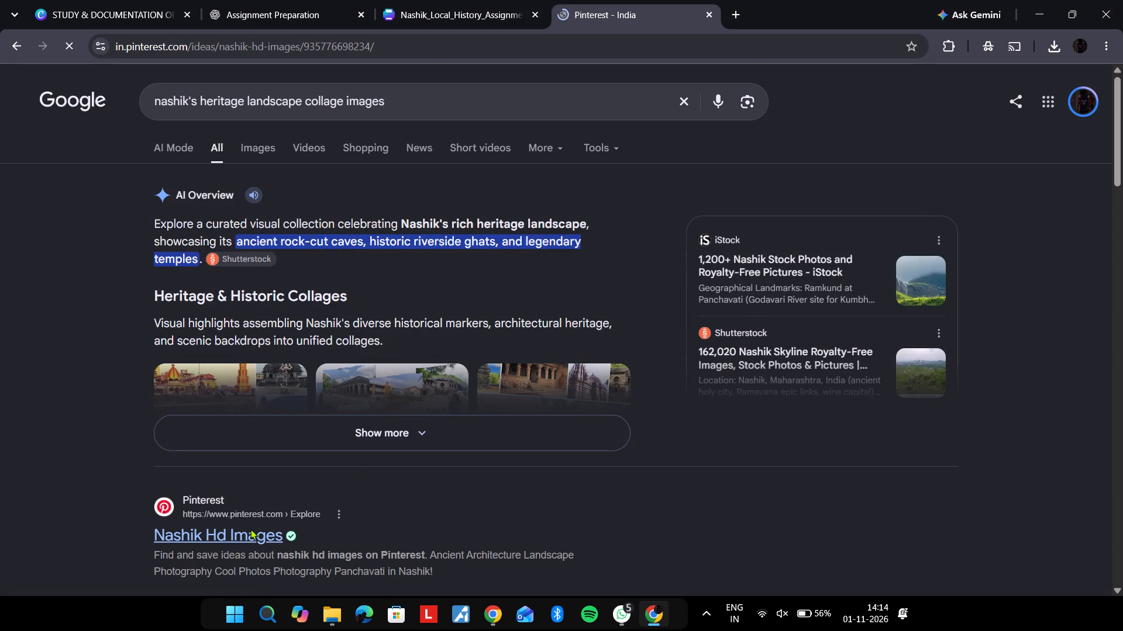
pyautogui.scroll(-12, 452, 491)
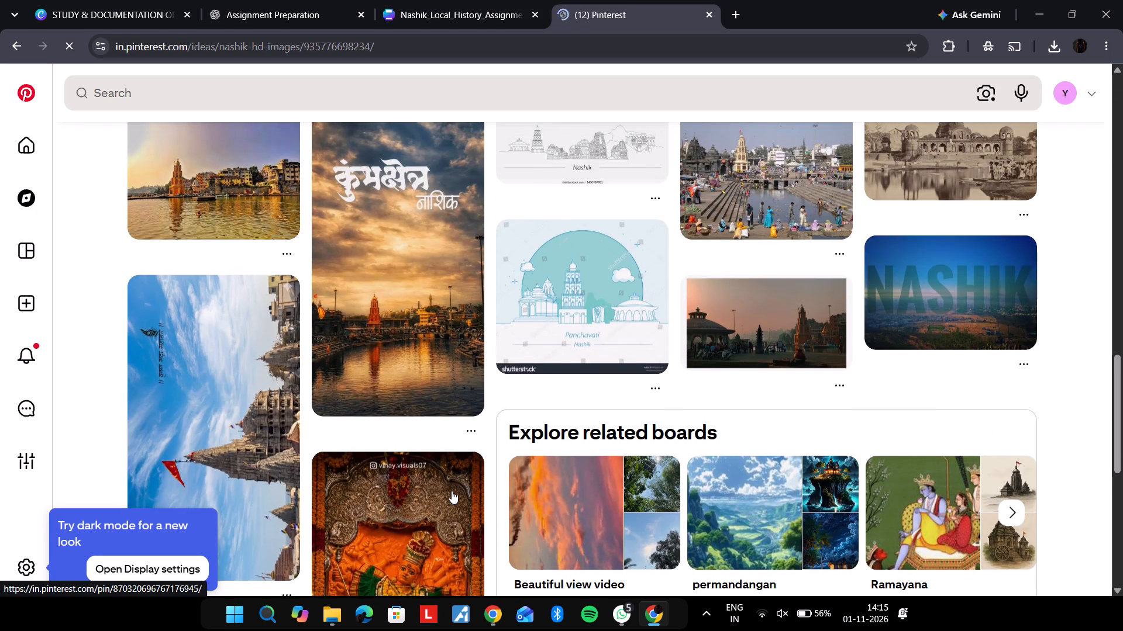
pyautogui.scroll(-3, 452, 491)
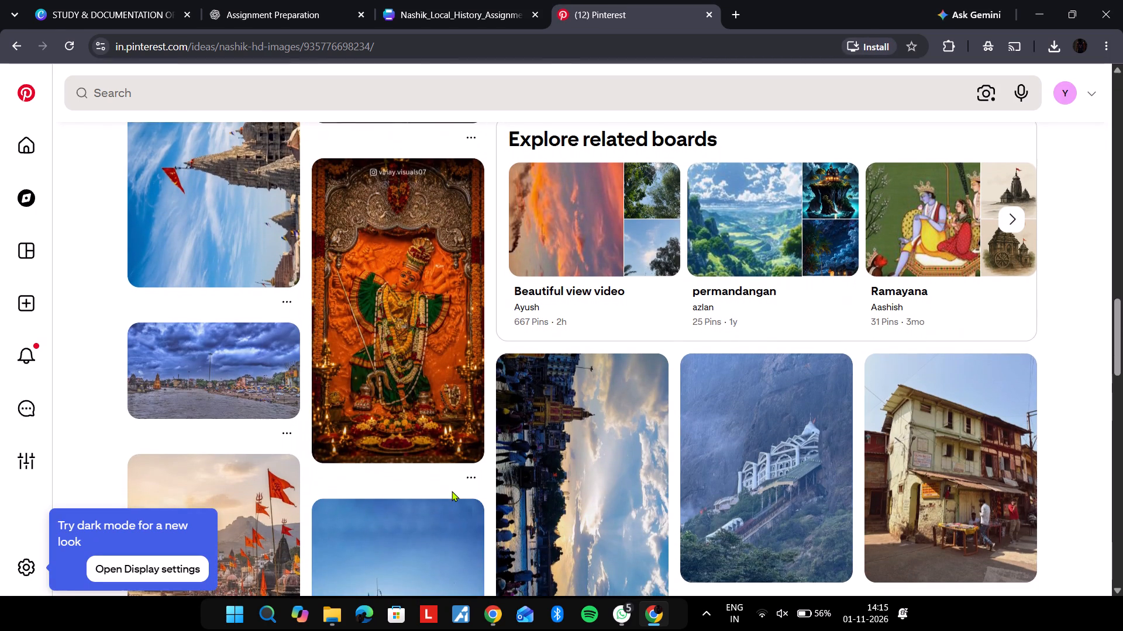
pyautogui.scroll(-4, 452, 491)
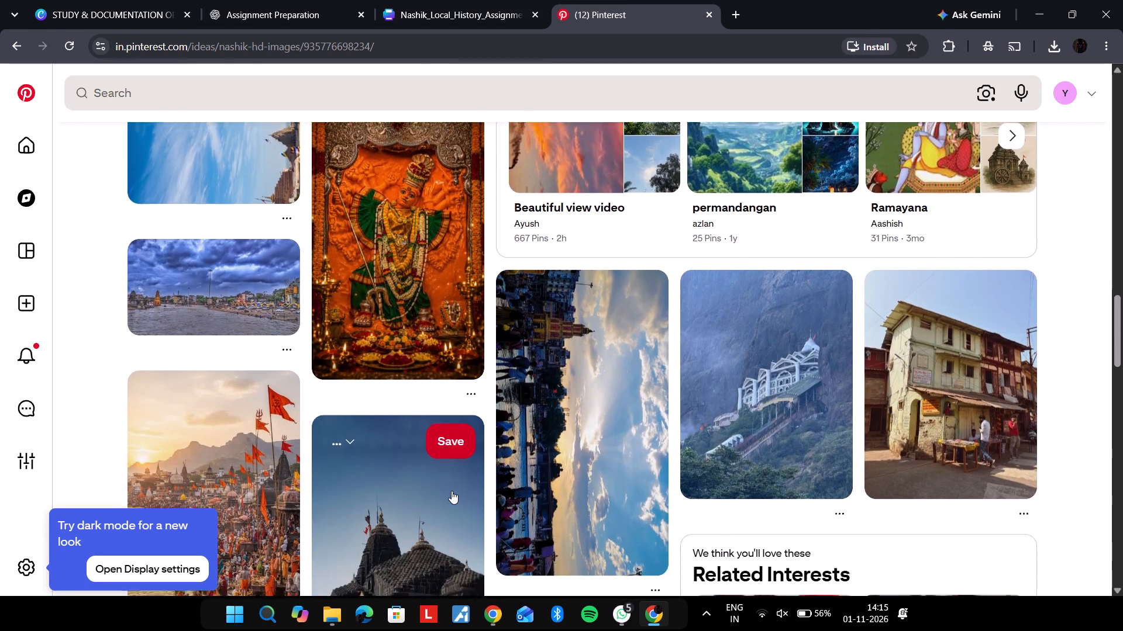
pyautogui.scroll(-5, 452, 491)
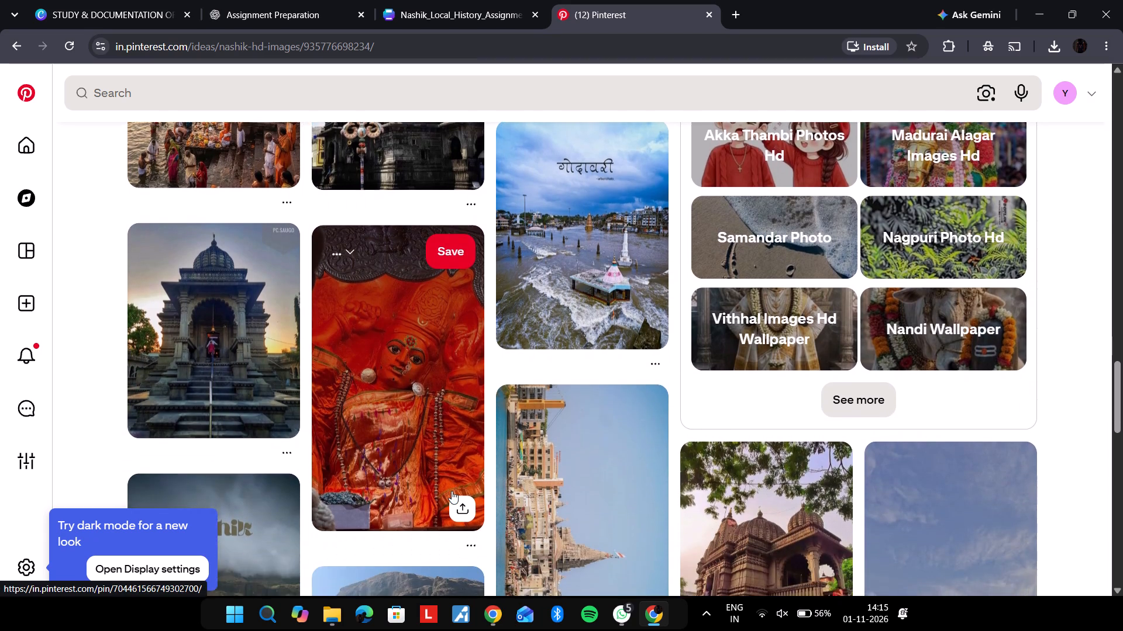
pyautogui.scroll(-3, 452, 491)
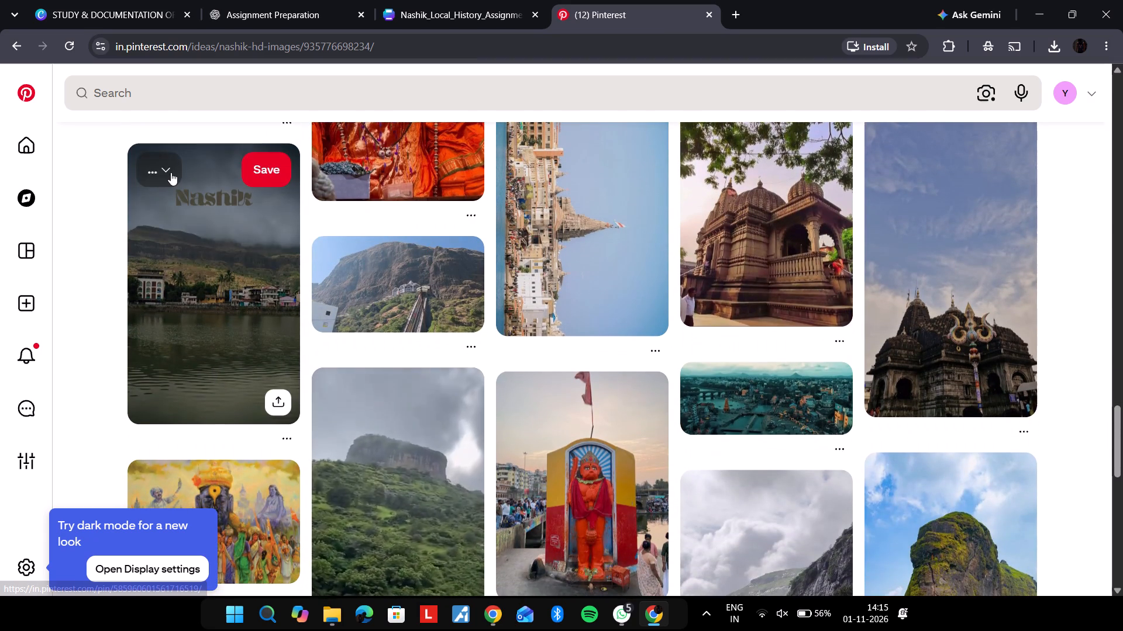
pyautogui.scroll(-3, 284, 337)
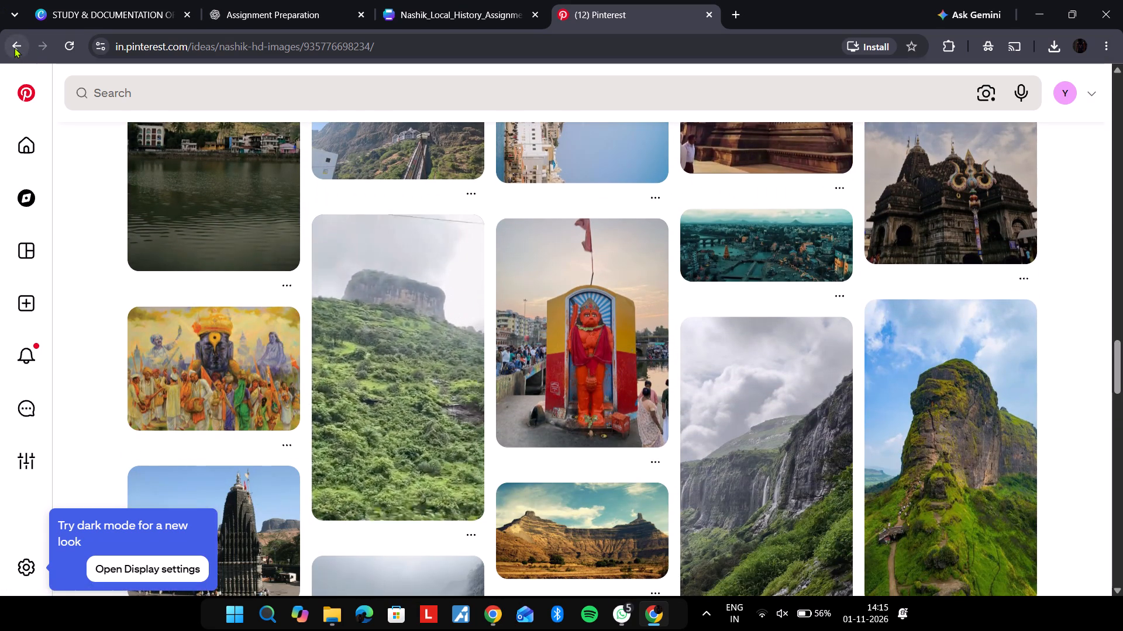
pyautogui.click(14, 47)
# Expand the AI Overview, switch to the image results, and examine the Nashik heritage collages for a cover picture.
pyautogui.click(342, 427)
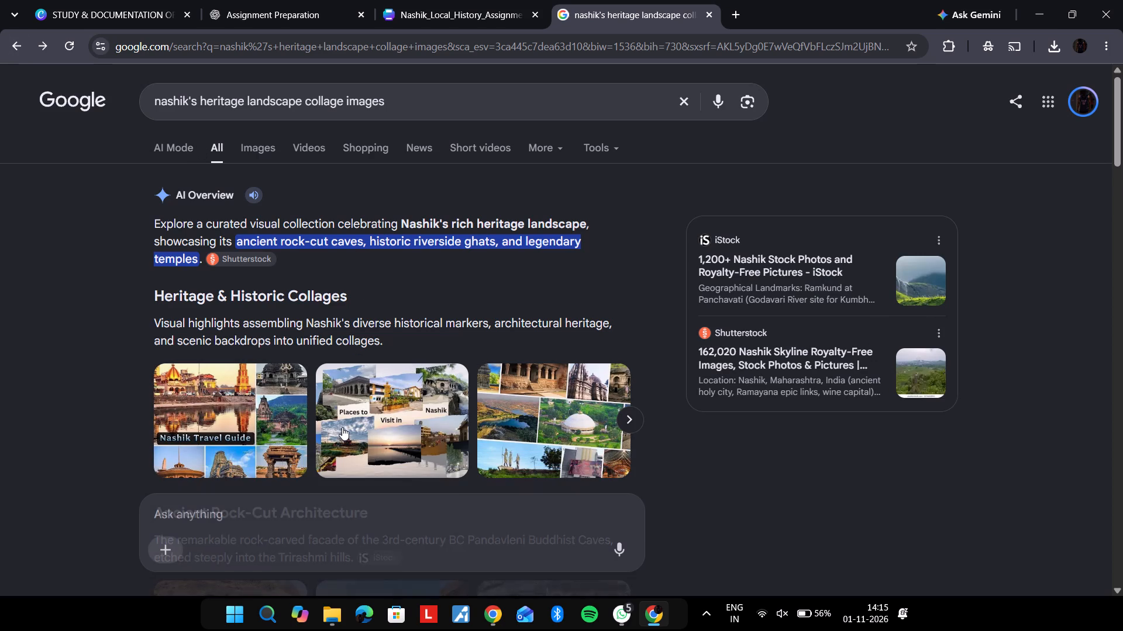
pyautogui.scroll(-1, 342, 427)
pyautogui.click(266, 121)
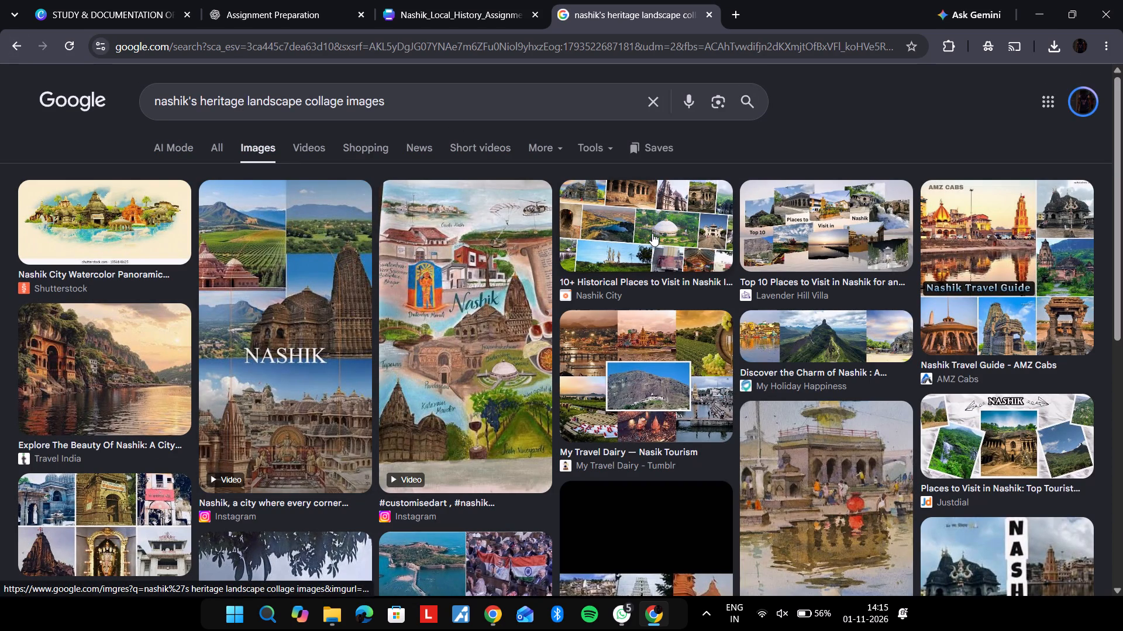
pyautogui.scroll(-1, 639, 343)
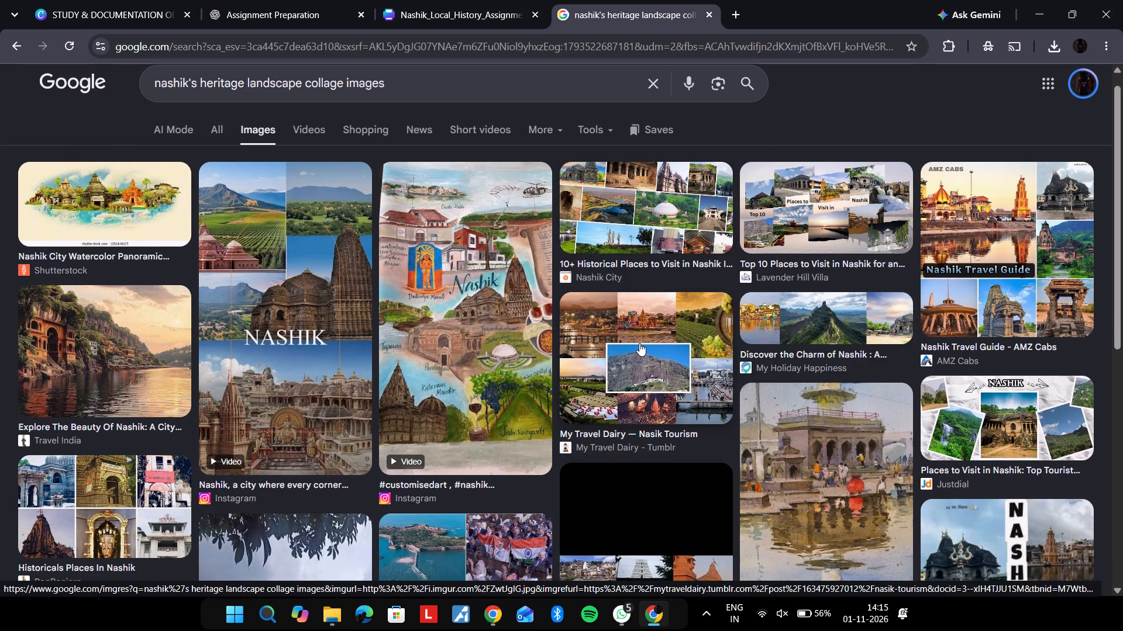
pyautogui.scroll(-3, 639, 343)
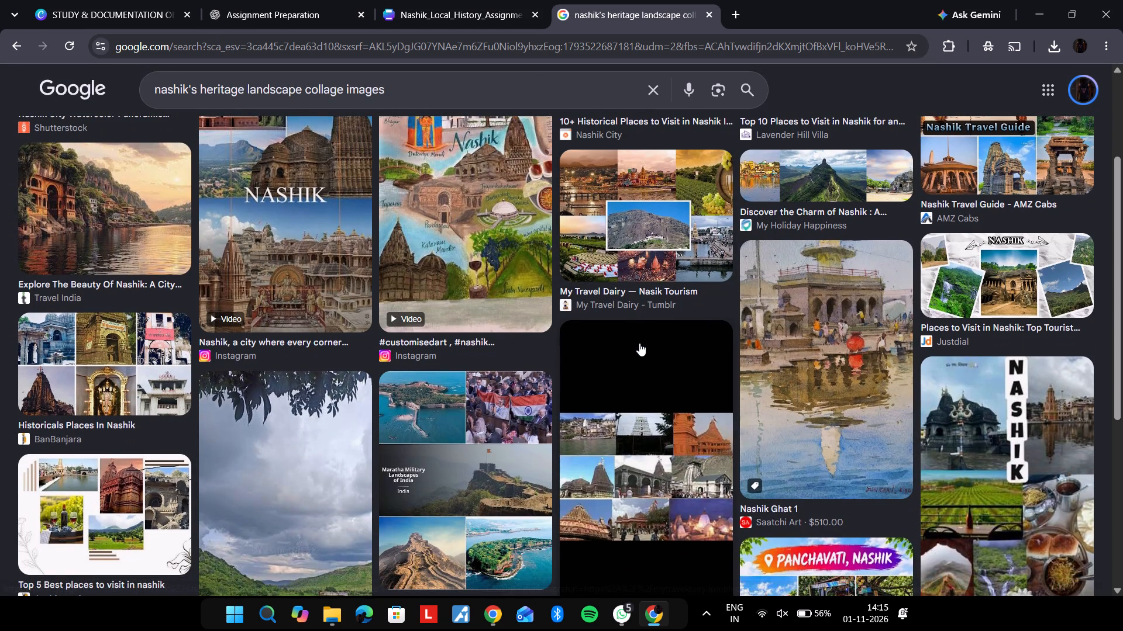
pyautogui.scroll(-1, 639, 343)
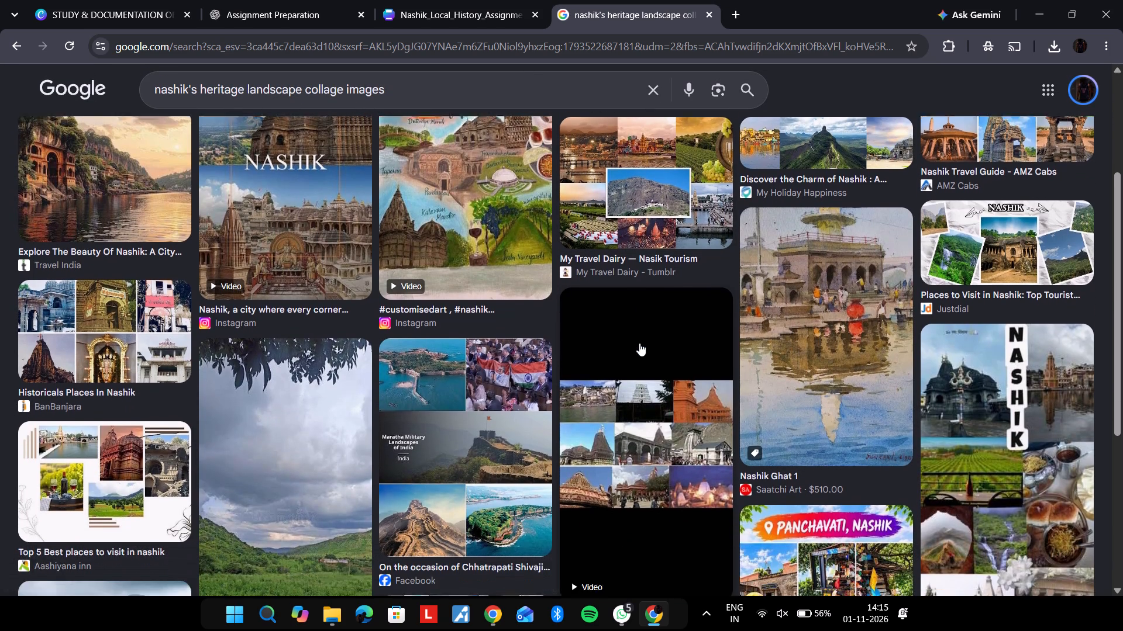
pyautogui.scroll(-4, 639, 343)
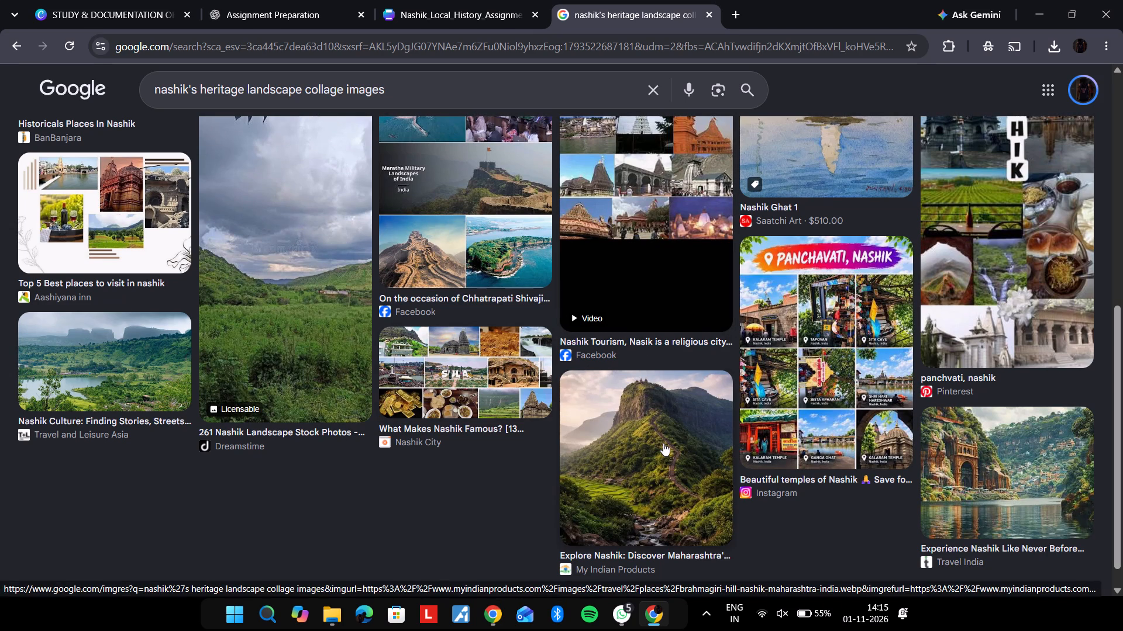
pyautogui.scroll(-5, 663, 443)
pyautogui.scroll(3, 729, 344)
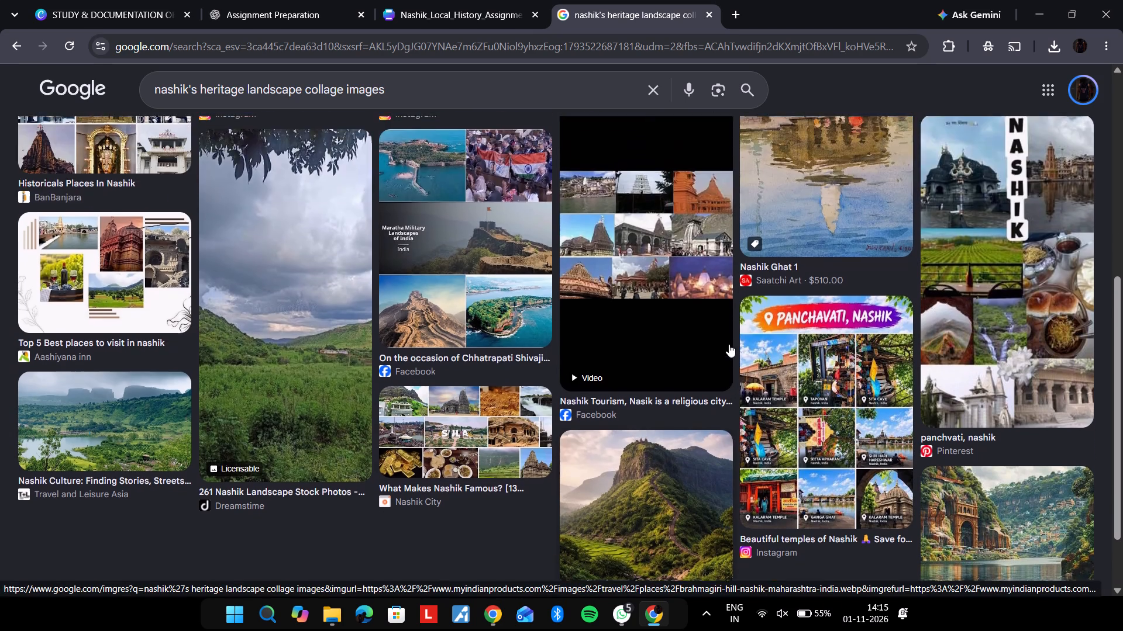
pyautogui.scroll(7, 729, 344)
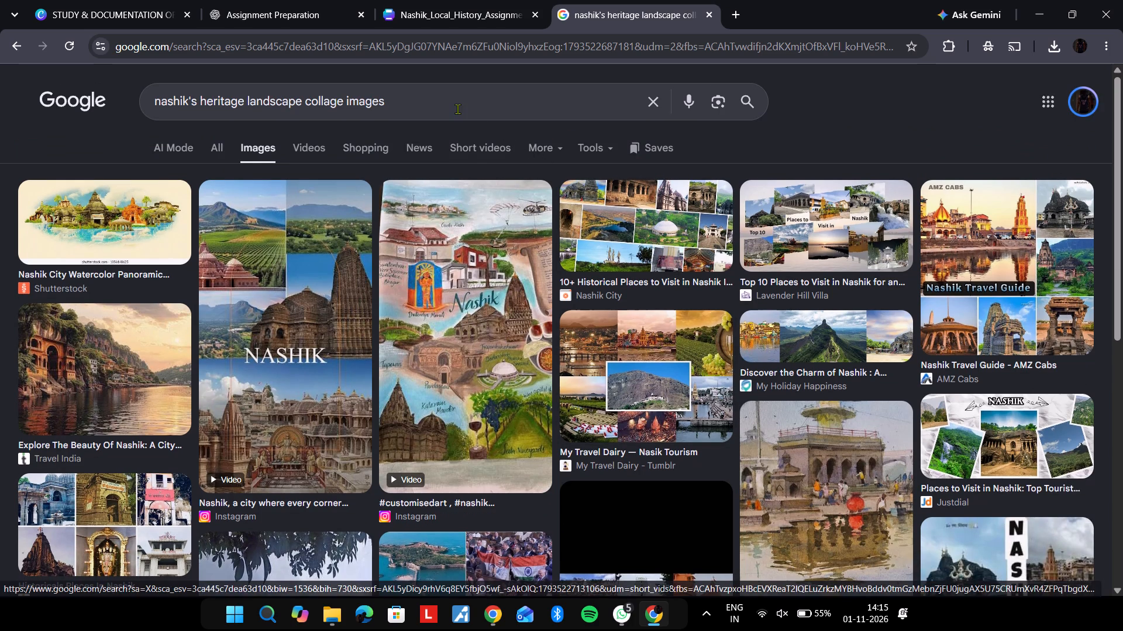
pyautogui.scroll(-8, 438, 289)
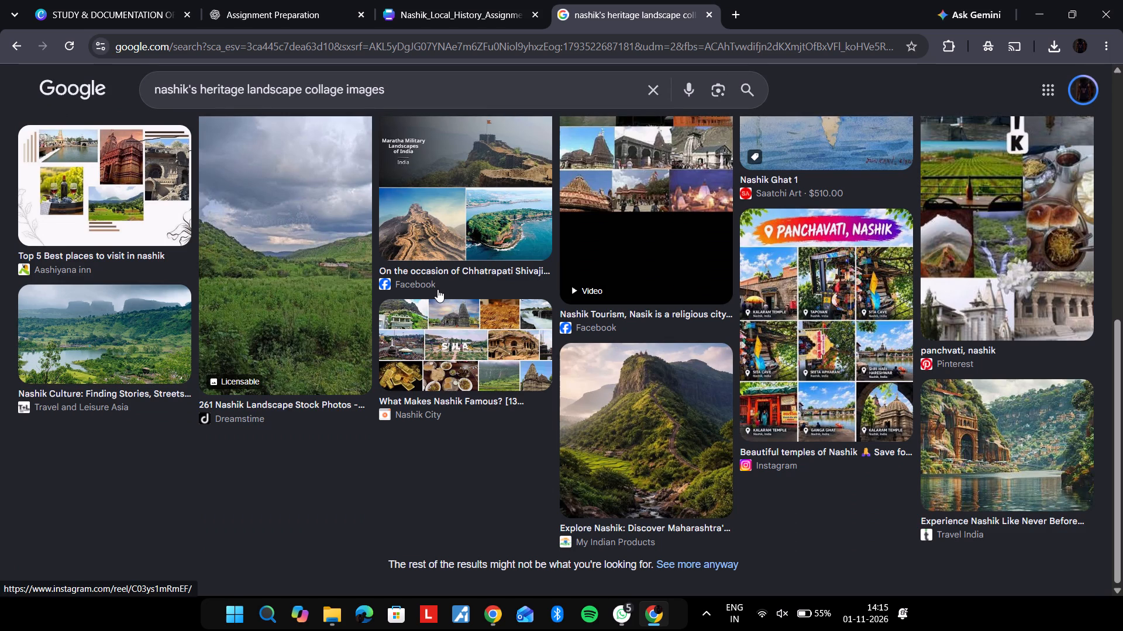
# Load the additional image results for the Nashik heritage collage search and look through them for a cover picture.
pyautogui.click(725, 566)
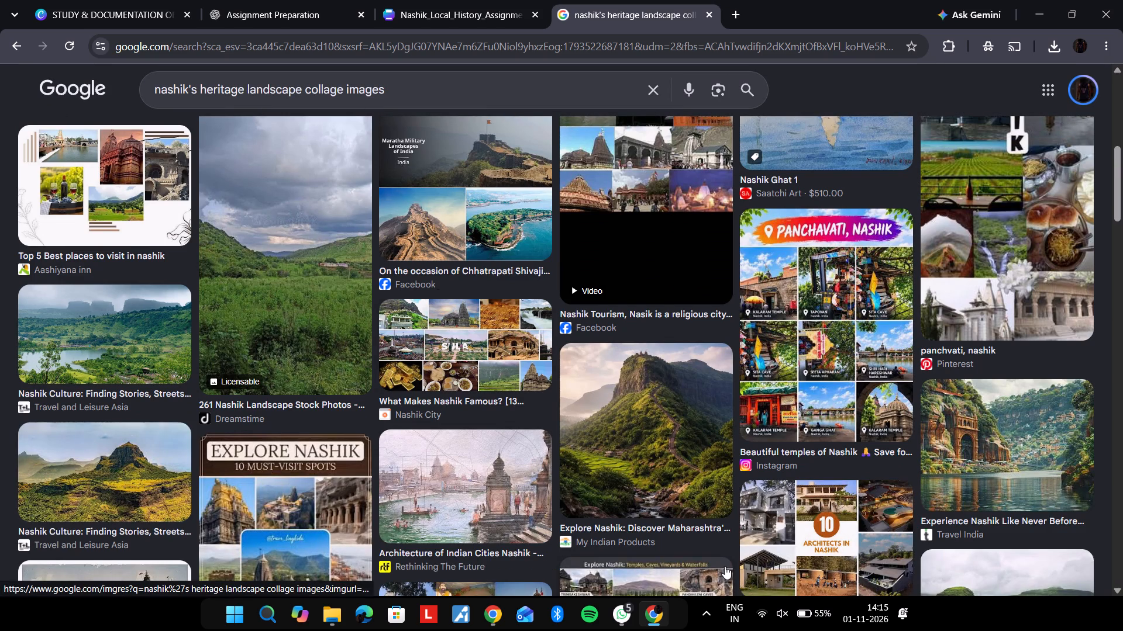
pyautogui.scroll(-5, 709, 515)
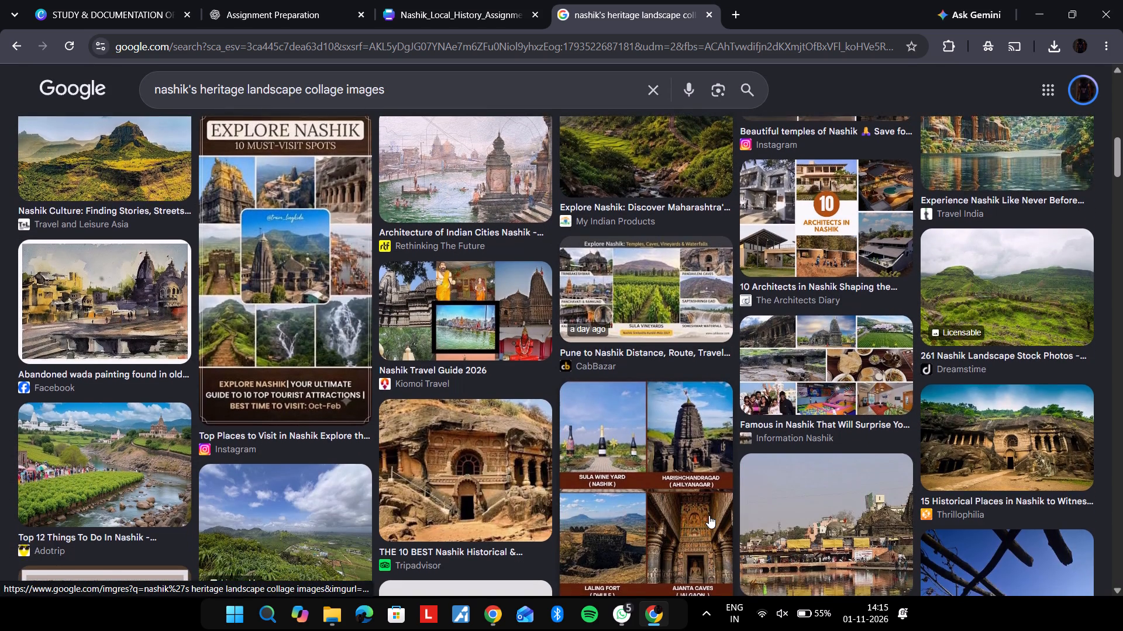
pyautogui.scroll(-6, 709, 515)
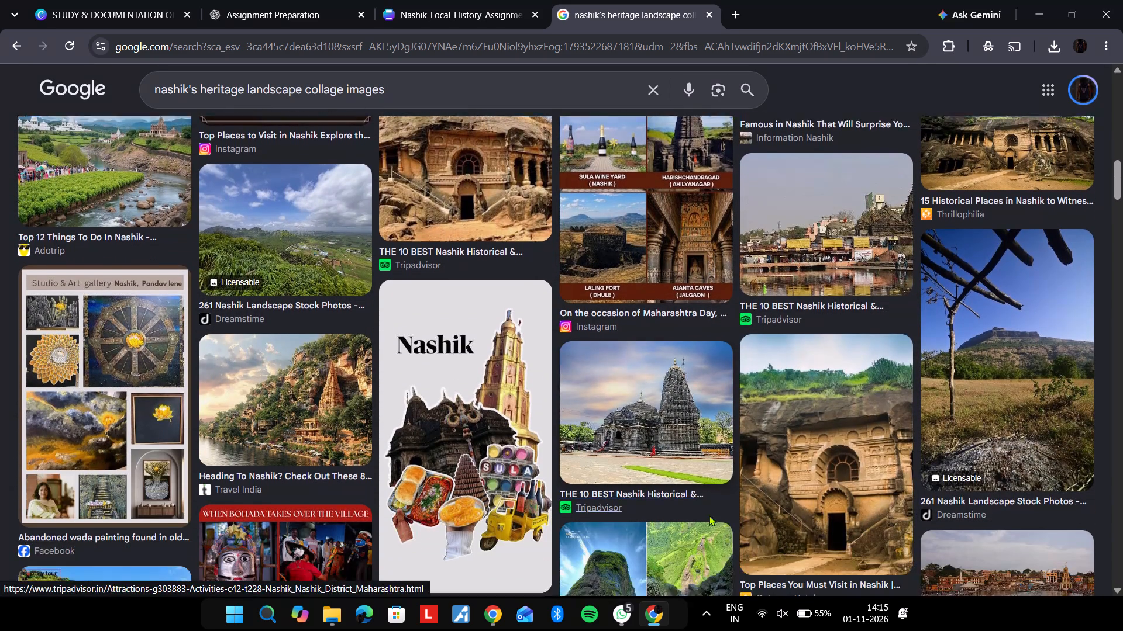
pyautogui.scroll(-3, 709, 515)
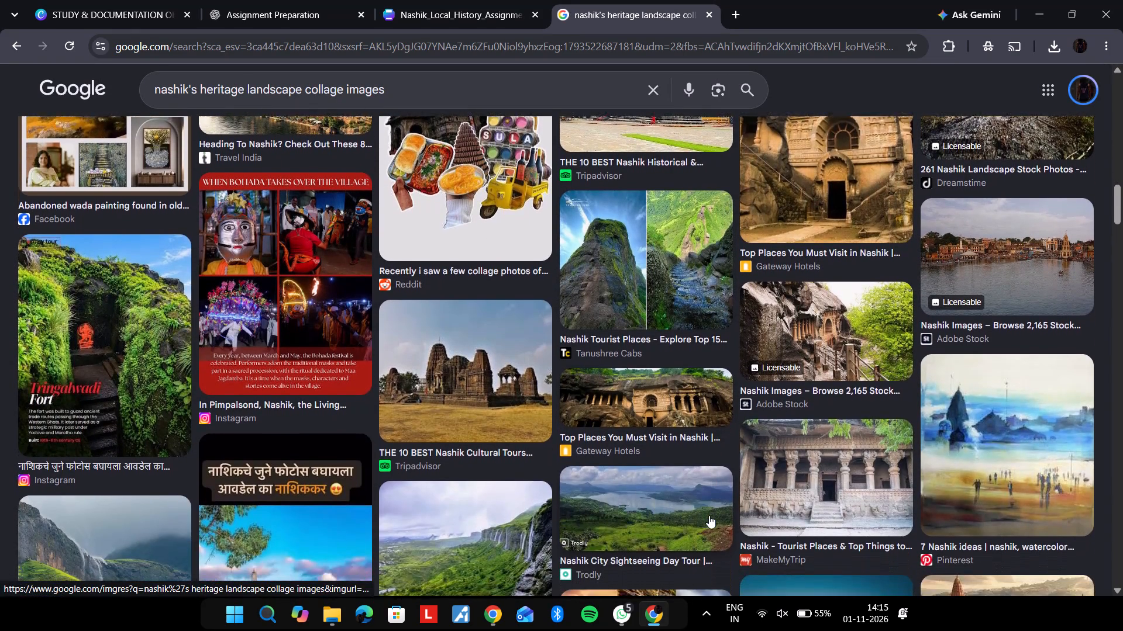
pyautogui.scroll(-4, 709, 515)
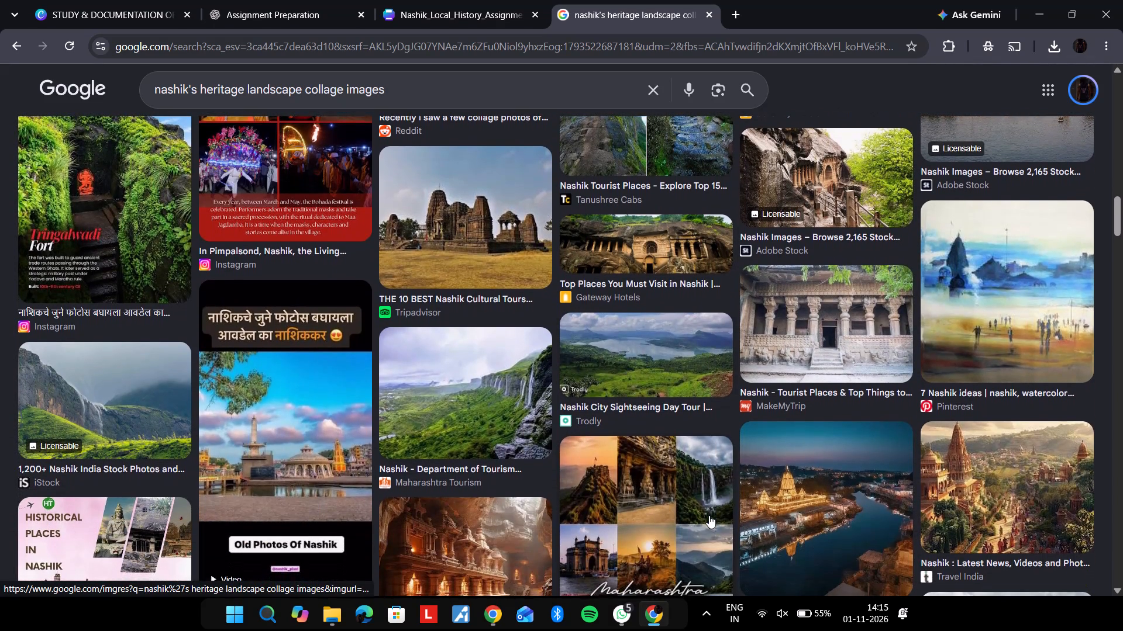
pyautogui.click(294, 0)
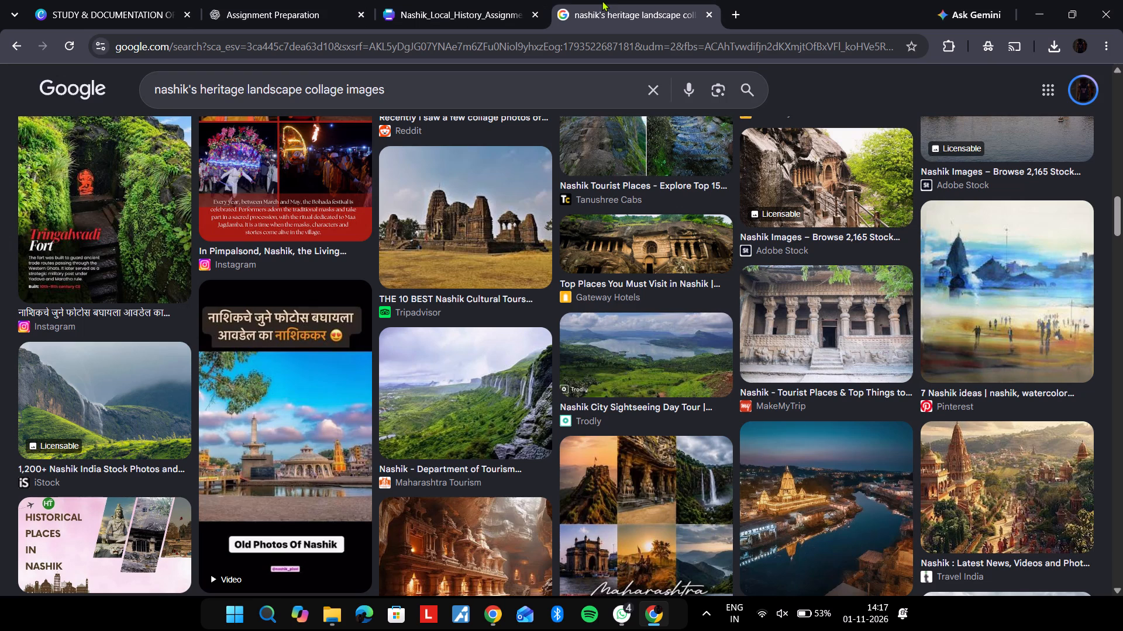
pyautogui.scroll(-3, 589, 387)
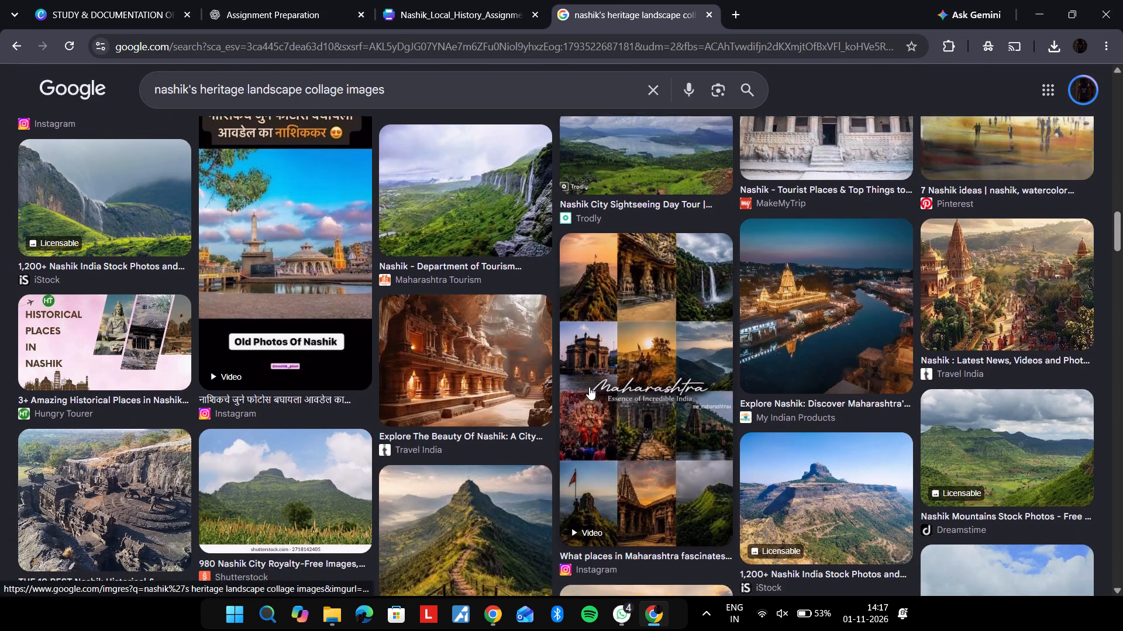
pyautogui.scroll(-3, 589, 387)
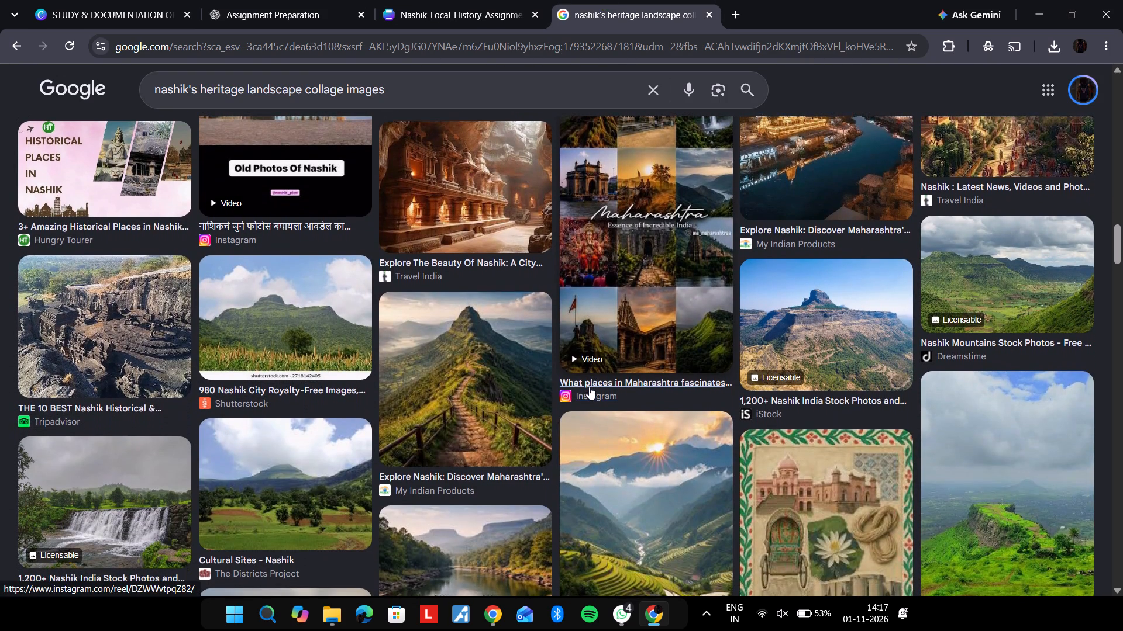
pyautogui.scroll(-5, 589, 387)
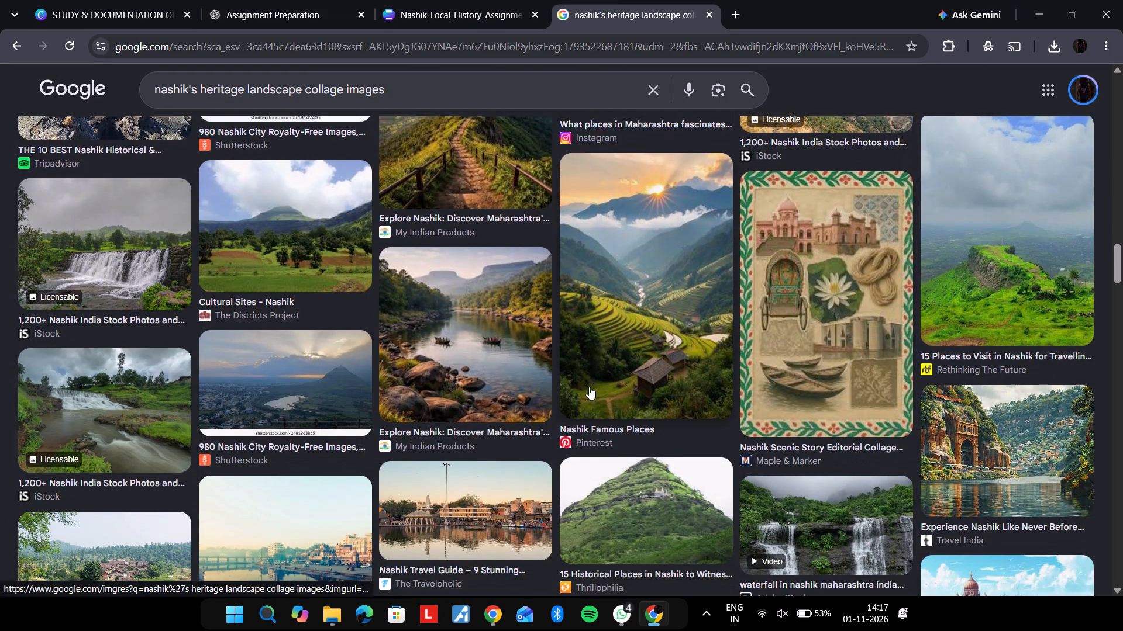
pyautogui.scroll(-1, 589, 387)
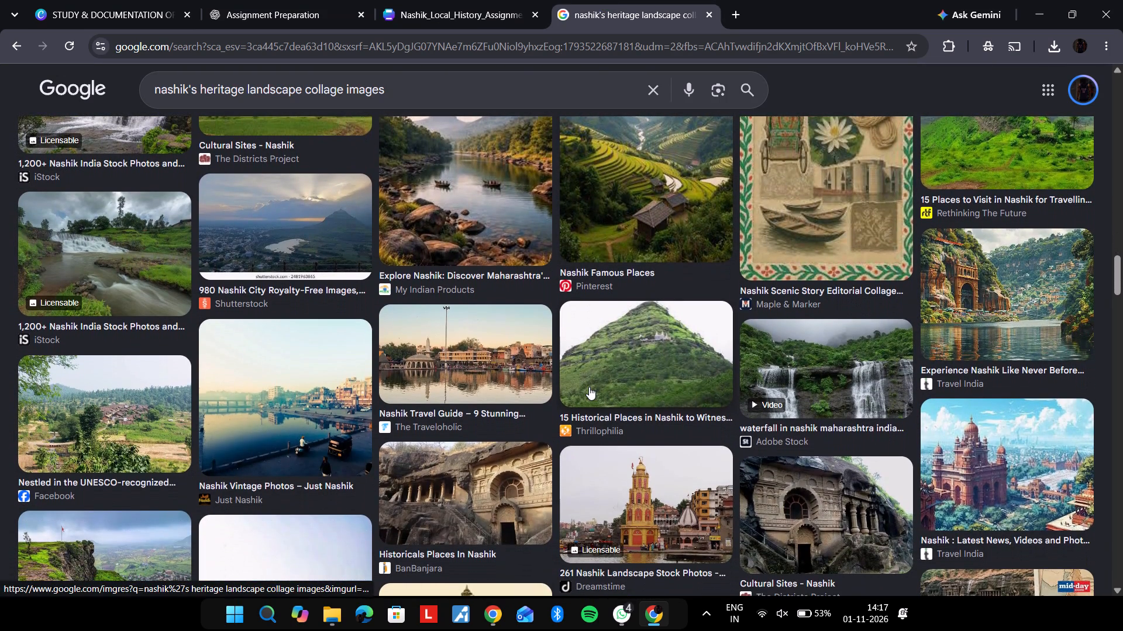
pyautogui.scroll(-4, 589, 387)
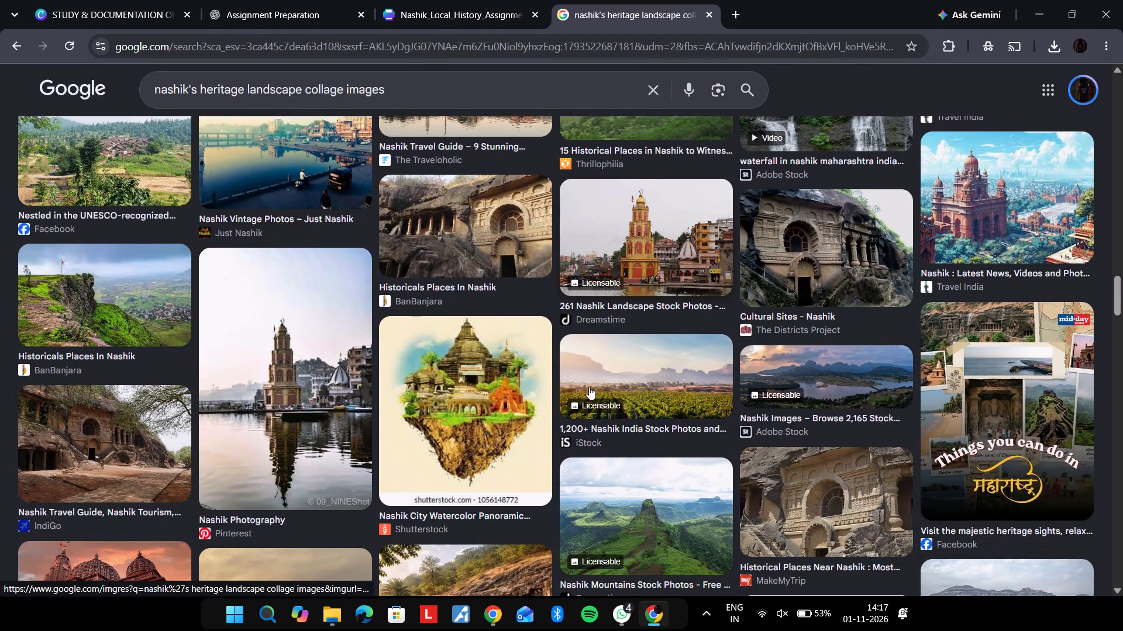
pyautogui.scroll(-4, 589, 387)
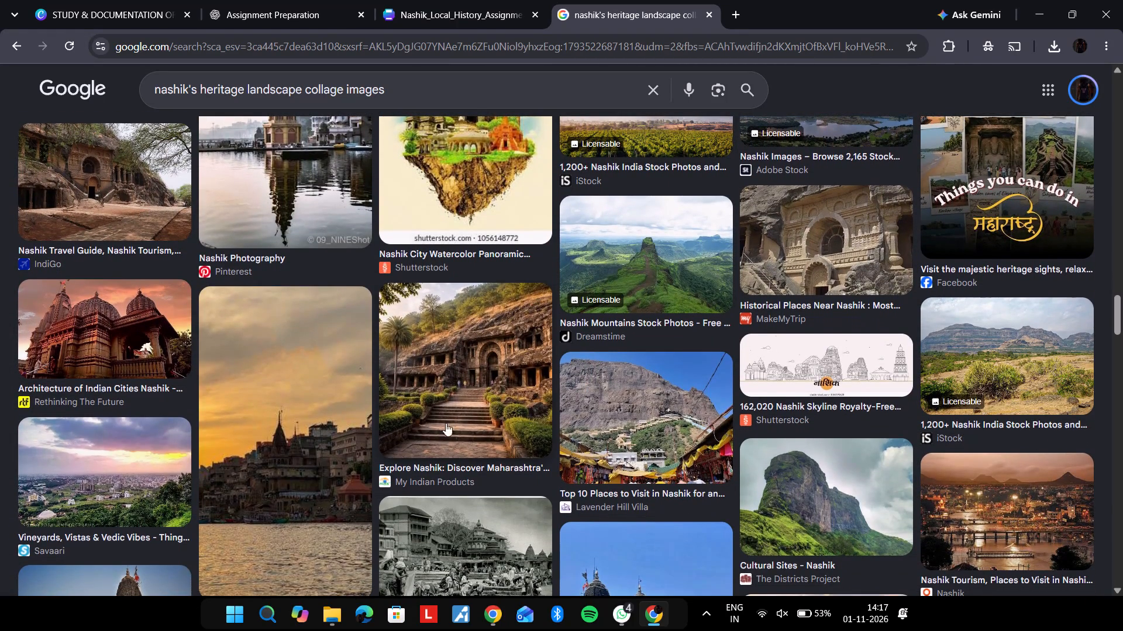
pyautogui.scroll(-6, 291, 388)
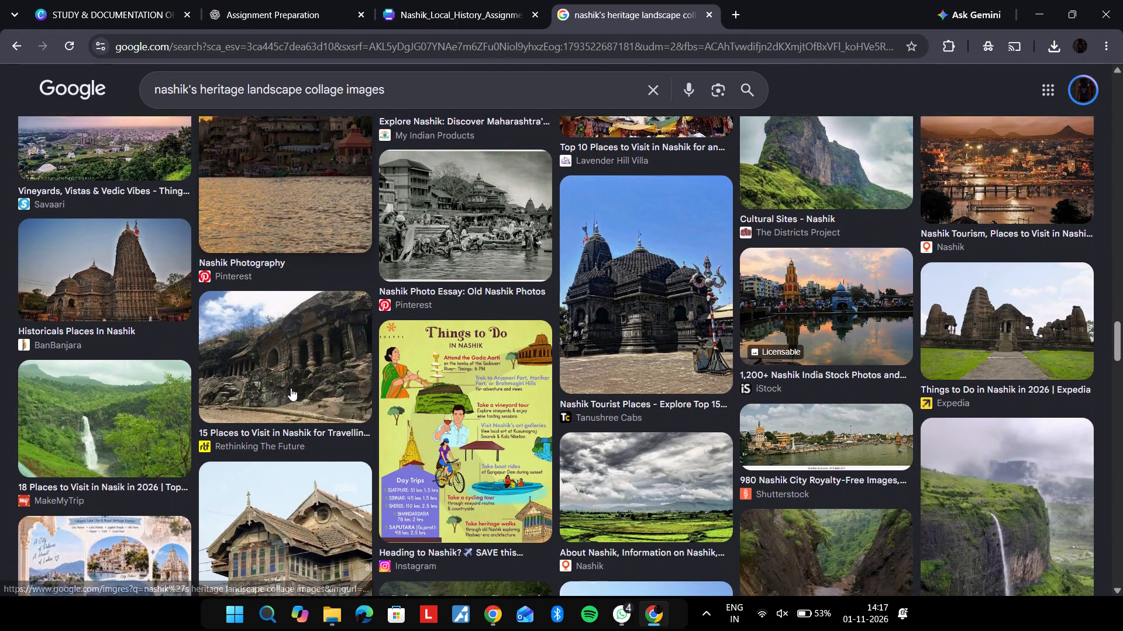
pyautogui.scroll(-1, 291, 388)
pyautogui.scroll(-1, 558, 457)
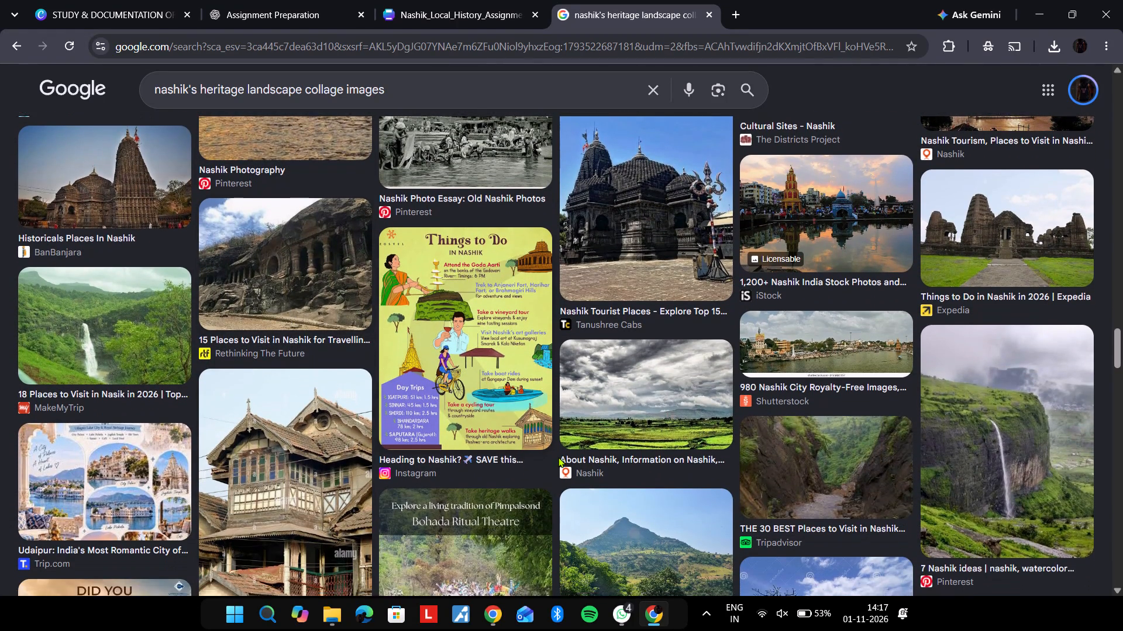
pyautogui.scroll(-4, 558, 457)
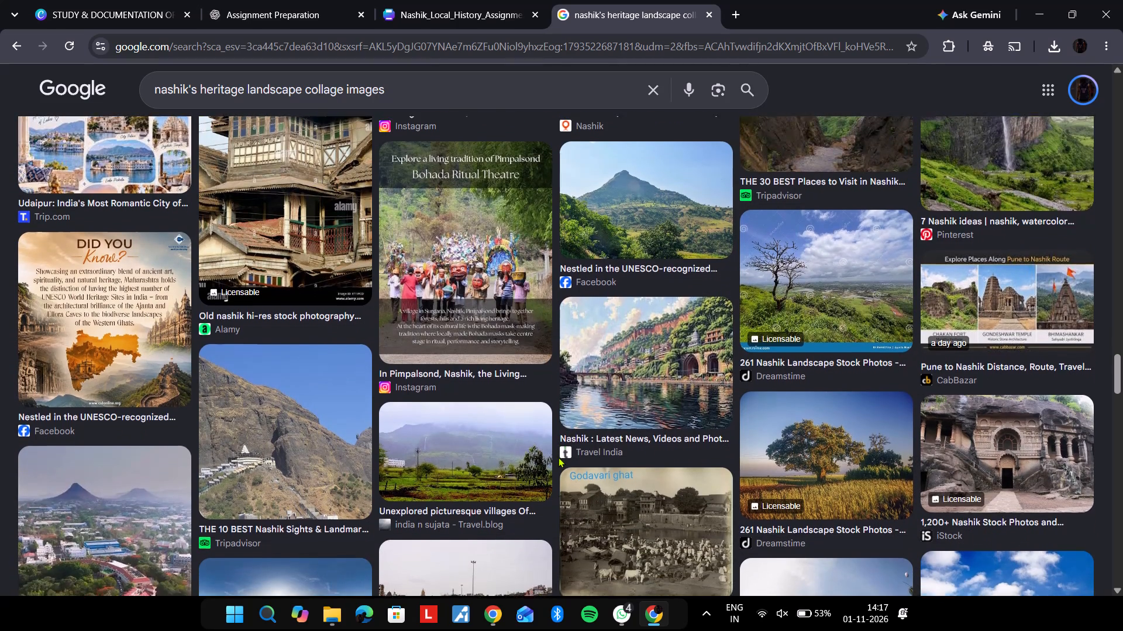
pyautogui.scroll(-5, 558, 457)
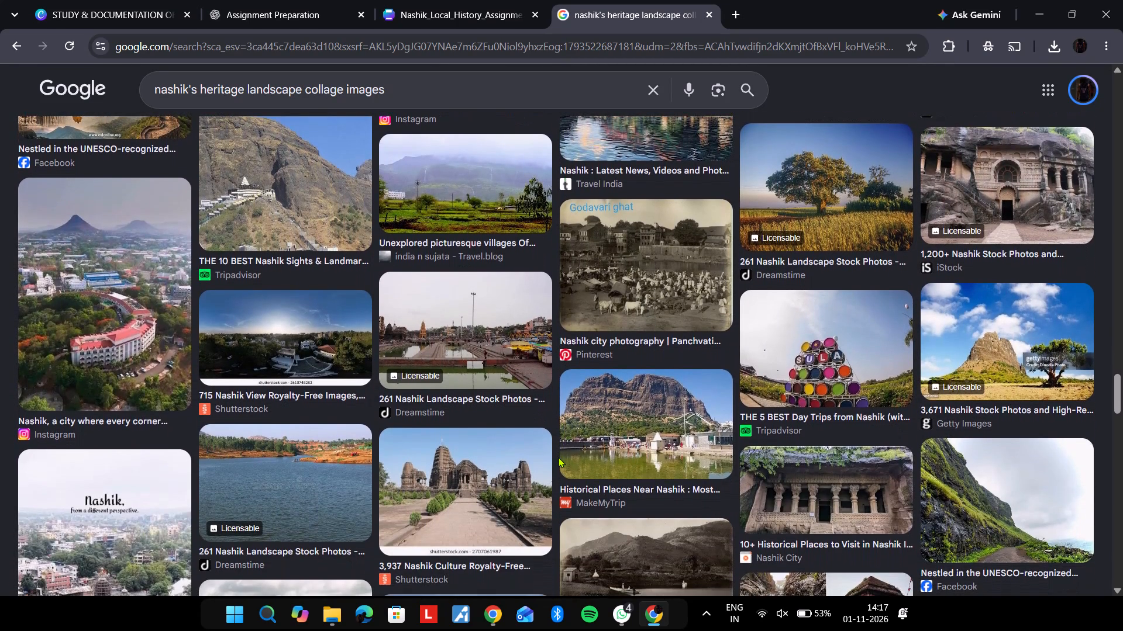
pyautogui.scroll(-5, 558, 457)
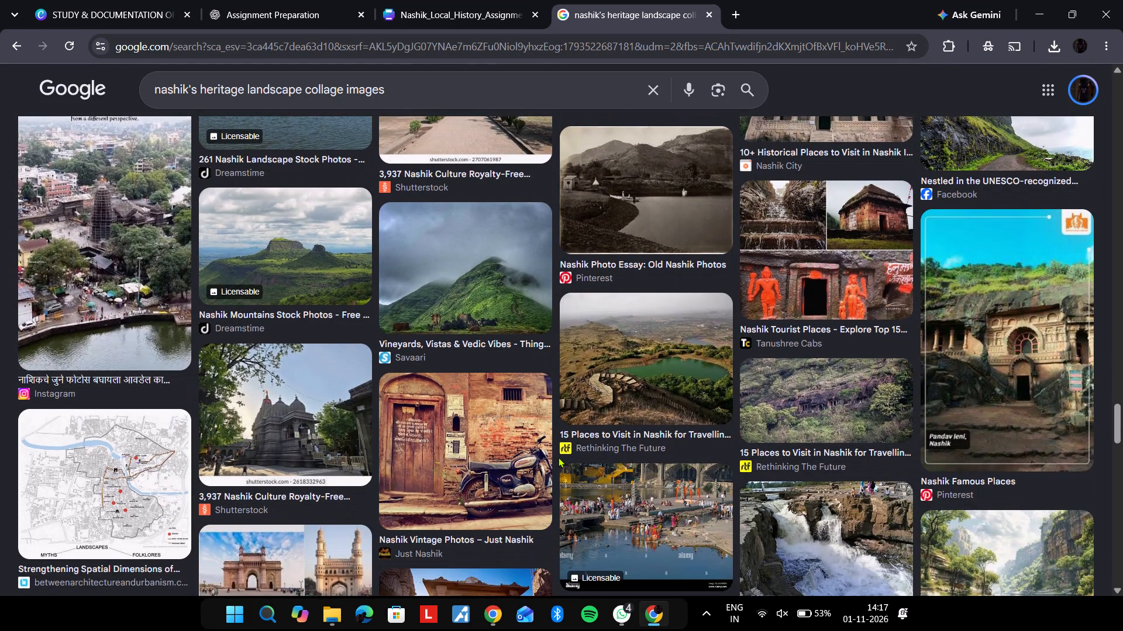
pyautogui.scroll(-3, 558, 457)
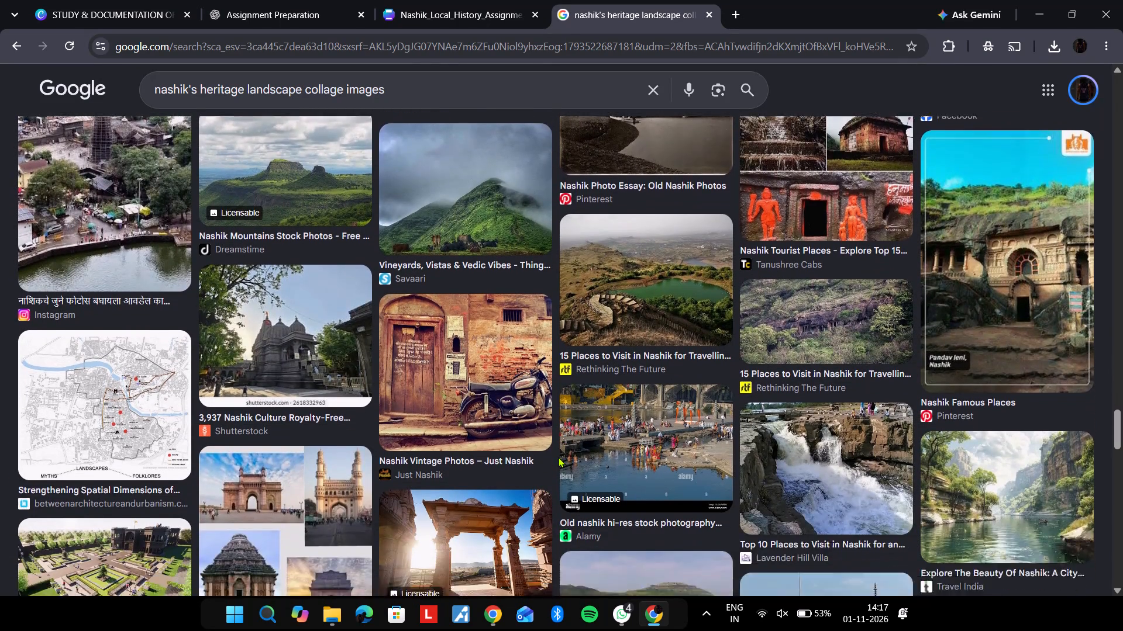
pyautogui.scroll(-4, 558, 457)
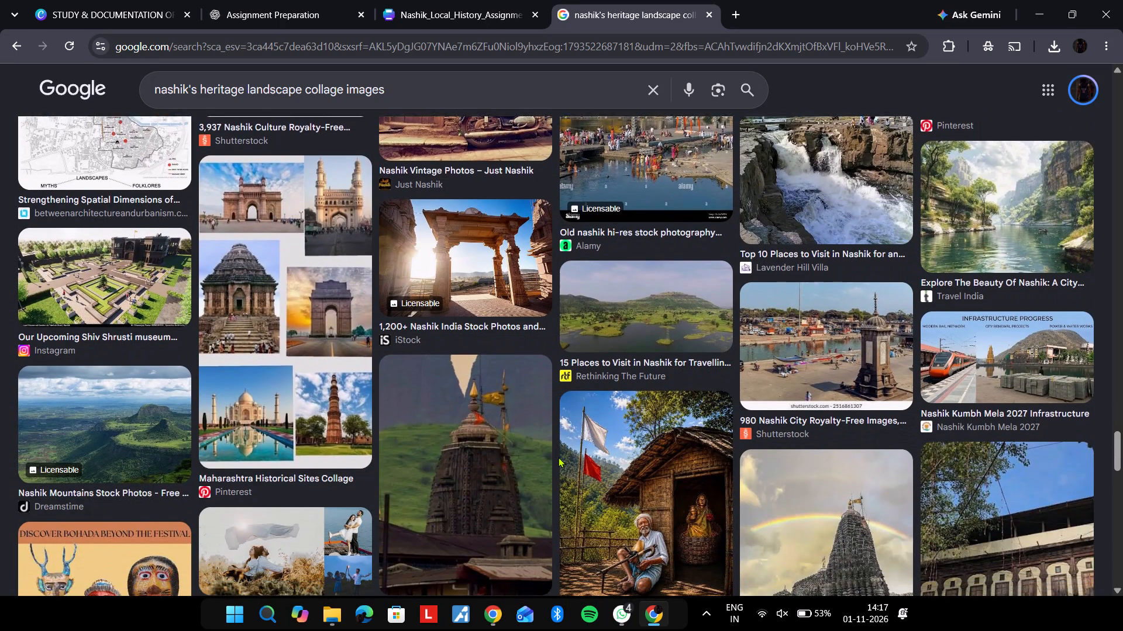
pyautogui.scroll(-2, 558, 457)
pyautogui.scroll(15, 558, 457)
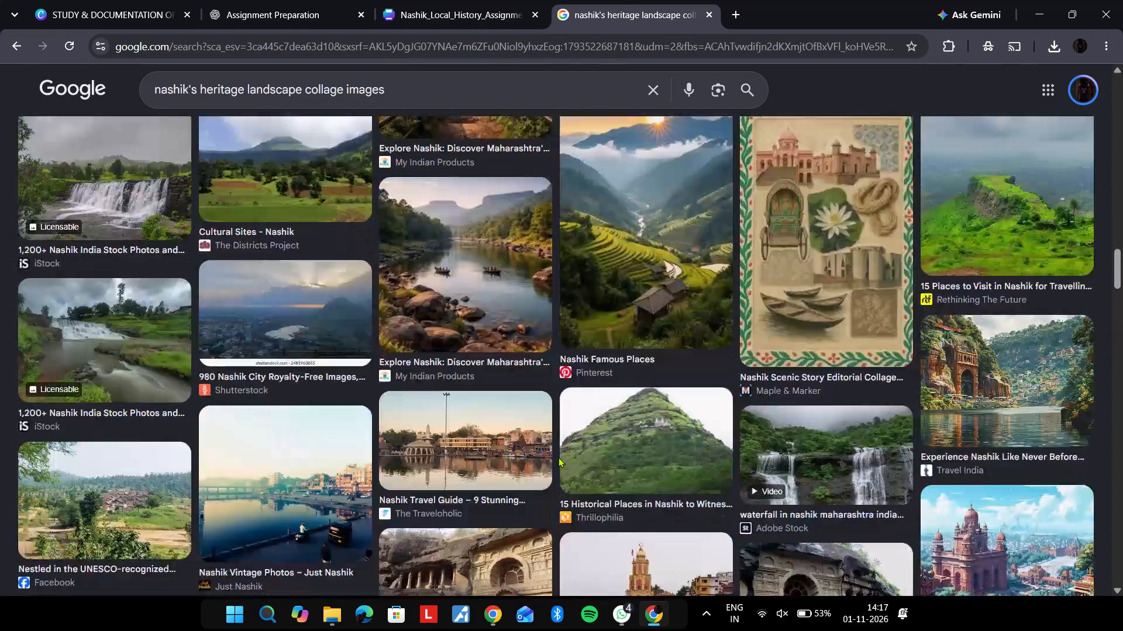
pyautogui.scroll(9, 558, 457)
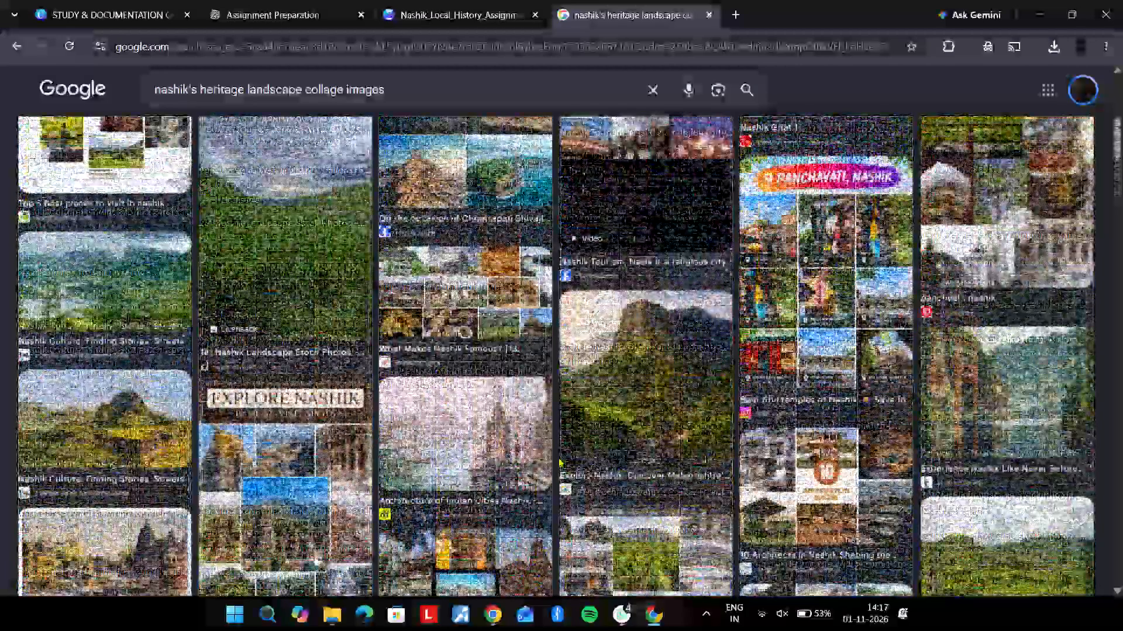
pyautogui.scroll(3, 558, 457)
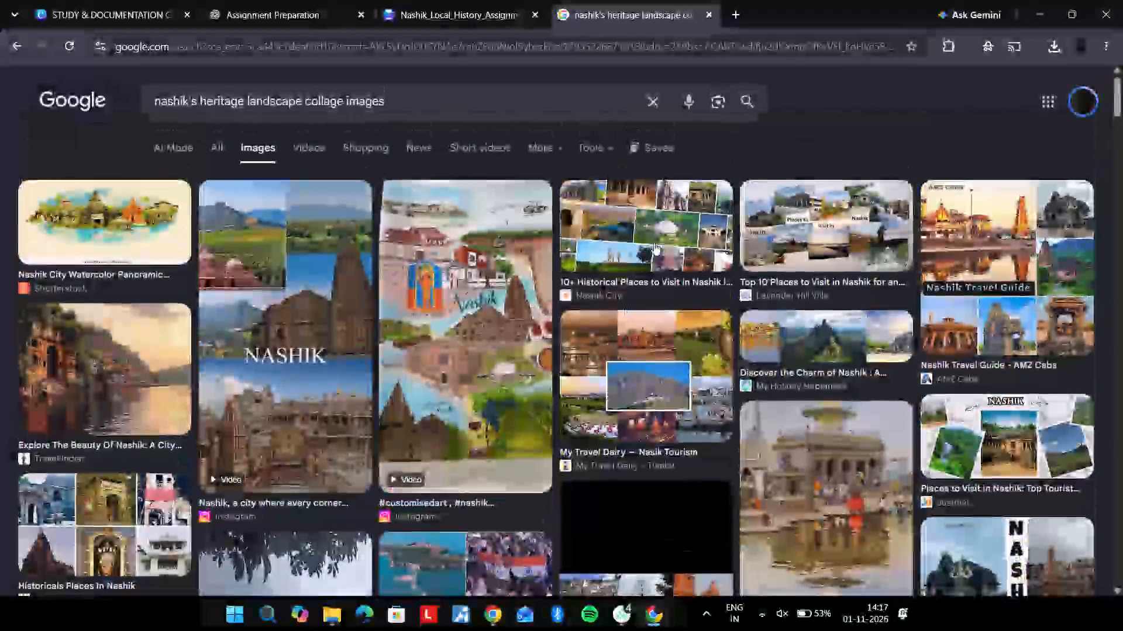
# Open the Nashik City "10+ Historical Places to Visit in Nashik" collage result and copy its image.
pyautogui.click(667, 217)
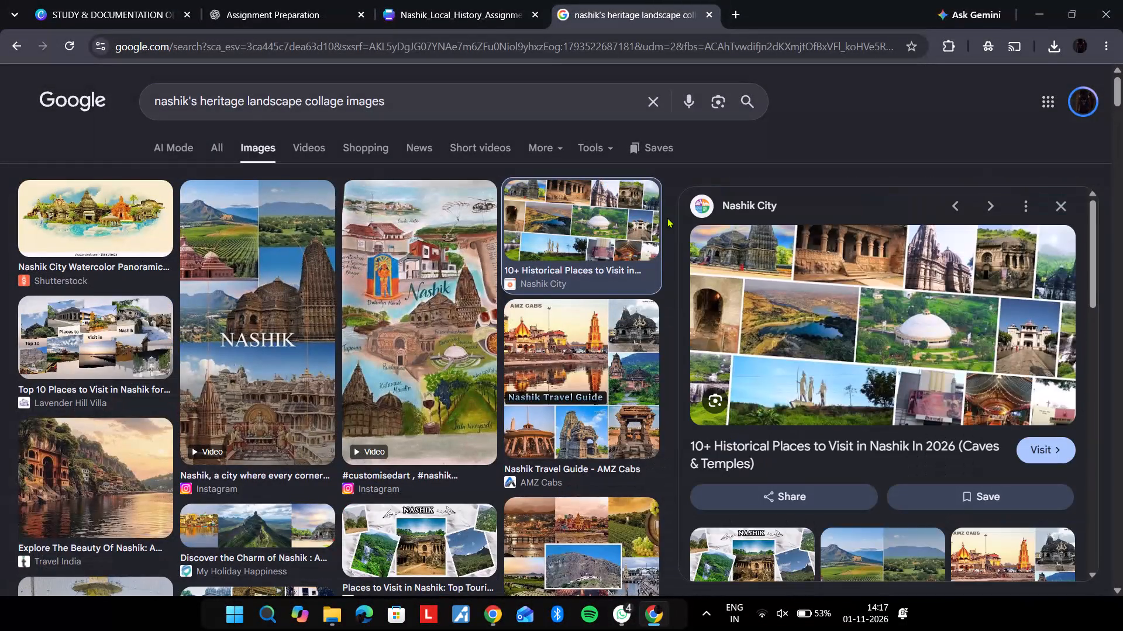
pyautogui.rightClick(894, 299)
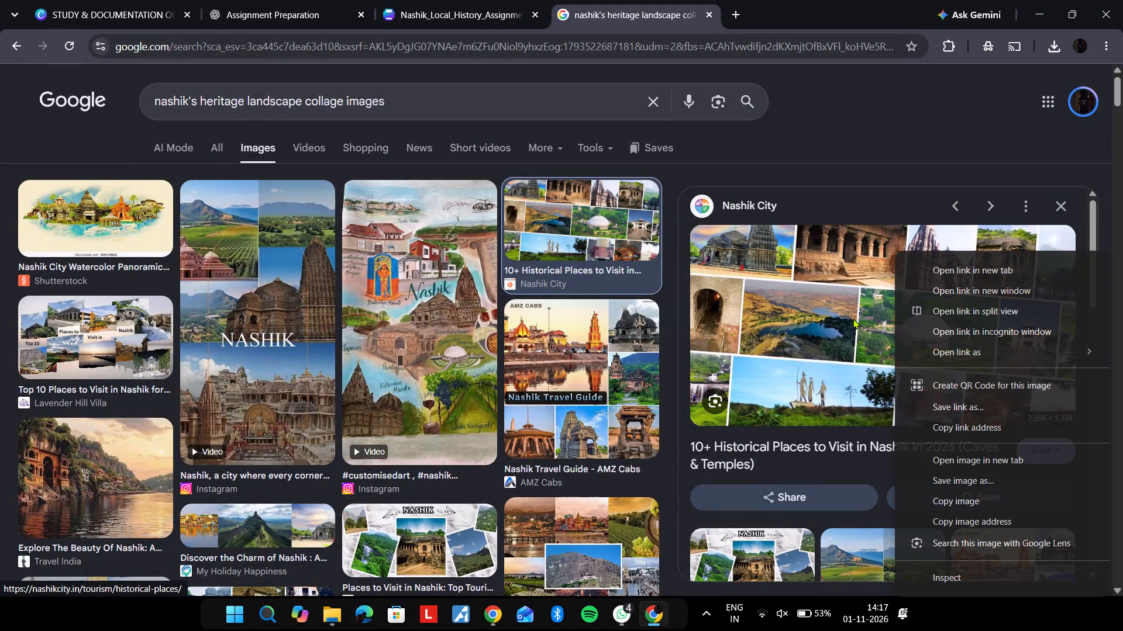
pyautogui.click(936, 496)
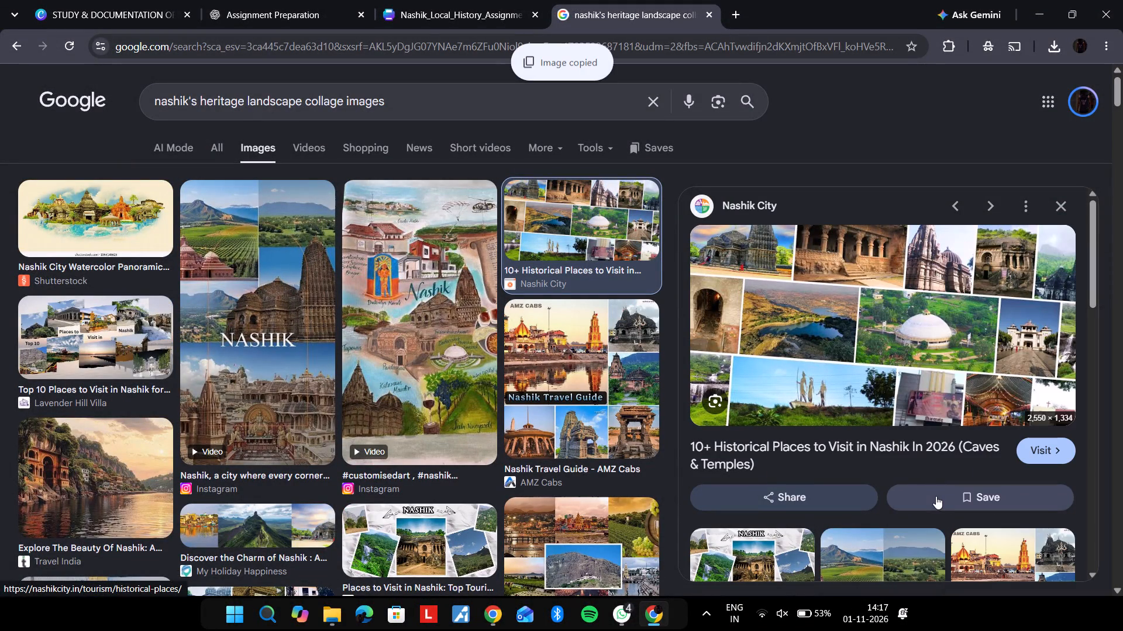
# Switch to the Canva assignment and delete the cover's colour photograph placeholder, including its frame and caption text.
pyautogui.click(412, 3)
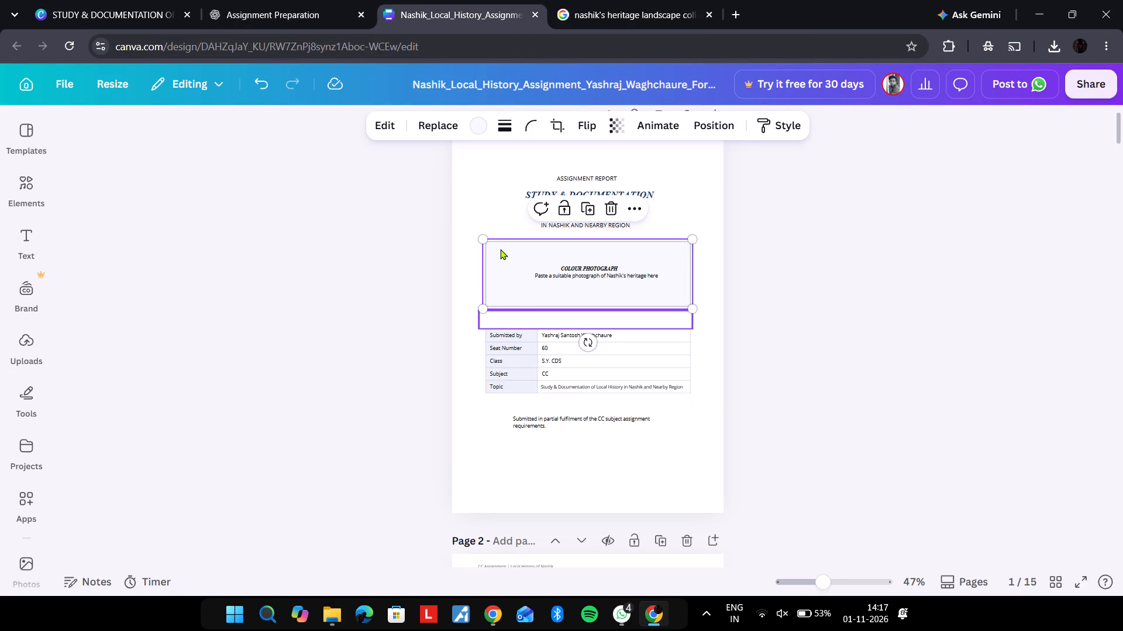
pyautogui.click(500, 249)
pyautogui.press('BackSpace')
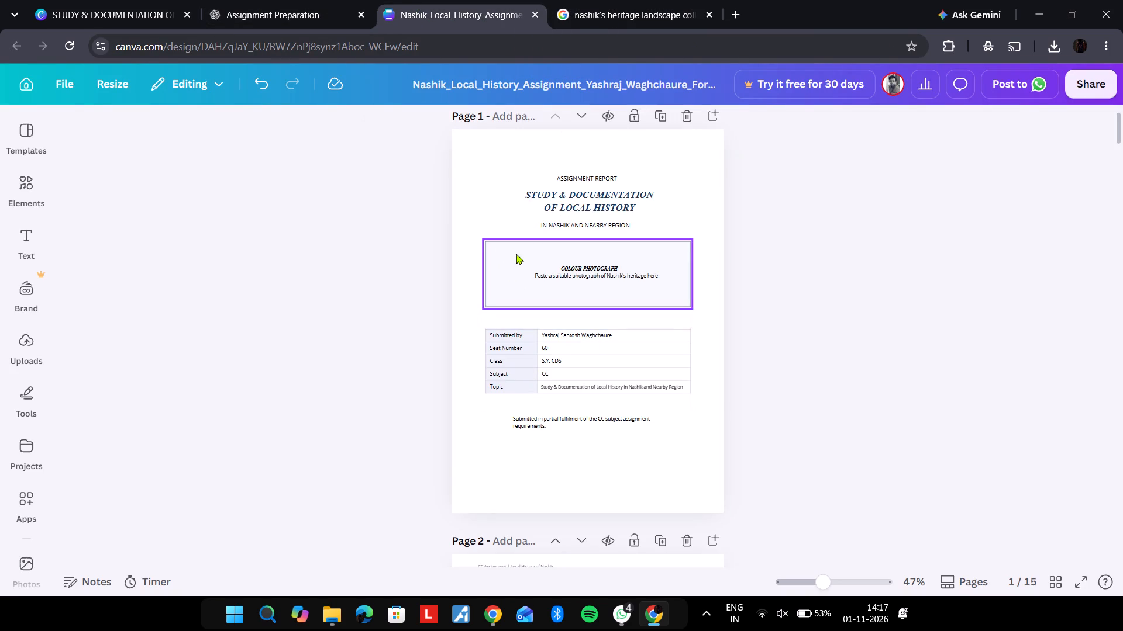
pyautogui.click(516, 254)
pyautogui.press('Delete')
pyautogui.click(577, 271)
pyautogui.press('Delete')
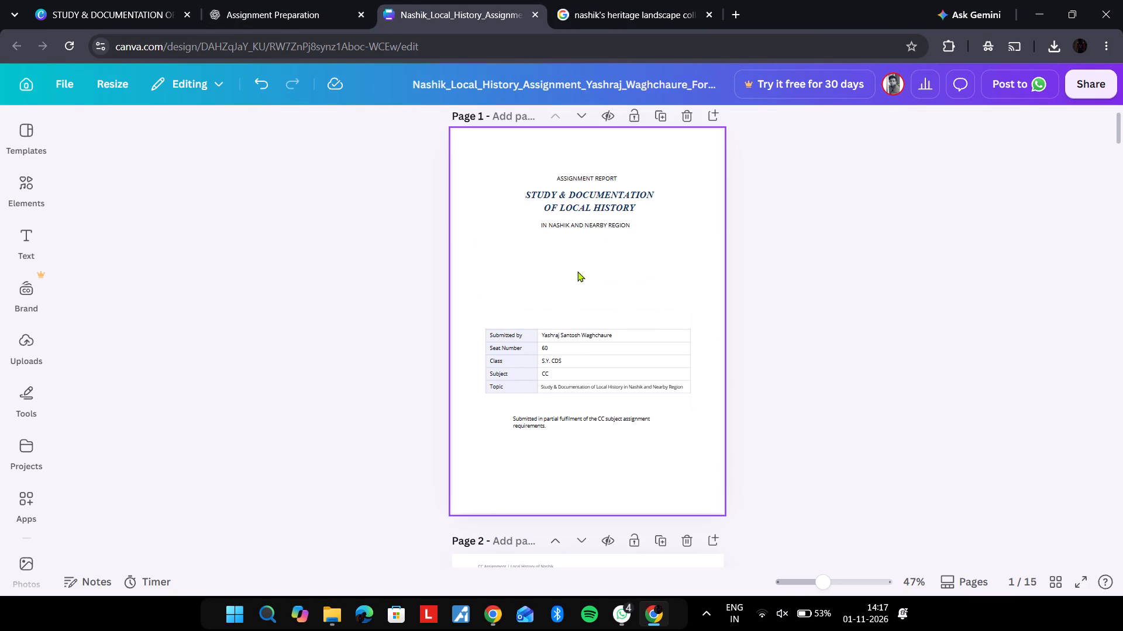
# Paste the copied heritage collage onto the cover and place it between the "IN NASHIK AND NEARBY REGION" line and the details table.
pyautogui.click(596, 274)
pyautogui.hotkey('ctrl', 'v')
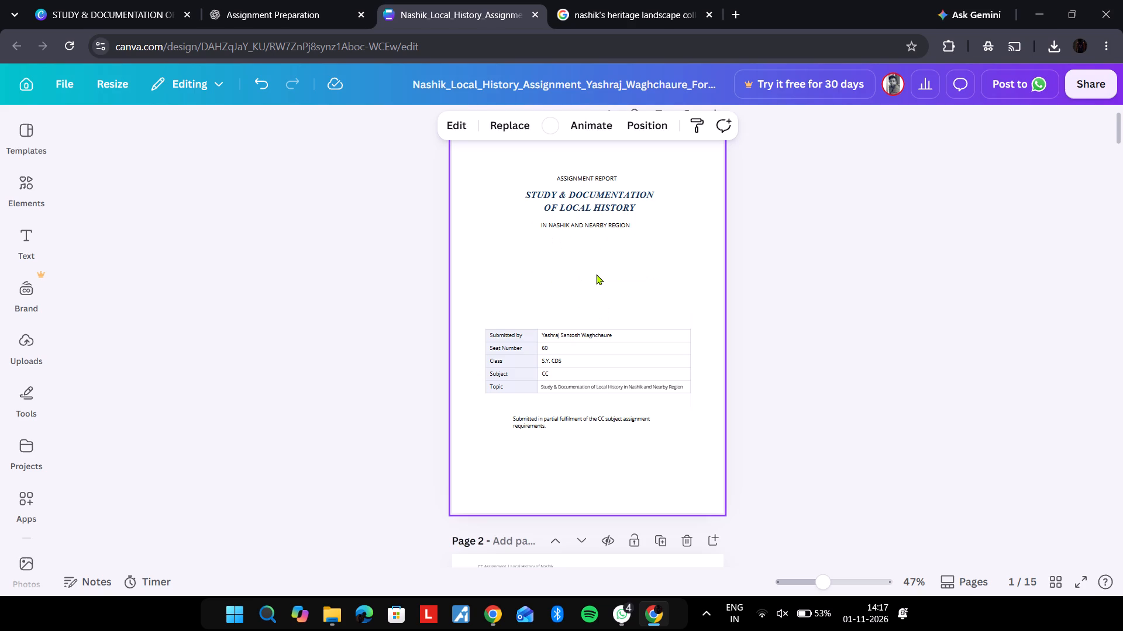
pyautogui.moveTo(599, 304); pyautogui.dragTo(591, 251)
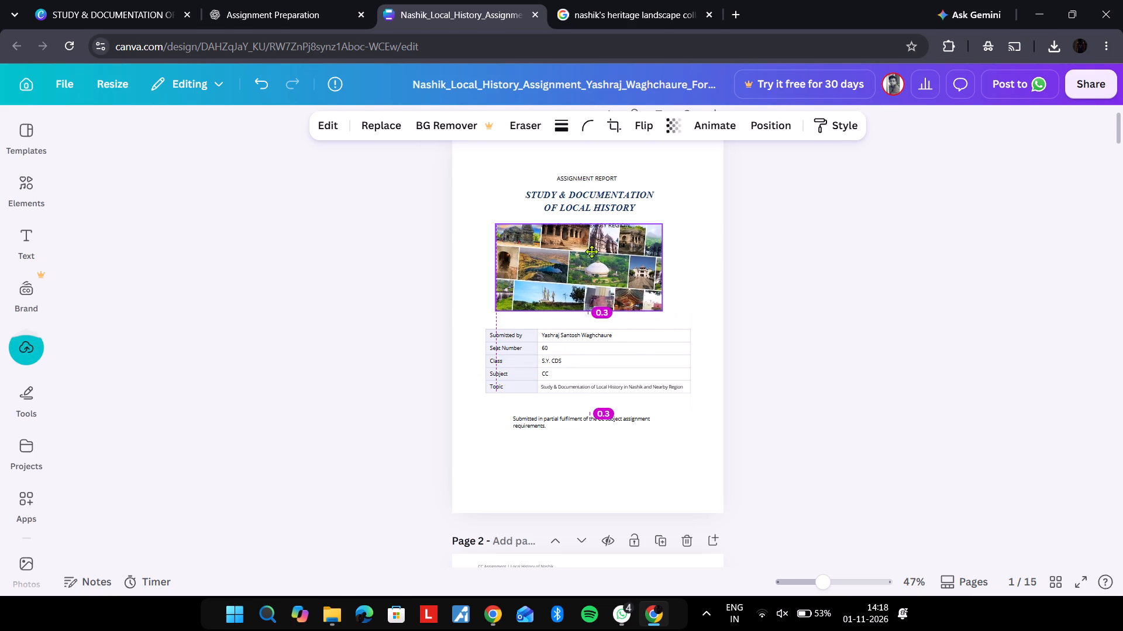
pyautogui.moveTo(591, 251); pyautogui.dragTo(594, 261)
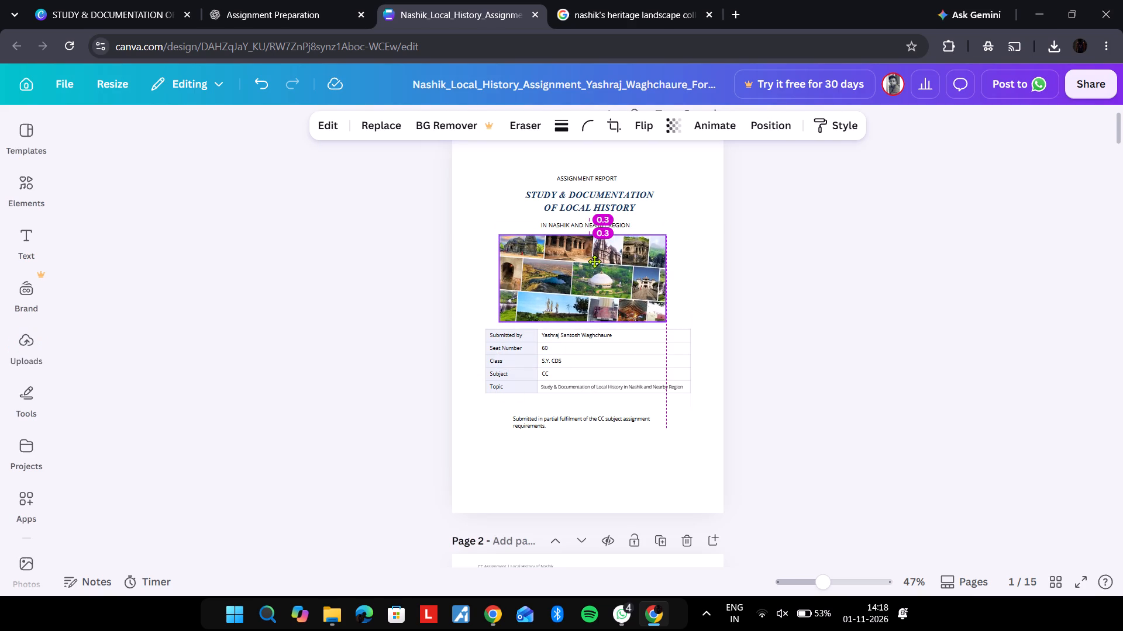
pyautogui.moveTo(594, 261); pyautogui.dragTo(595, 261)
# Widen the cover collage to about the width of the details table and align it above the table.
pyautogui.moveTo(665, 280); pyautogui.dragTo(680, 279)
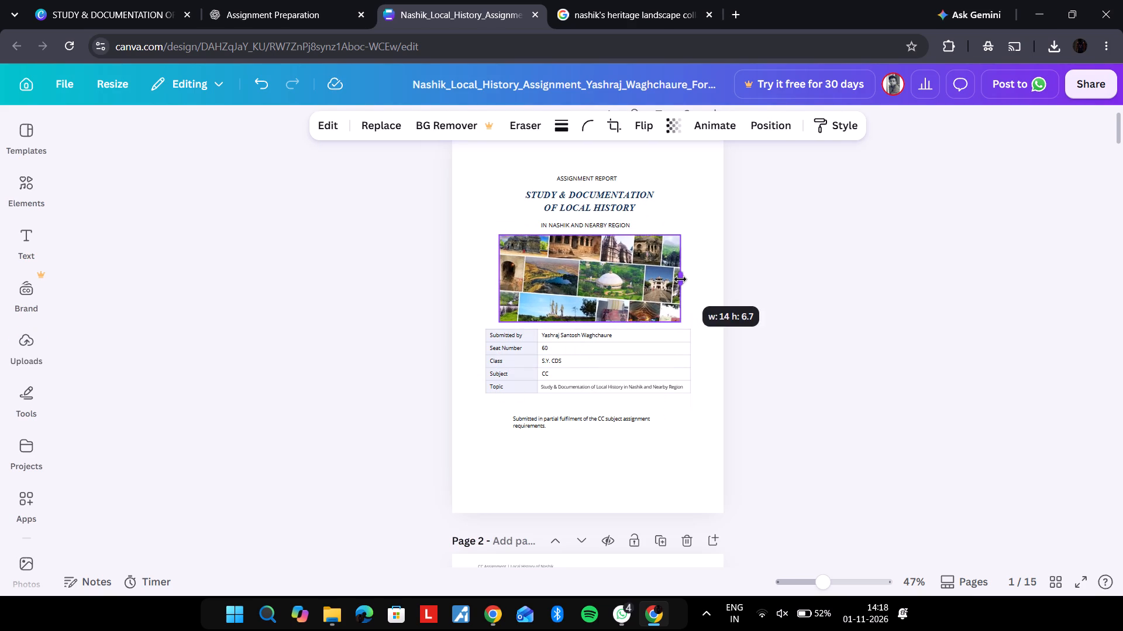
pyautogui.moveTo(680, 279); pyautogui.dragTo(701, 278)
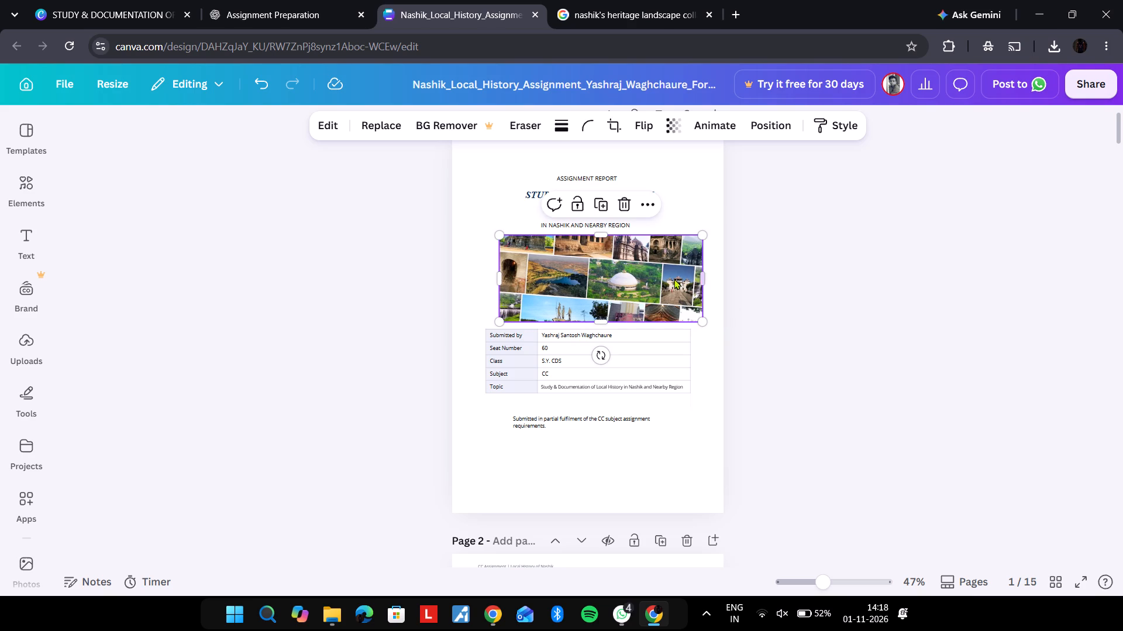
pyautogui.moveTo(671, 279); pyautogui.dragTo(659, 279)
pyautogui.click(818, 356)
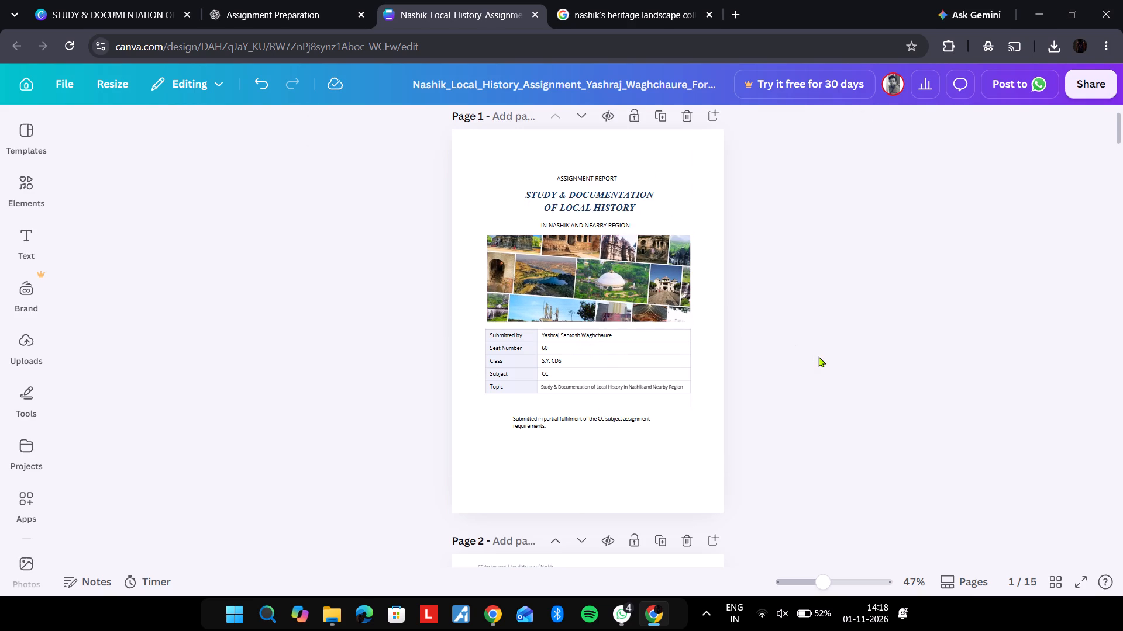
pyautogui.click(609, 297)
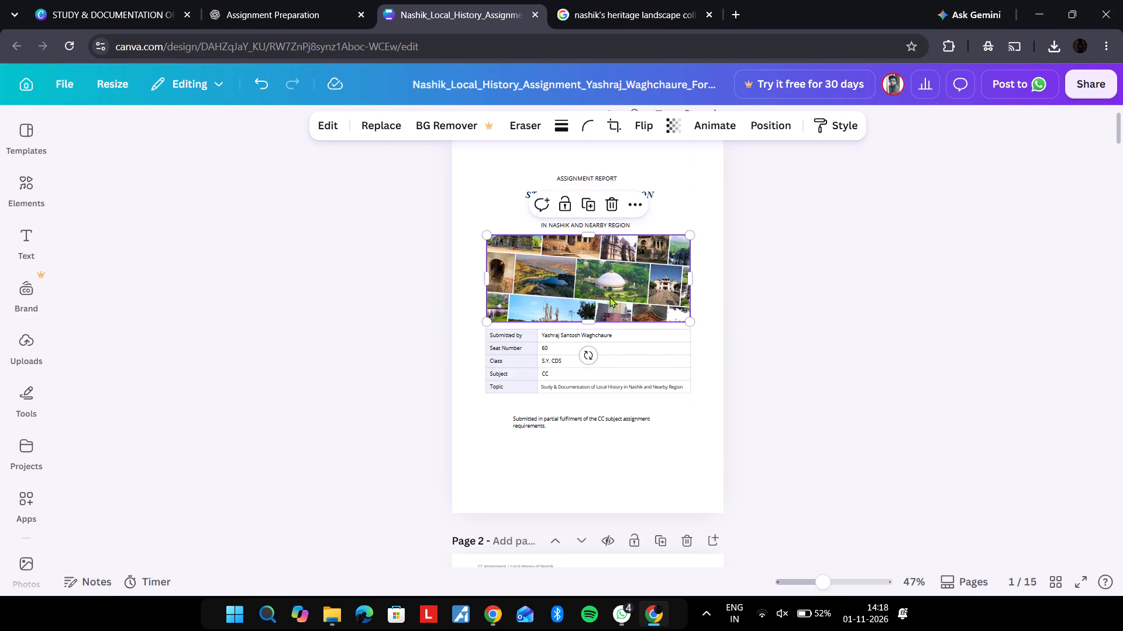
pyautogui.click(546, 297)
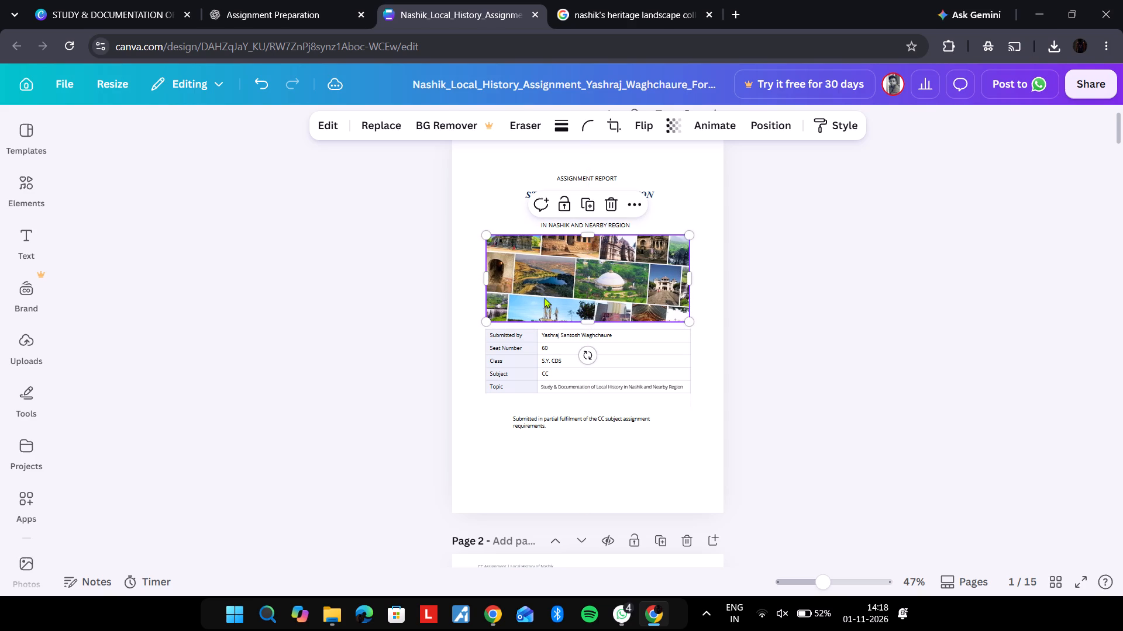
pyautogui.click(782, 422)
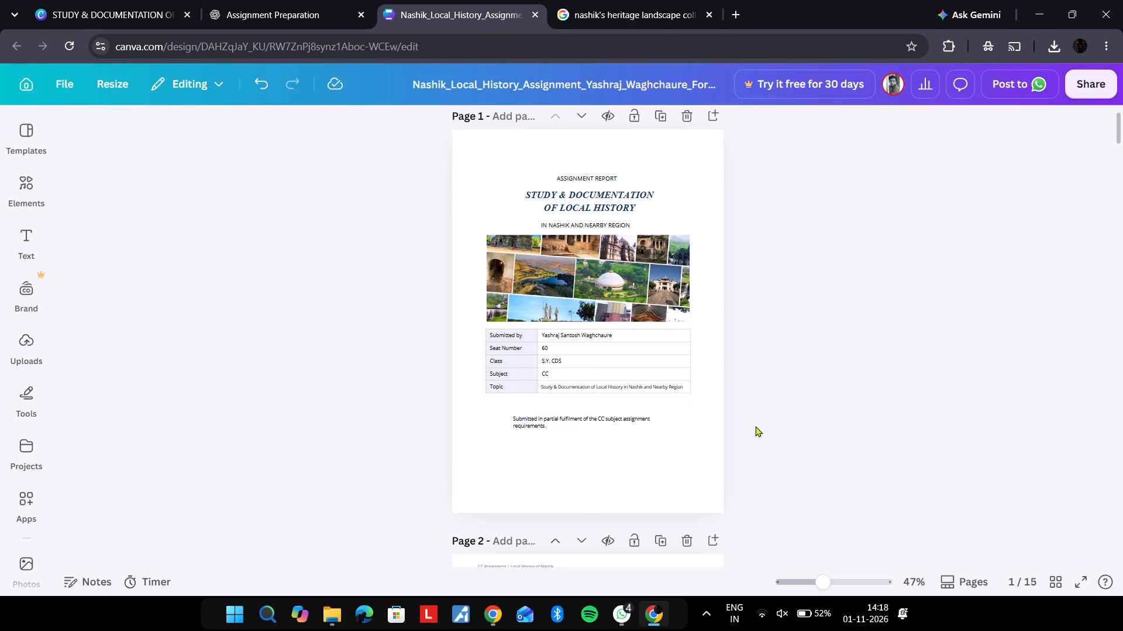
# Delete the "Submitted in partial fulfilment of the CC subject assignment requirements" text from the cover.
pyautogui.click(527, 426)
pyautogui.press('BackSpace')
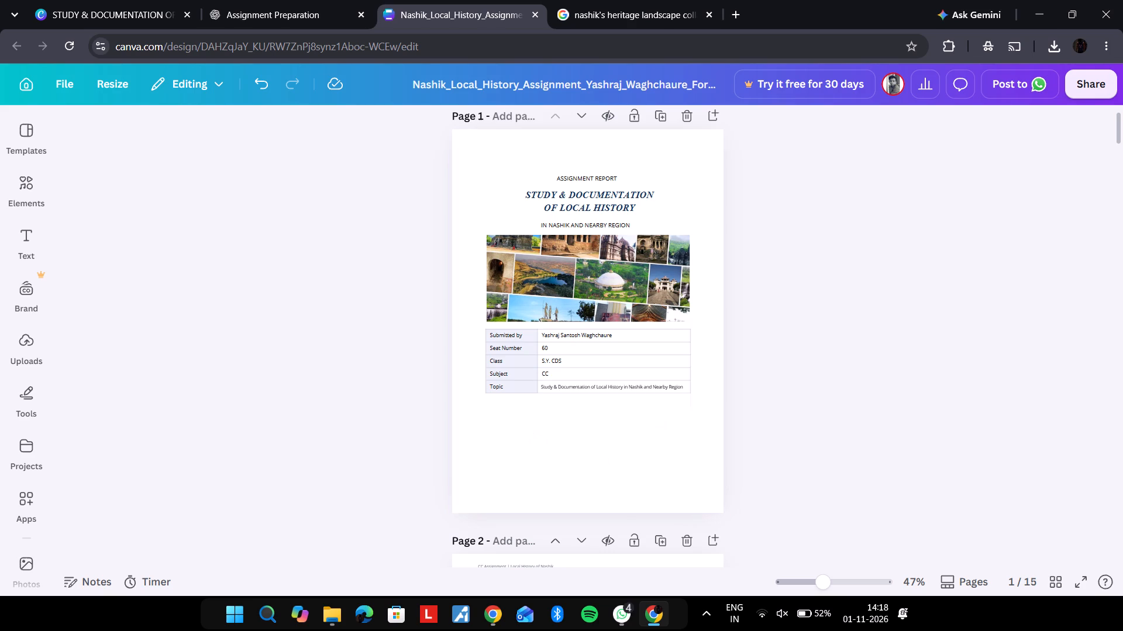
# Select the whole details table with its text on the cover and move it down, away from the collage.
pyautogui.moveTo(470, 351); pyautogui.dragTo(493, 348)
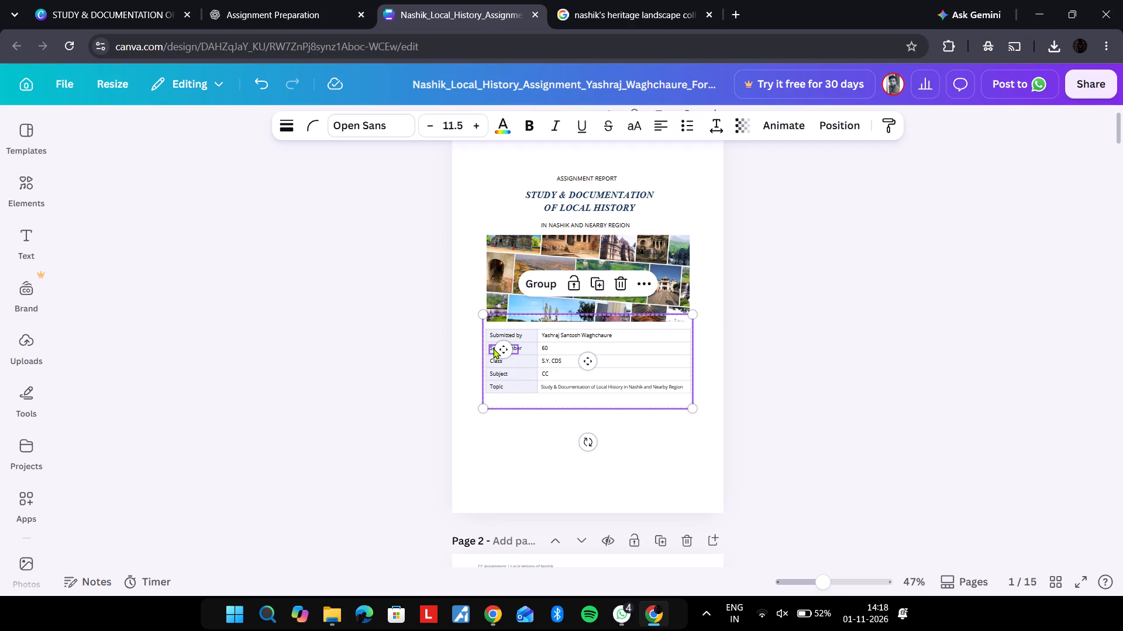
pyautogui.doubleClick(475, 434)
pyautogui.moveTo(475, 434); pyautogui.dragTo(550, 348)
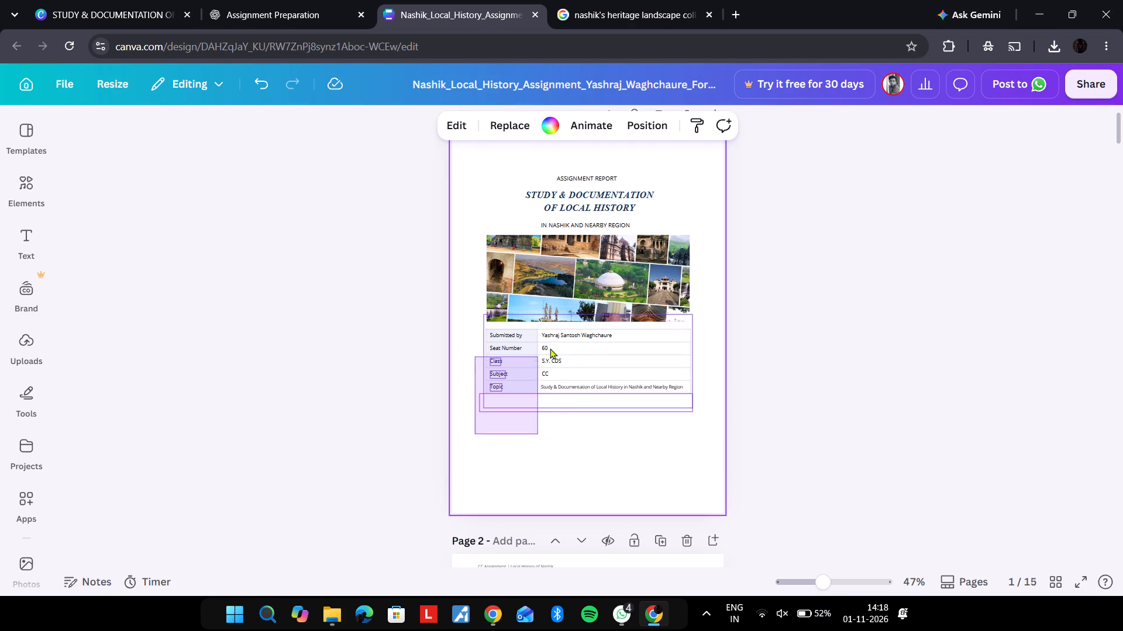
pyautogui.moveTo(550, 348); pyautogui.dragTo(588, 329)
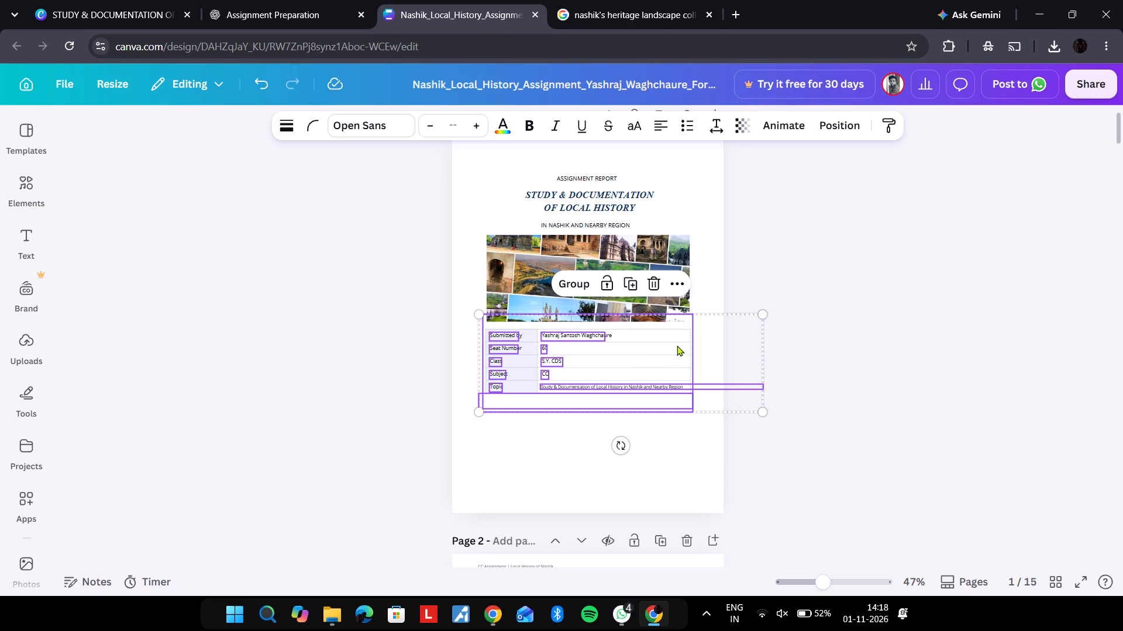
pyautogui.moveTo(676, 346); pyautogui.dragTo(676, 368)
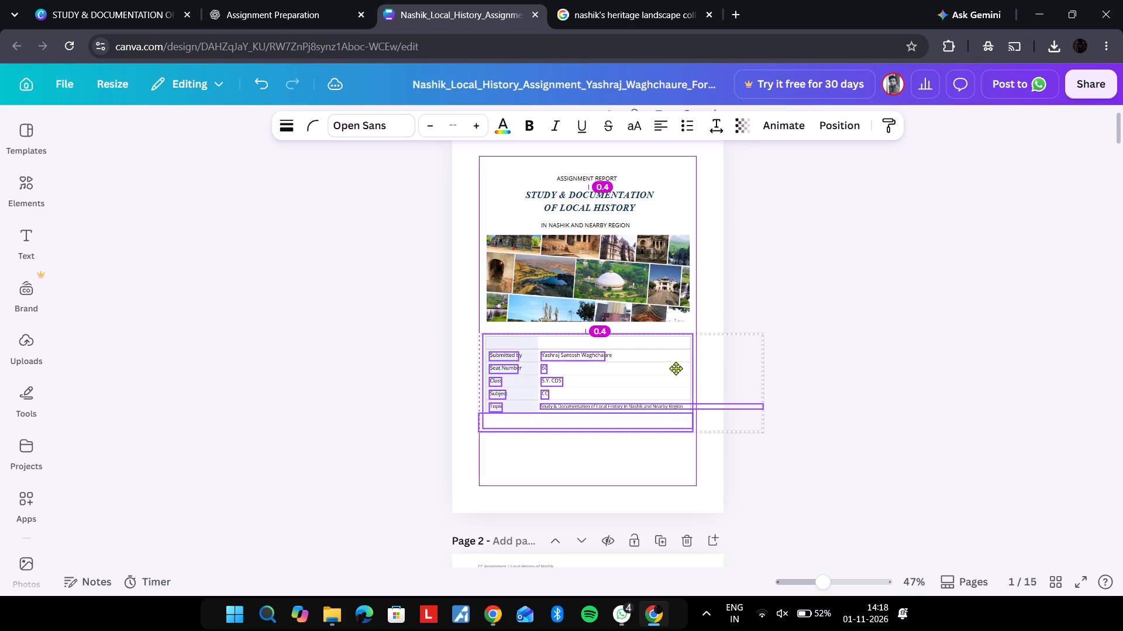
pyautogui.moveTo(676, 368); pyautogui.dragTo(676, 371)
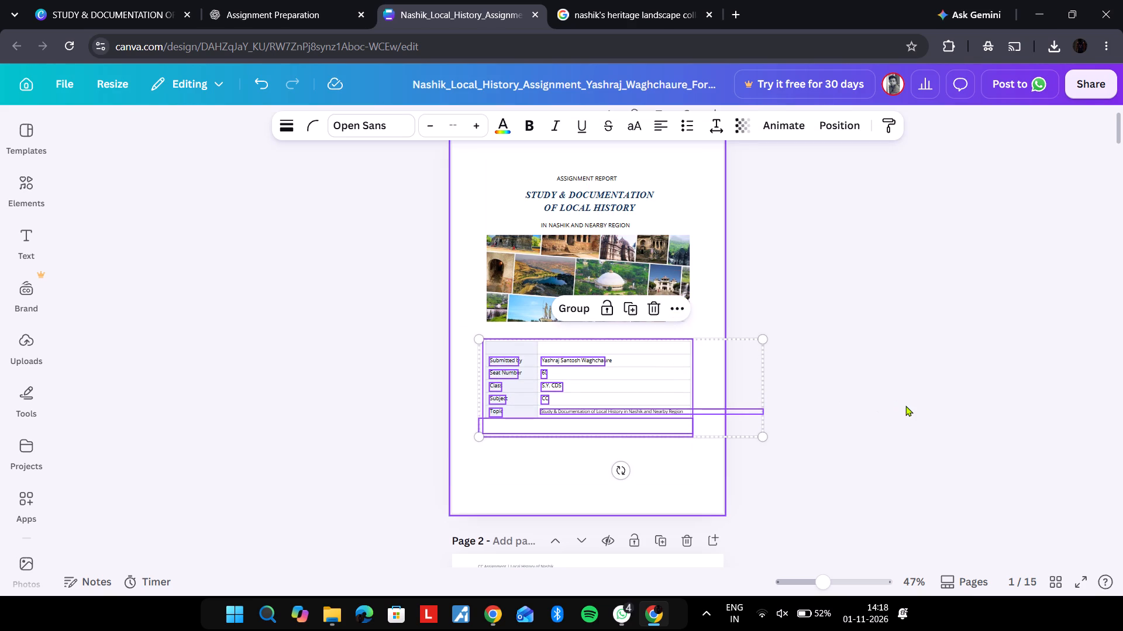
pyautogui.click(905, 405)
# Shift the cover collage slightly down into the gap above the details table.
pyautogui.click(629, 299)
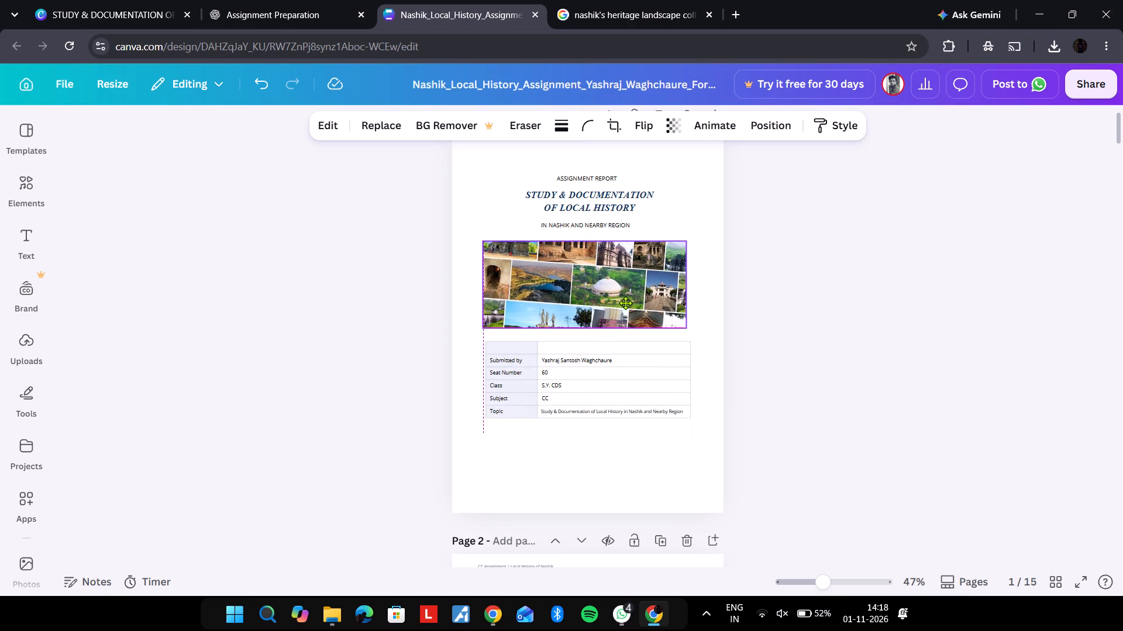
pyautogui.click(923, 389)
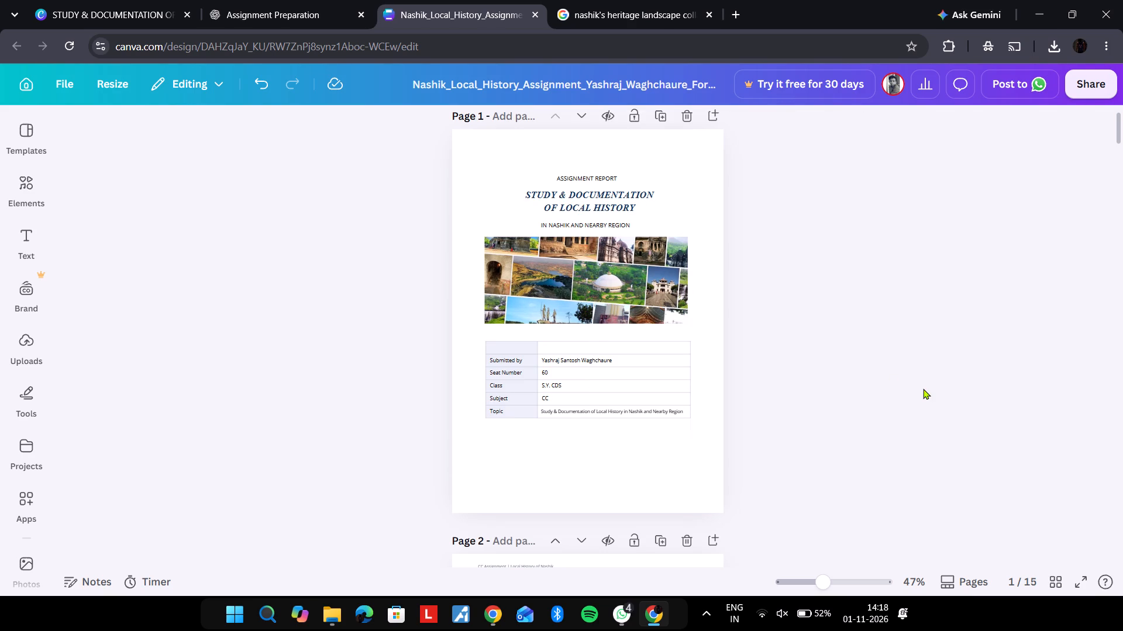
# Delete the "ASSIGNMENT REPORT" line from the top of the cover.
pyautogui.click(592, 177)
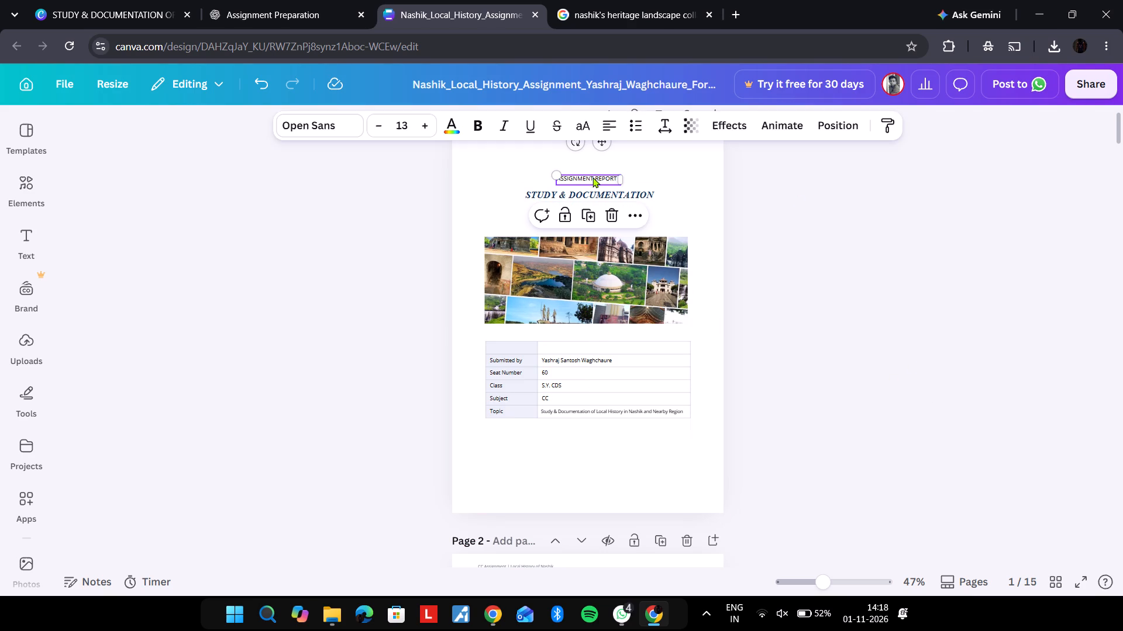
pyautogui.press('Delete')
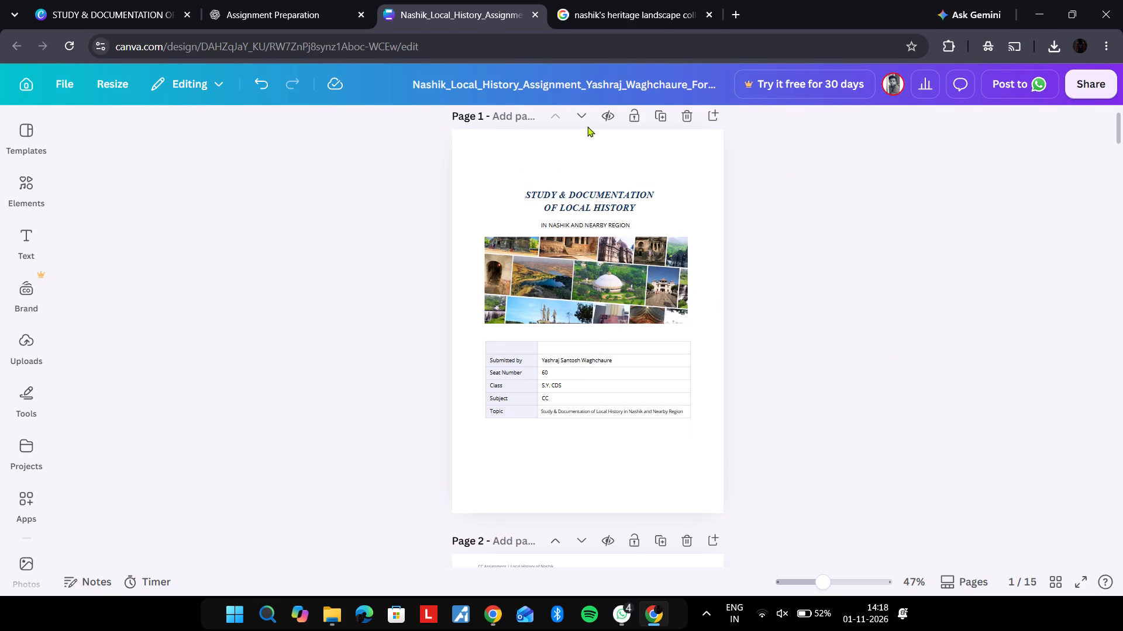
# Move the "STUDY & DOCUMENTATION OF LOCAL HISTORY" title up, leaving more space above the "IN NASHIK AND NEARBY REGION" line.
pyautogui.moveTo(589, 200); pyautogui.dragTo(588, 188)
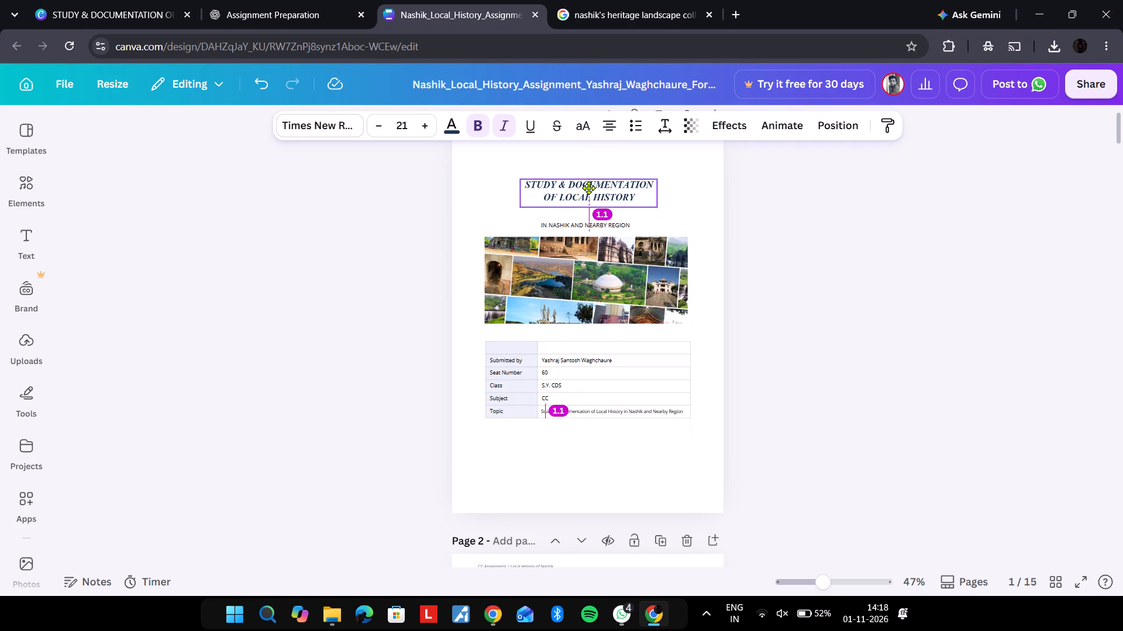
pyautogui.moveTo(588, 188); pyautogui.dragTo(590, 181)
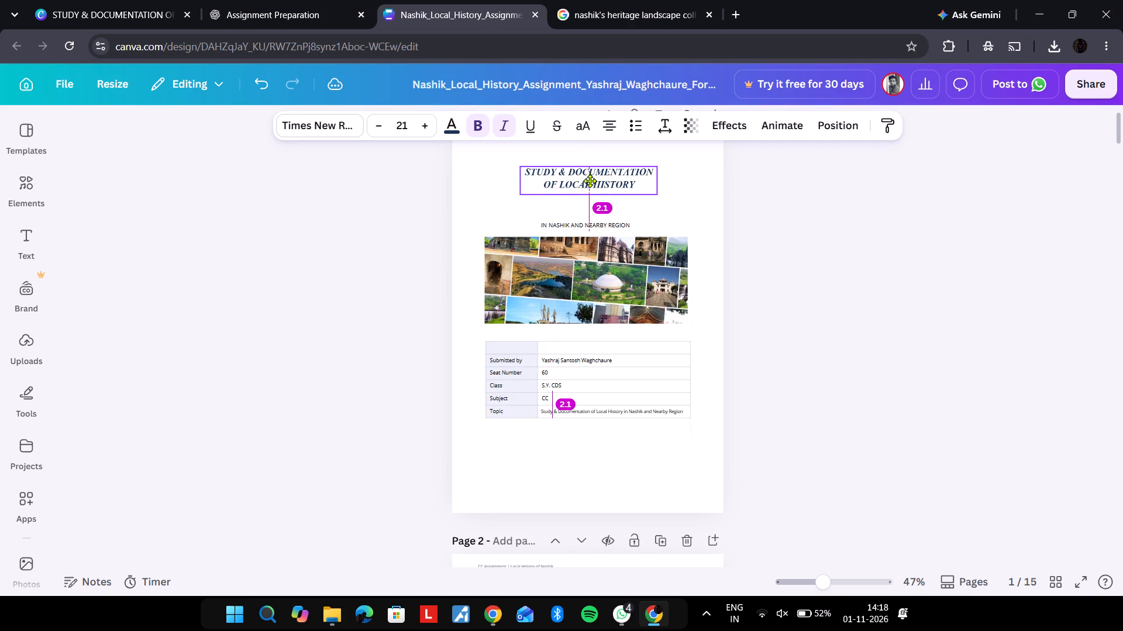
pyautogui.moveTo(590, 181); pyautogui.dragTo(590, 185)
pyautogui.click(883, 399)
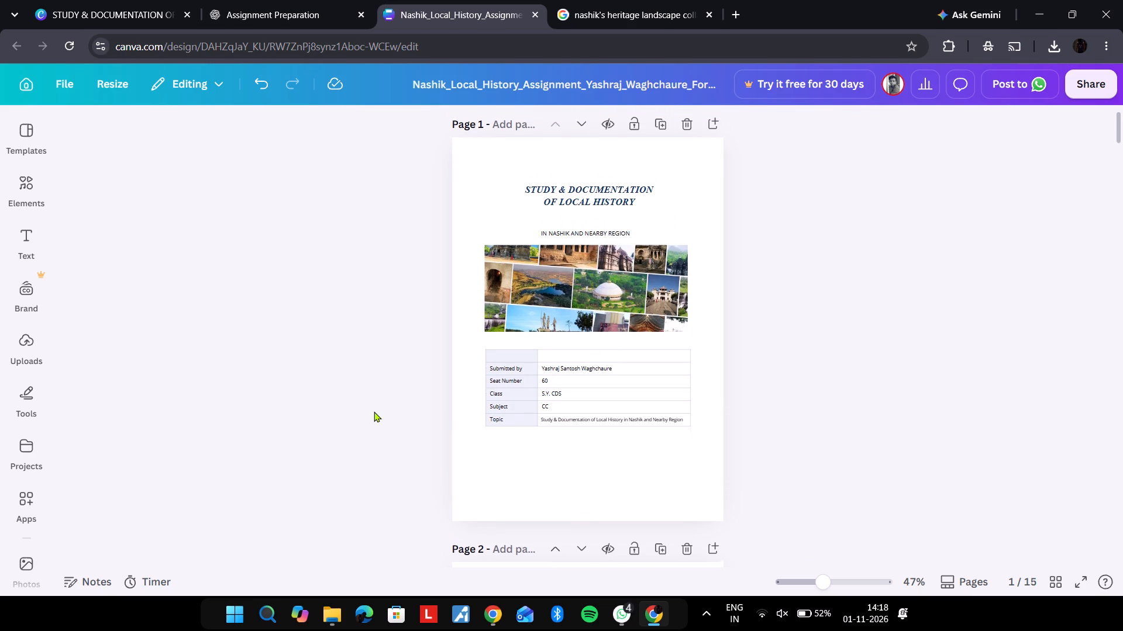
# Review the cover, the acknowledgement and index page, and the introduction page with its photograph placeholder.
pyautogui.scroll(-3, 374, 411)
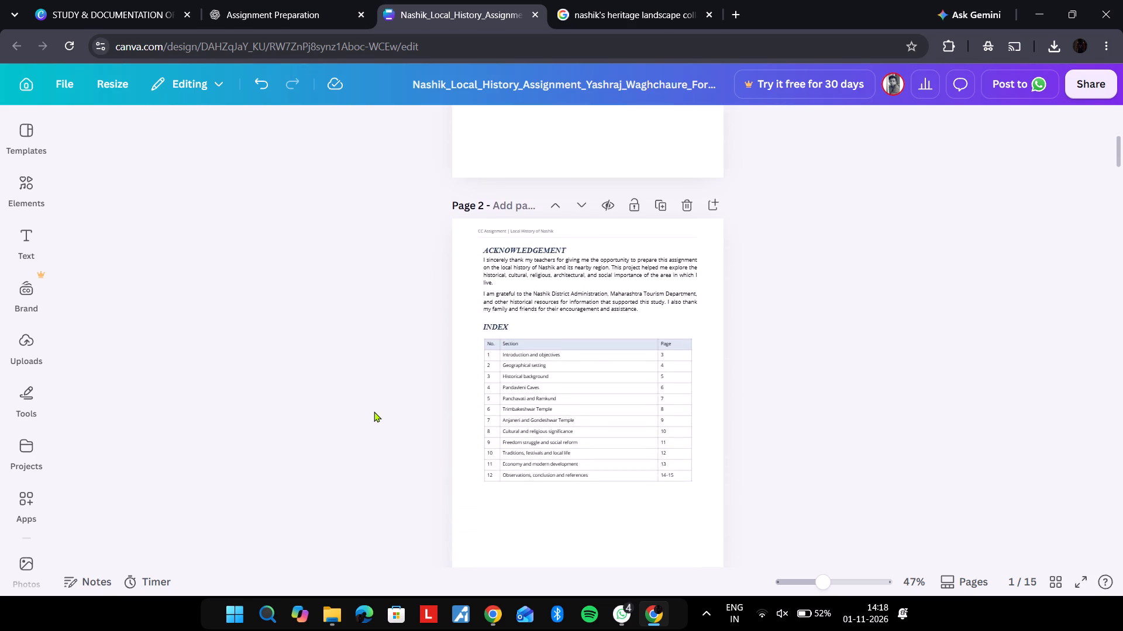
pyautogui.scroll(1, 407, 413)
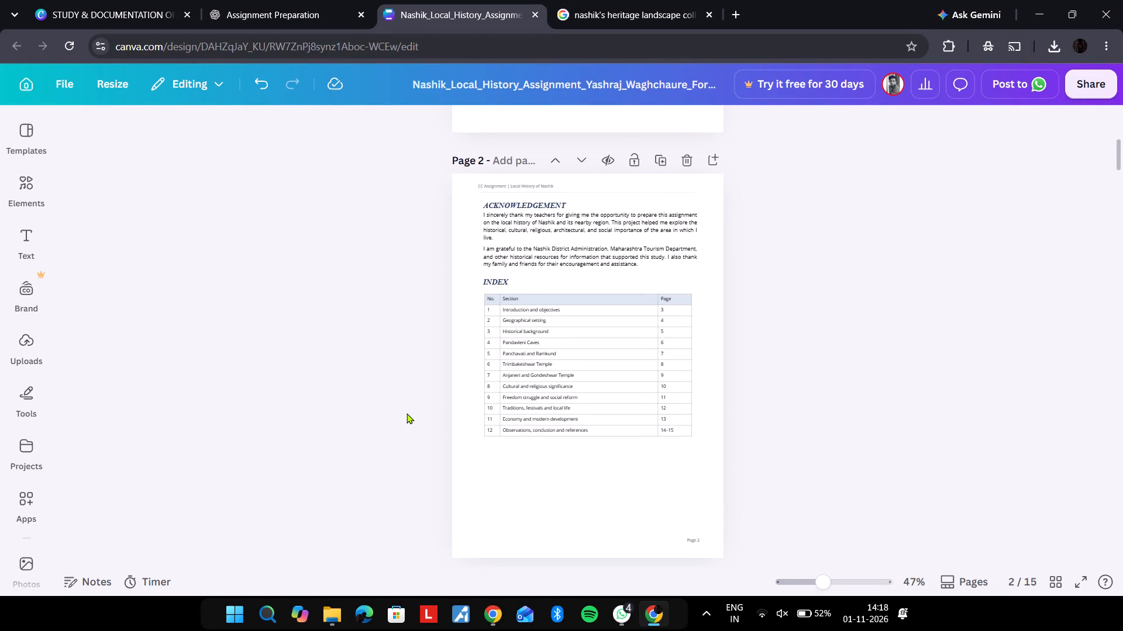
pyautogui.scroll(4, 407, 413)
pyautogui.scroll(-3, 407, 413)
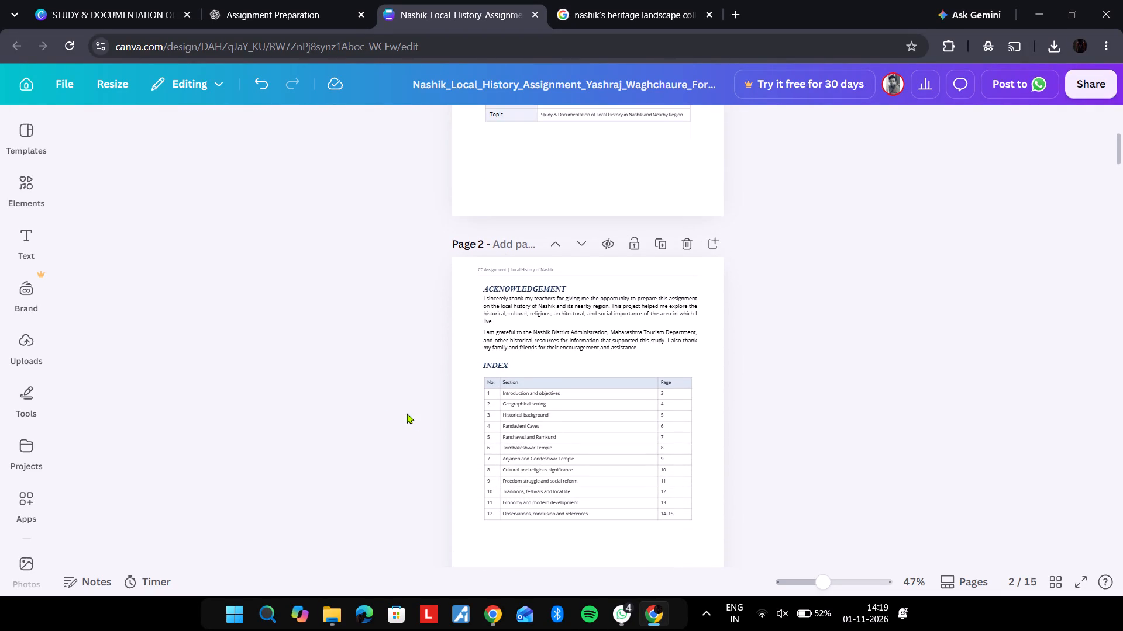
pyautogui.scroll(-1, 407, 413)
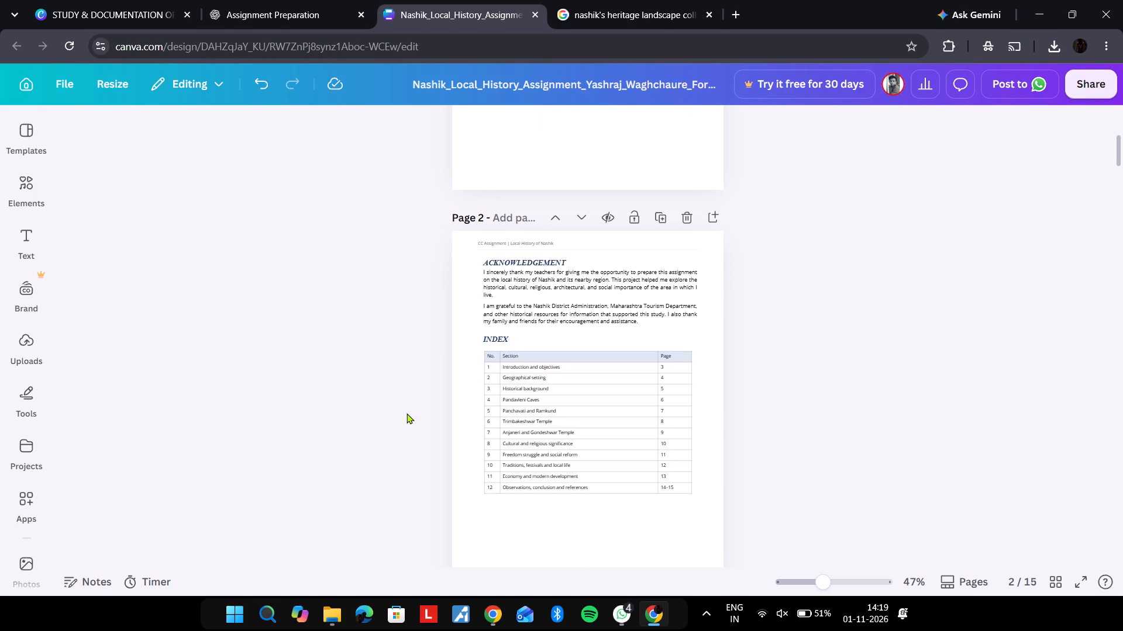
pyautogui.scroll(-8, 407, 413)
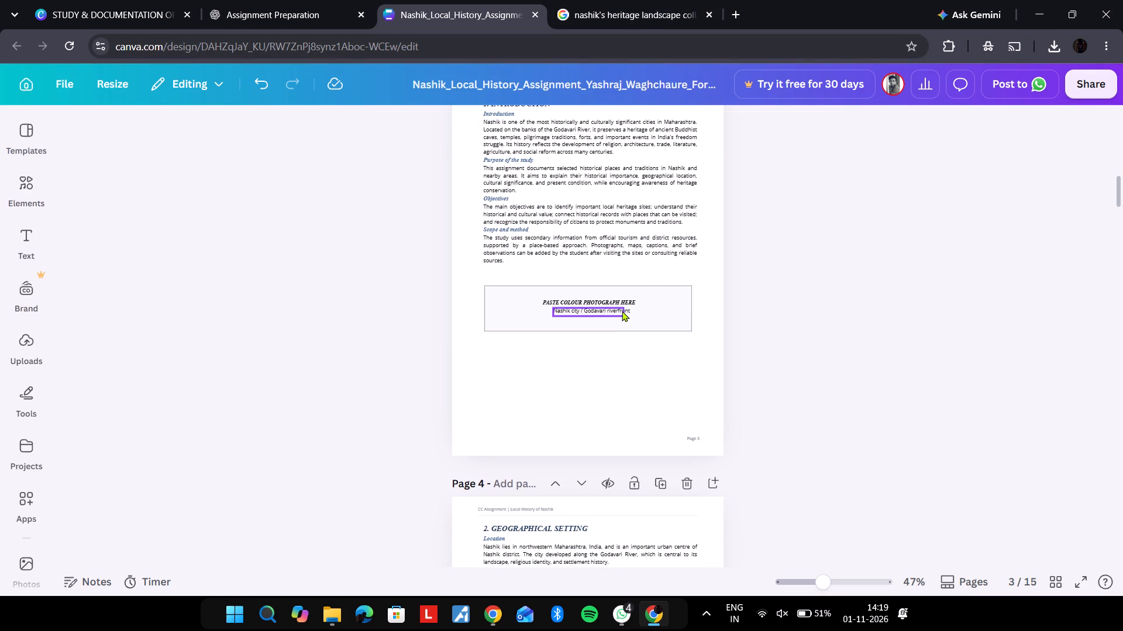
# Search Google Images for the introduction page's placeholder caption, "Nashik city / Godavari riverfront".
pyautogui.click(622, 311)
pyautogui.hotkey('ctrl', 'c')
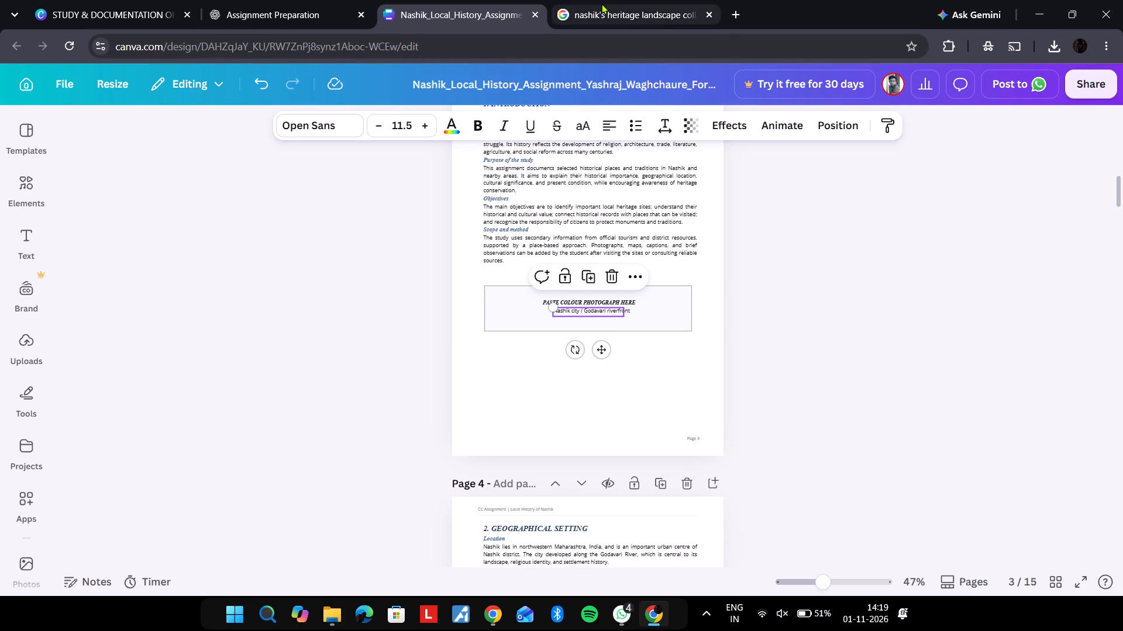
pyautogui.click(601, 4)
pyautogui.click(602, 118)
pyautogui.hotkey('ctrl', 'a')
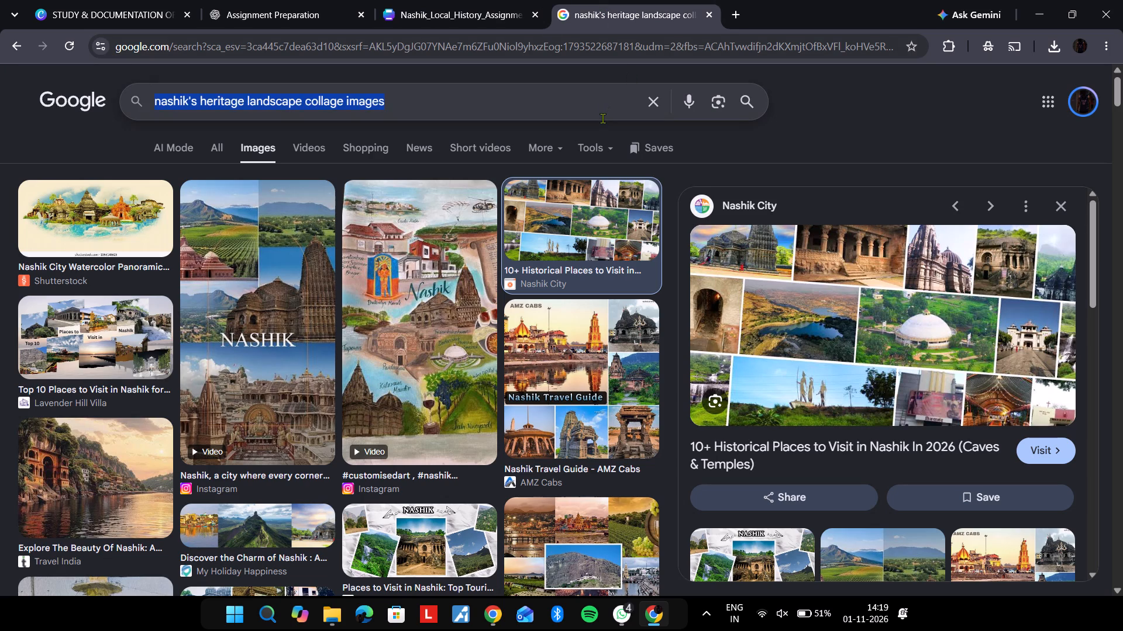
pyautogui.hotkey('ctrl', 'v')
pyautogui.press('Return')
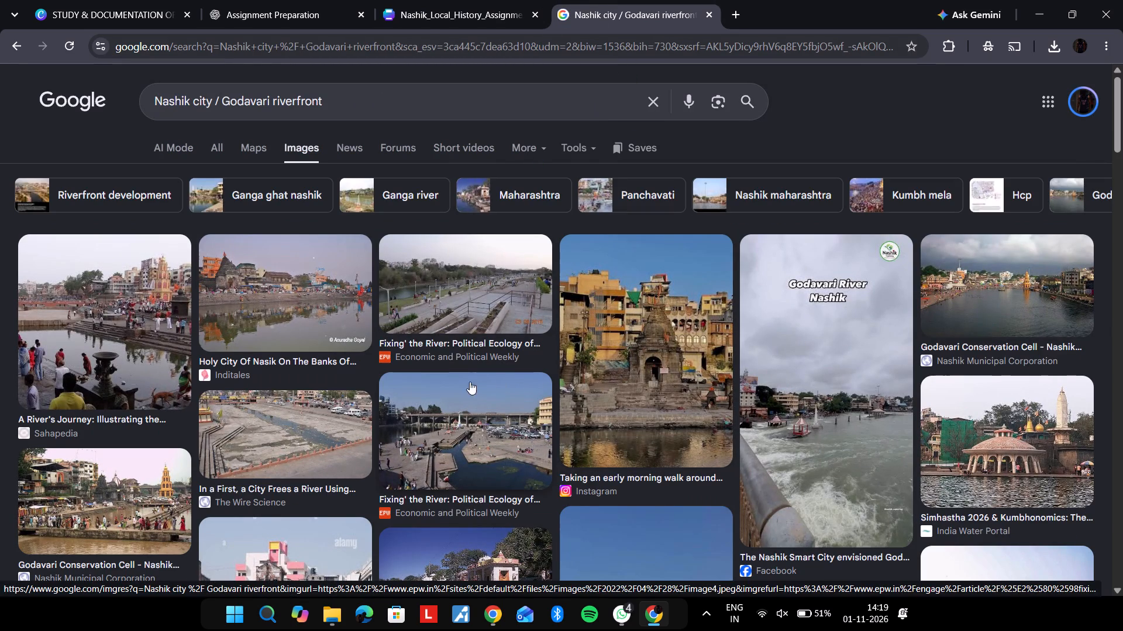
# Look through the riverfront image results for a suitable photo, previewing the Goda Ghat and Nashik Municipal Corporation pictures.
pyautogui.scroll(-6, 515, 449)
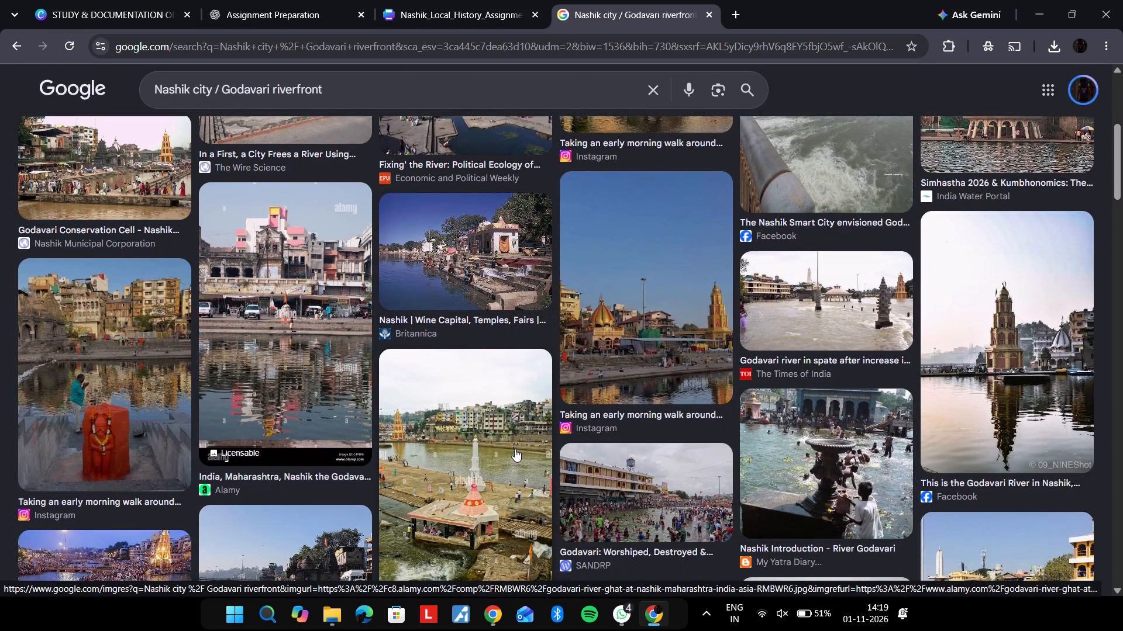
pyautogui.scroll(-4, 515, 449)
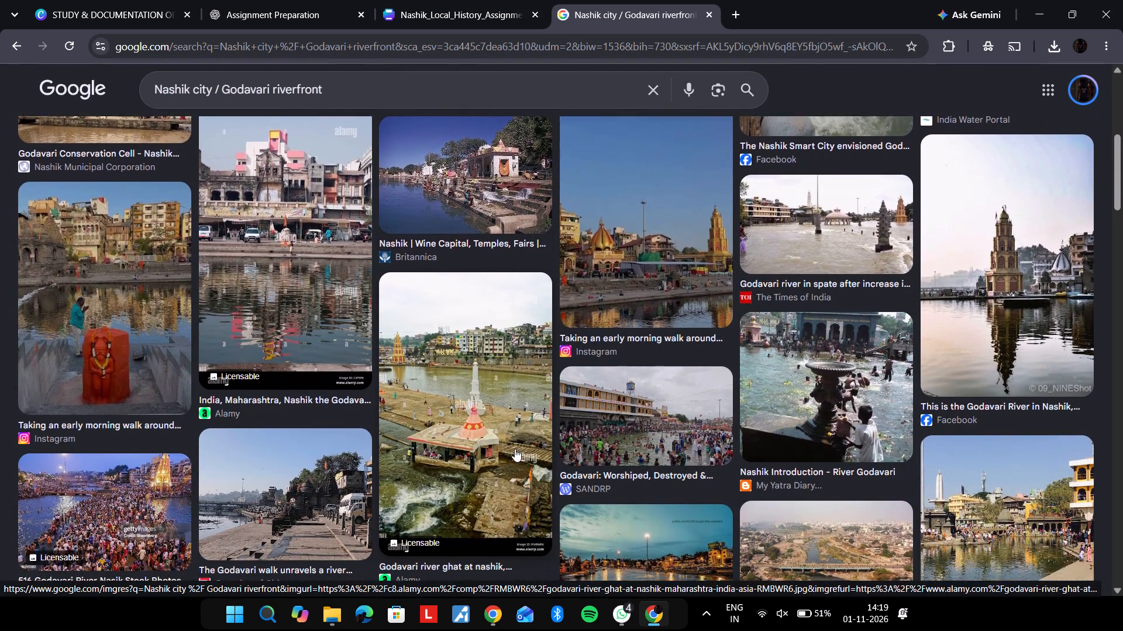
pyautogui.scroll(-1, 515, 449)
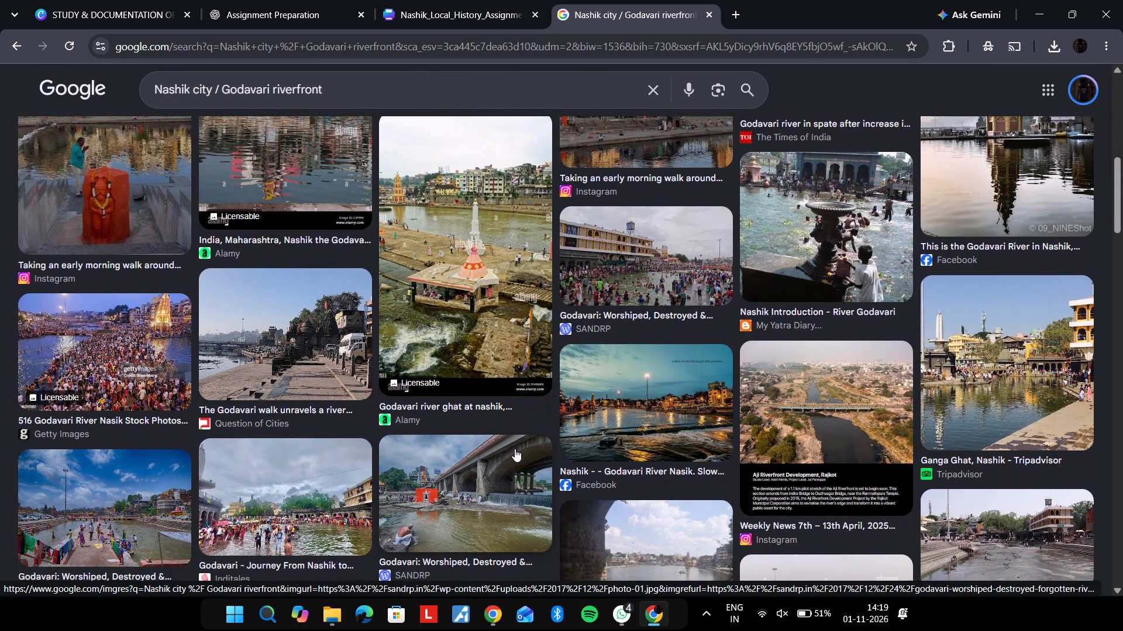
pyautogui.scroll(-3, 515, 449)
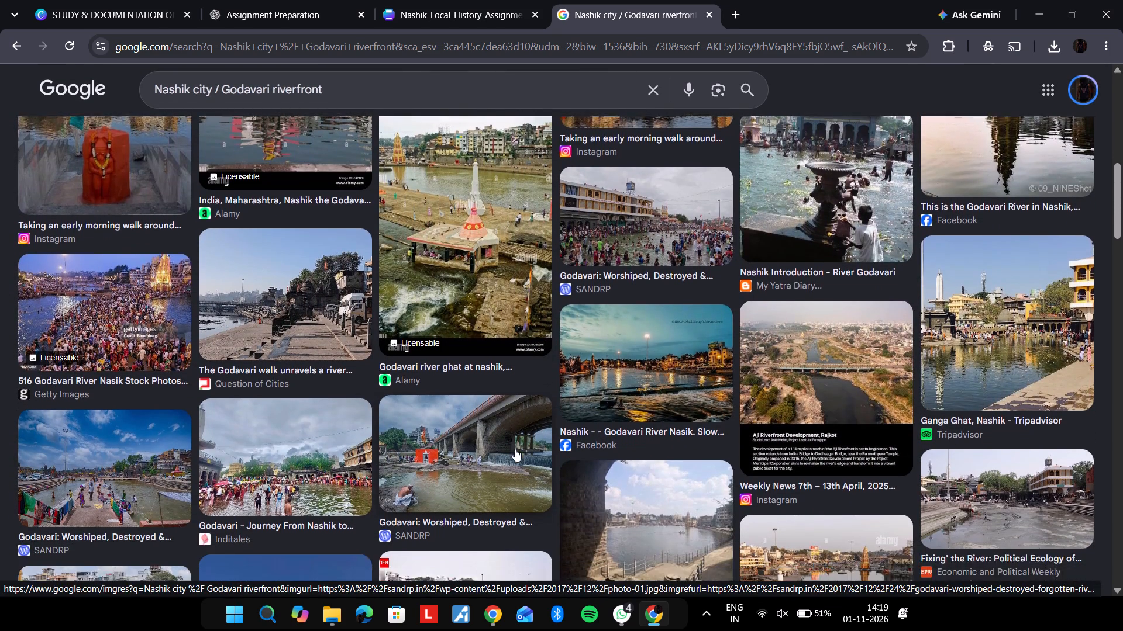
pyautogui.scroll(-2, 515, 449)
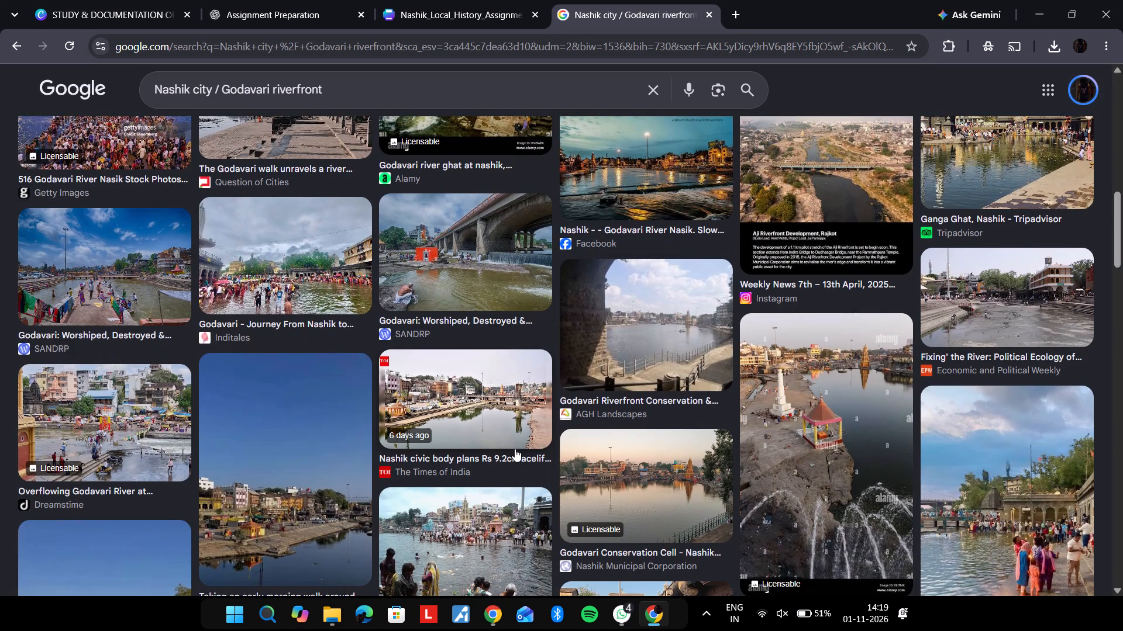
pyautogui.scroll(-3, 332, 471)
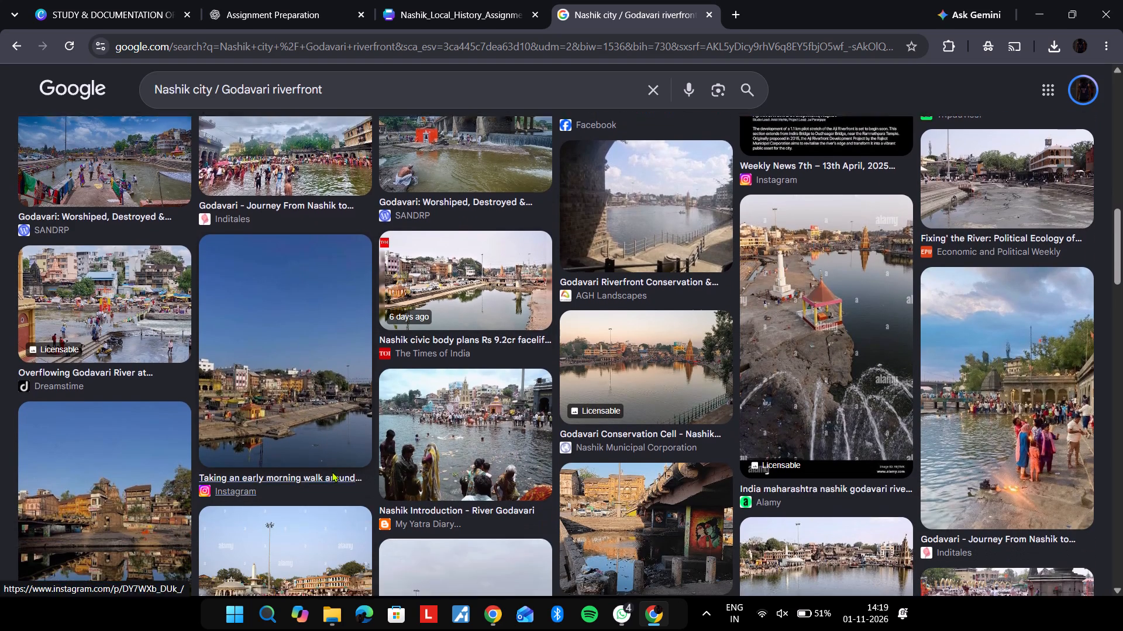
pyautogui.scroll(-3, 332, 471)
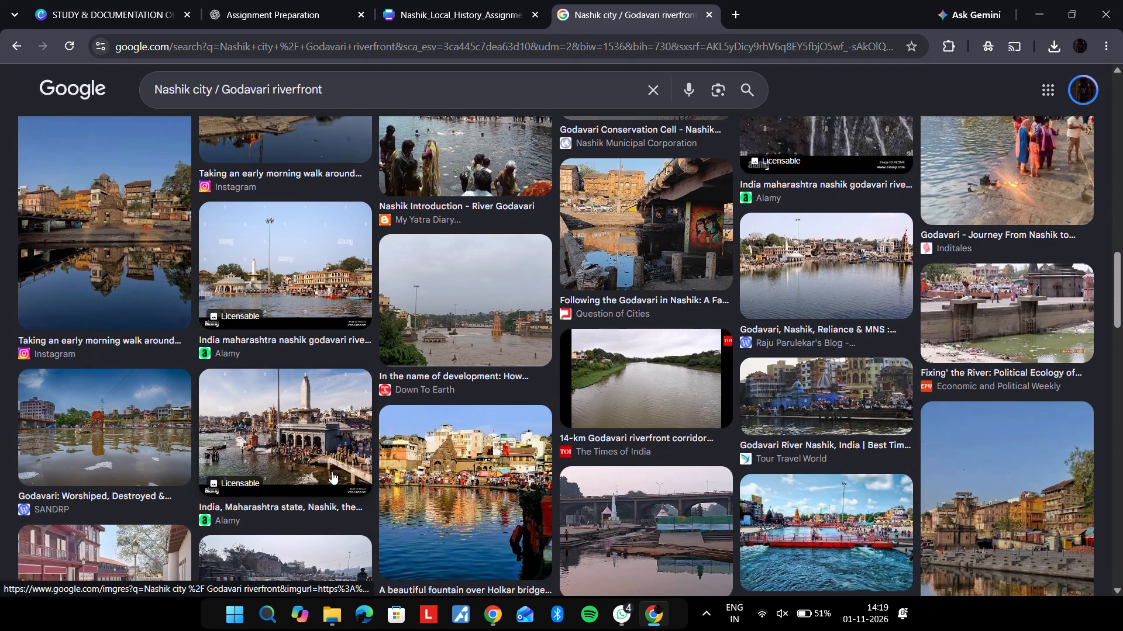
pyautogui.scroll(-3, 332, 471)
pyautogui.scroll(-1, 546, 487)
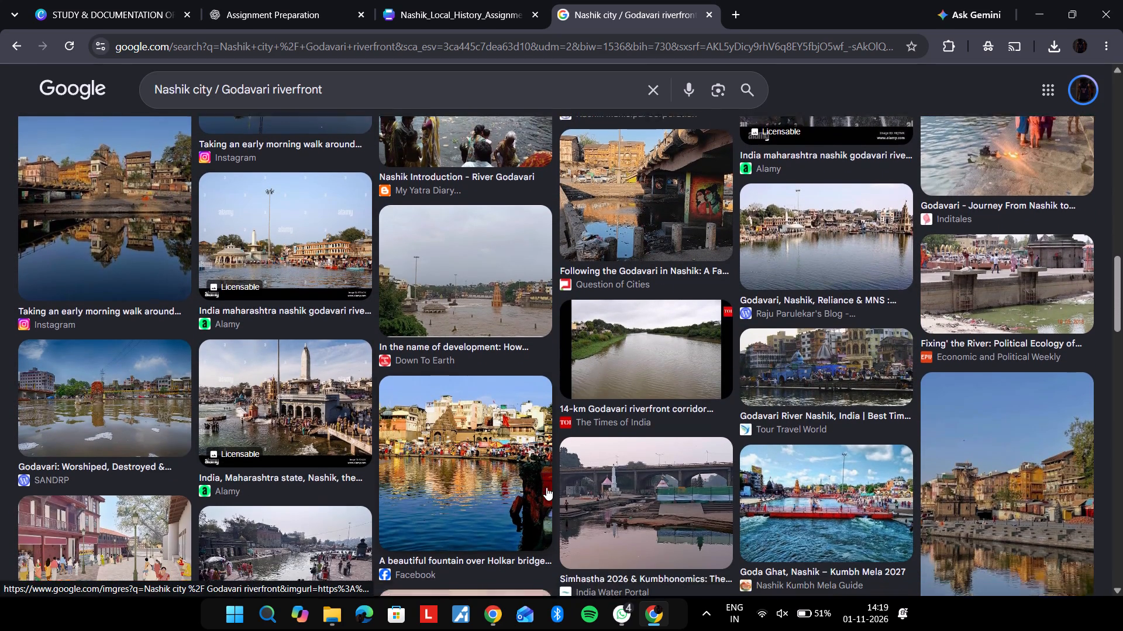
pyautogui.scroll(-1, 546, 487)
pyautogui.rightClick(798, 402)
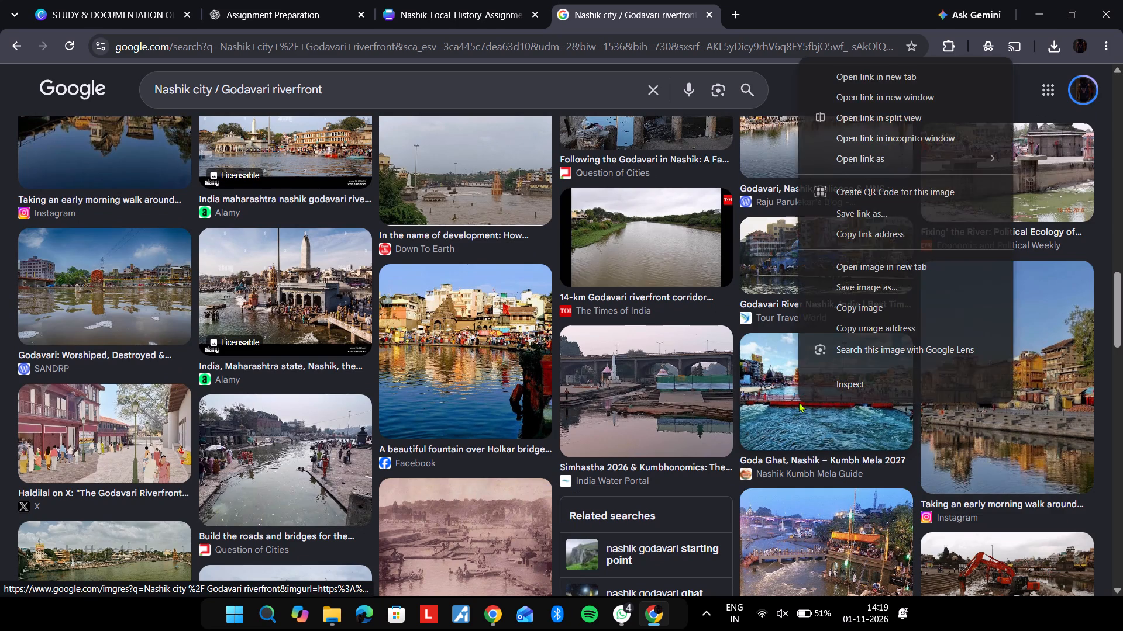
pyautogui.click(769, 423)
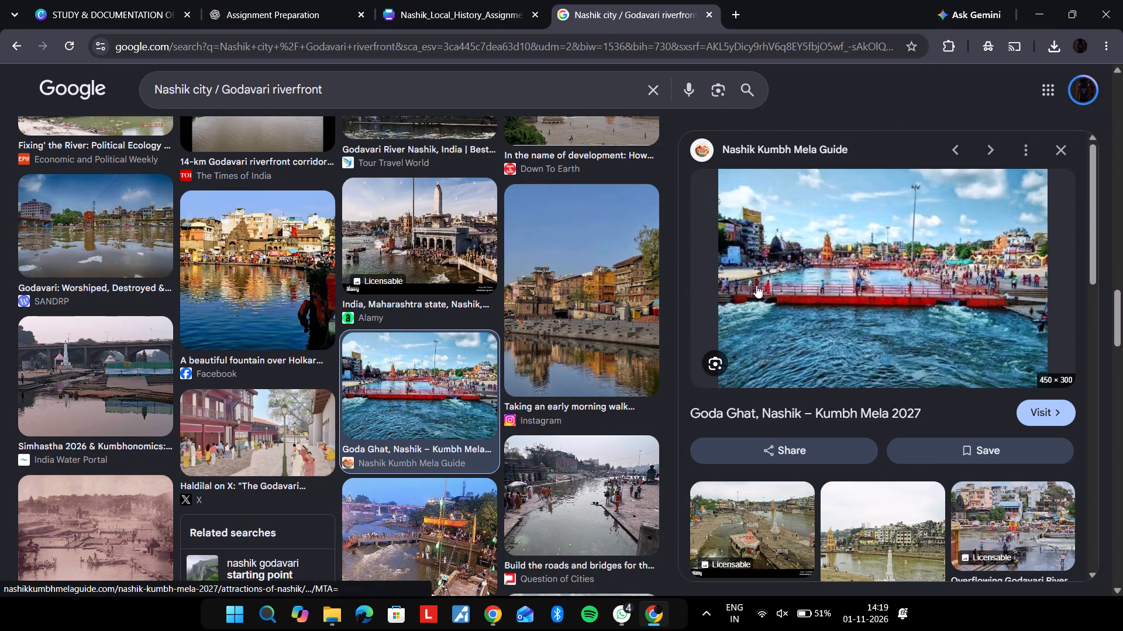
pyautogui.scroll(-5, 576, 315)
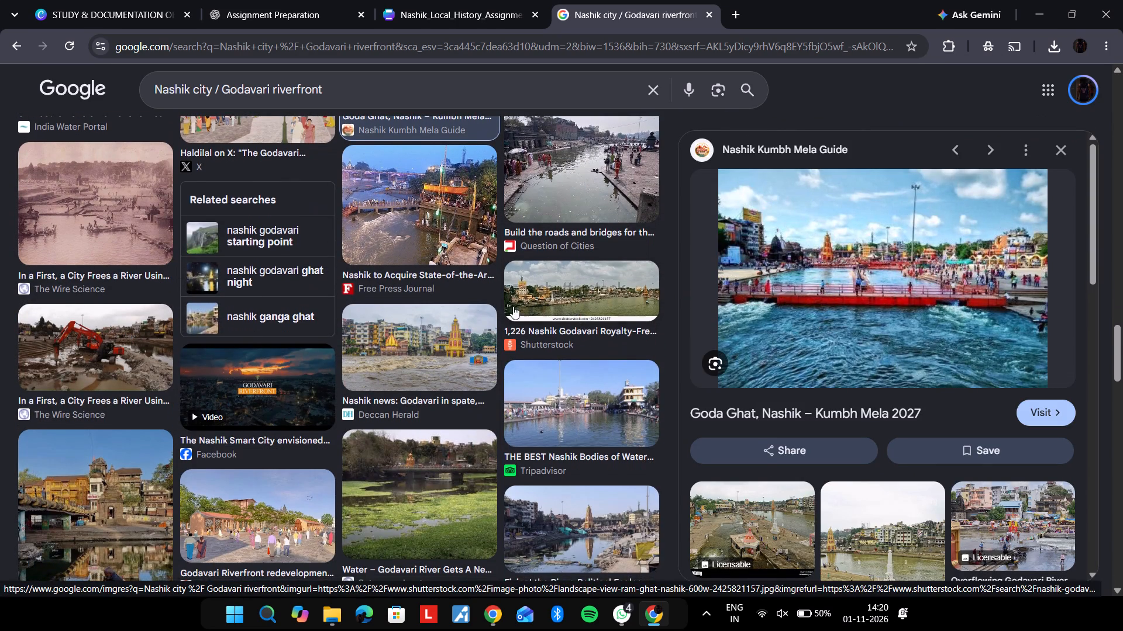
pyautogui.scroll(10, 324, 372)
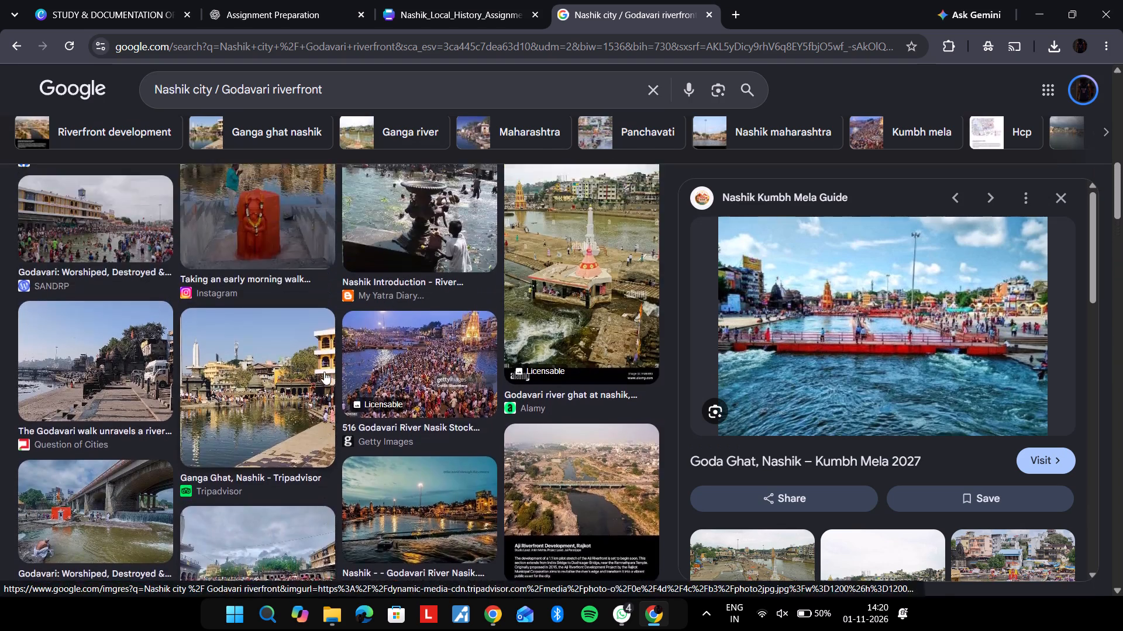
pyautogui.scroll(7, 324, 372)
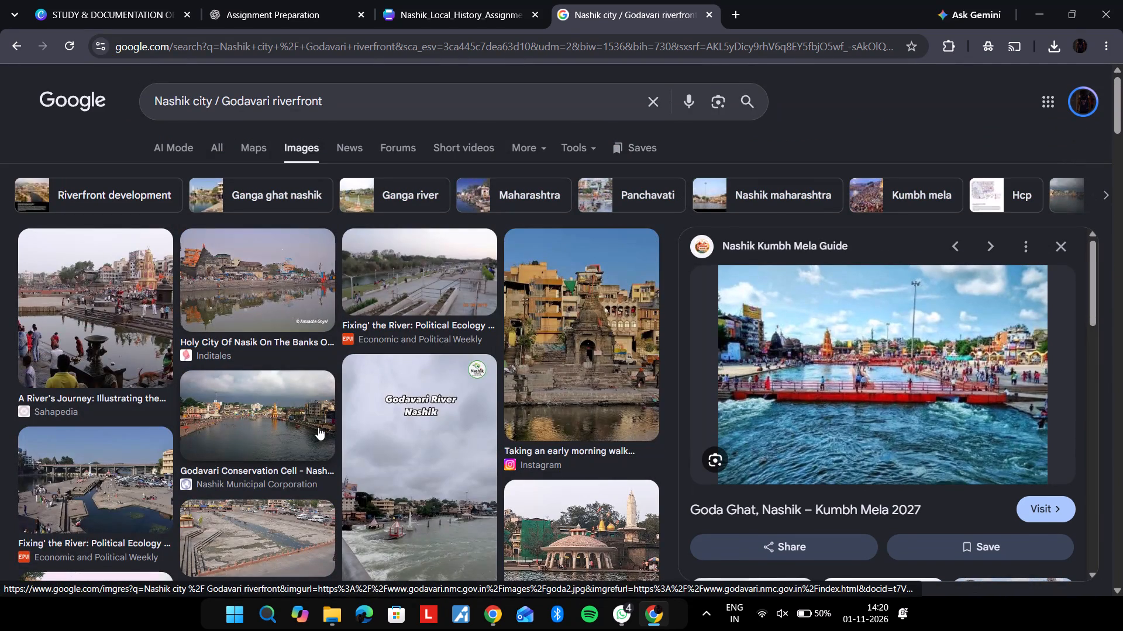
pyautogui.click(274, 418)
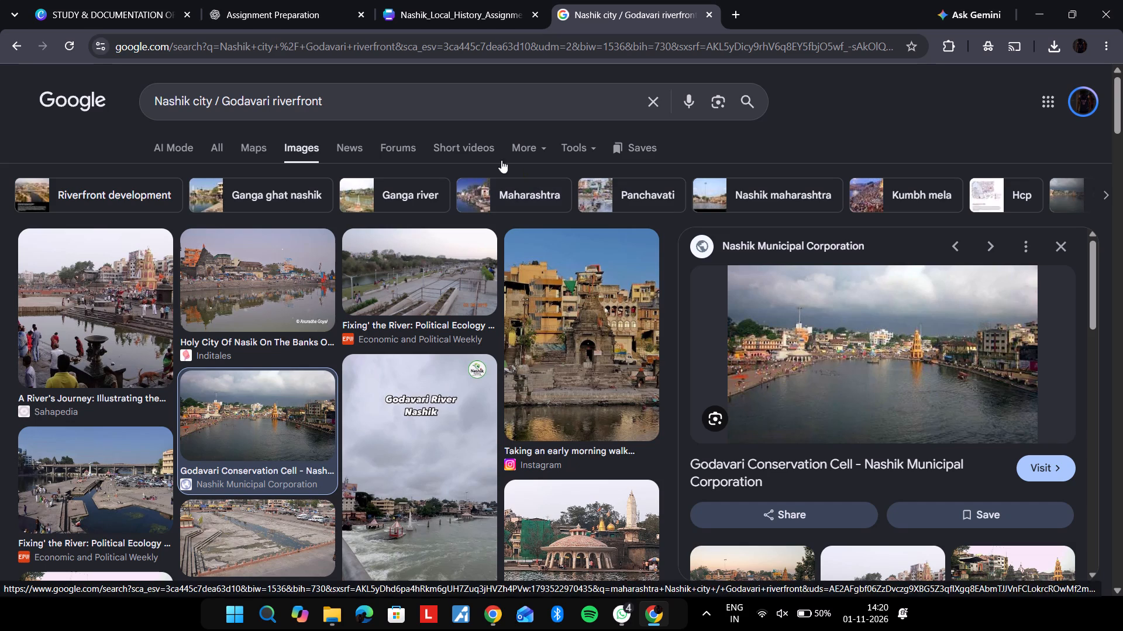
# Add "4k" to the riverfront image search and copy the Adobe Stock photo of the temple tower beside the river.
pyautogui.click(406, 113)
pyautogui.press('space')
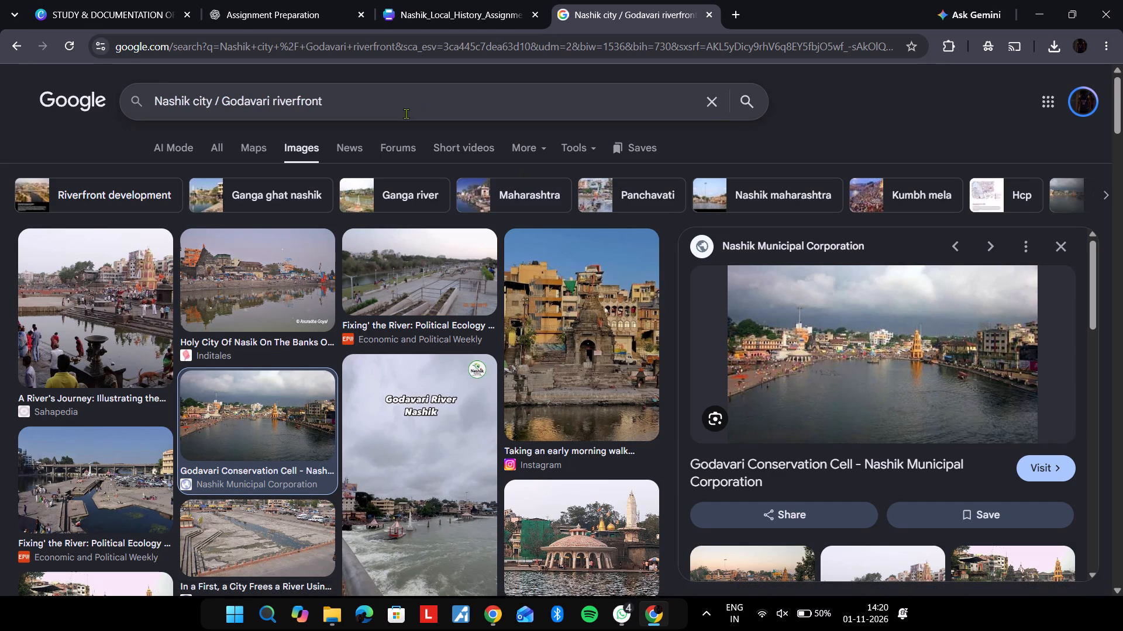
pyautogui.write('4k')
pyautogui.press('Return')
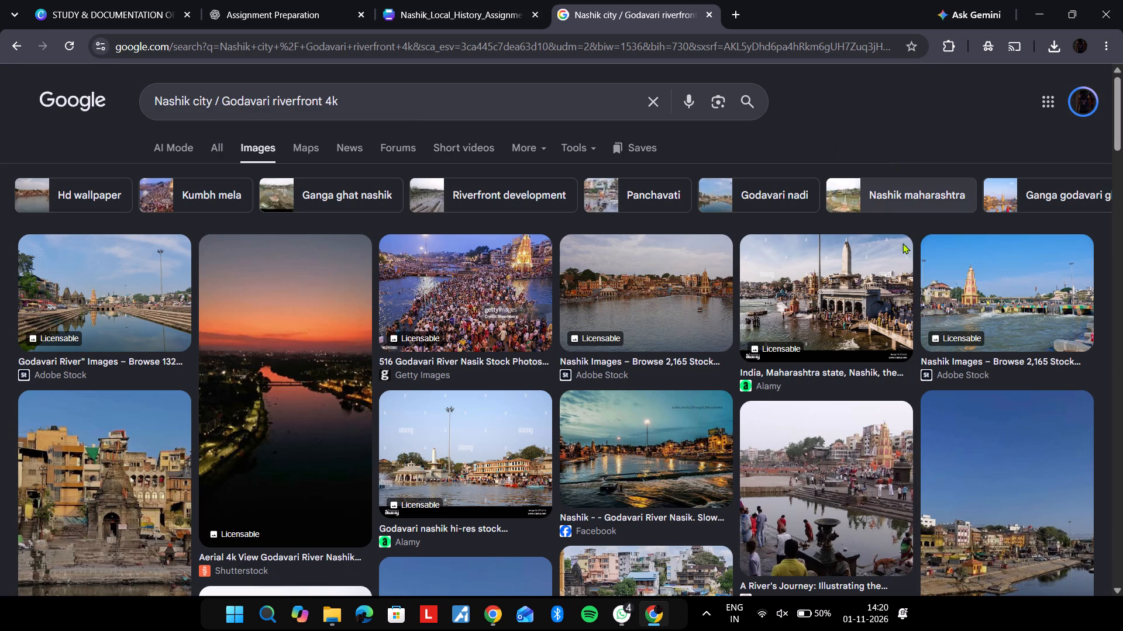
pyautogui.click(928, 328)
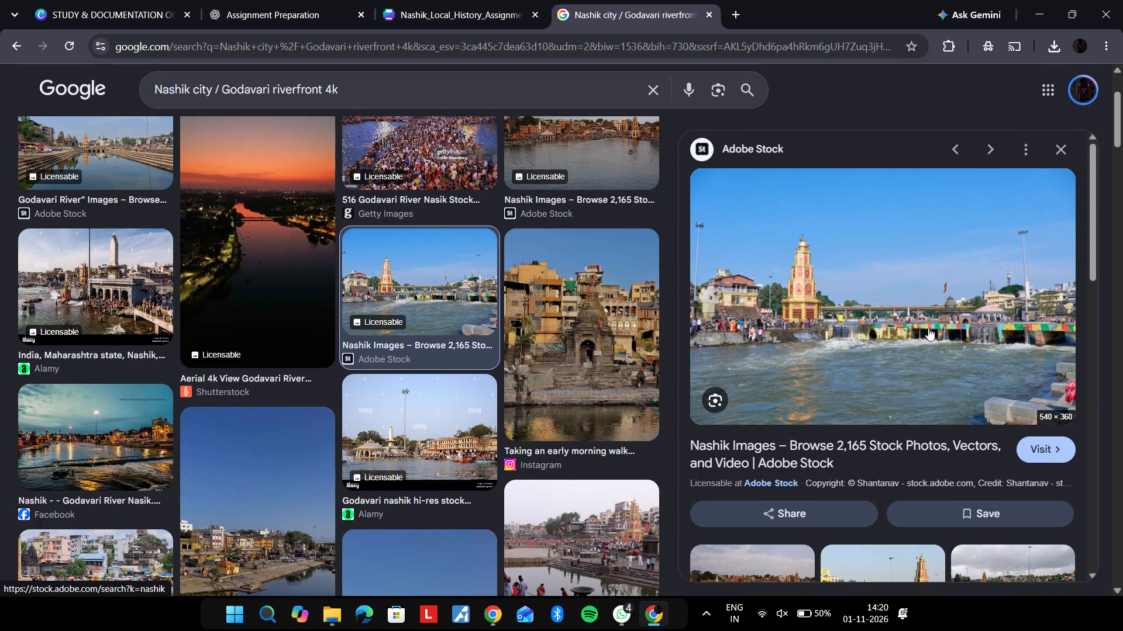
pyautogui.rightClick(928, 328)
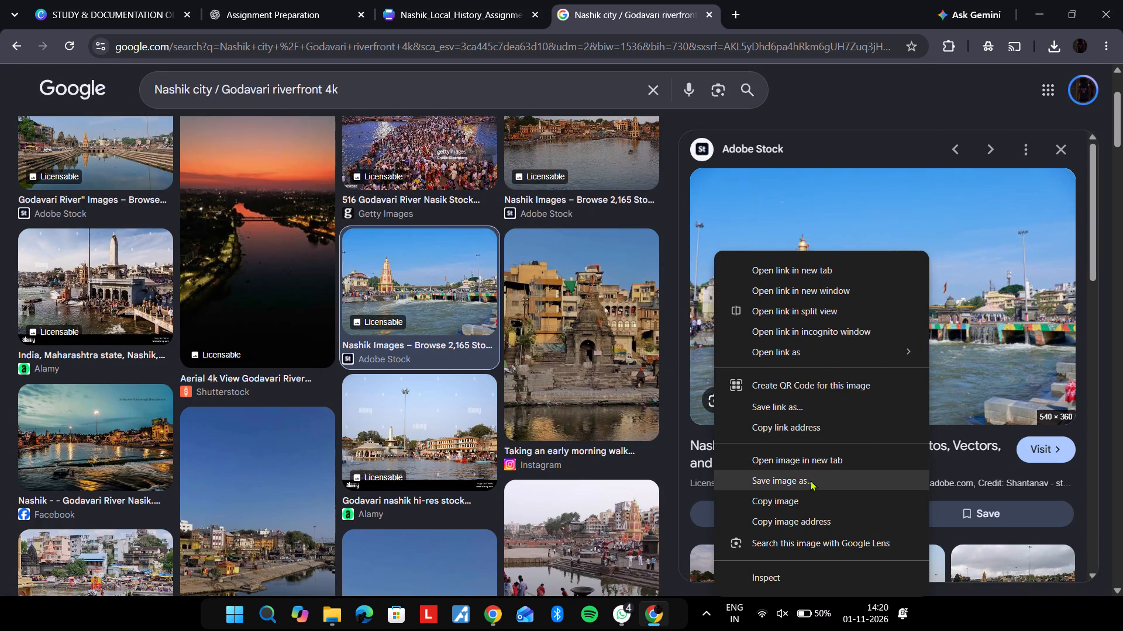
pyautogui.click(760, 501)
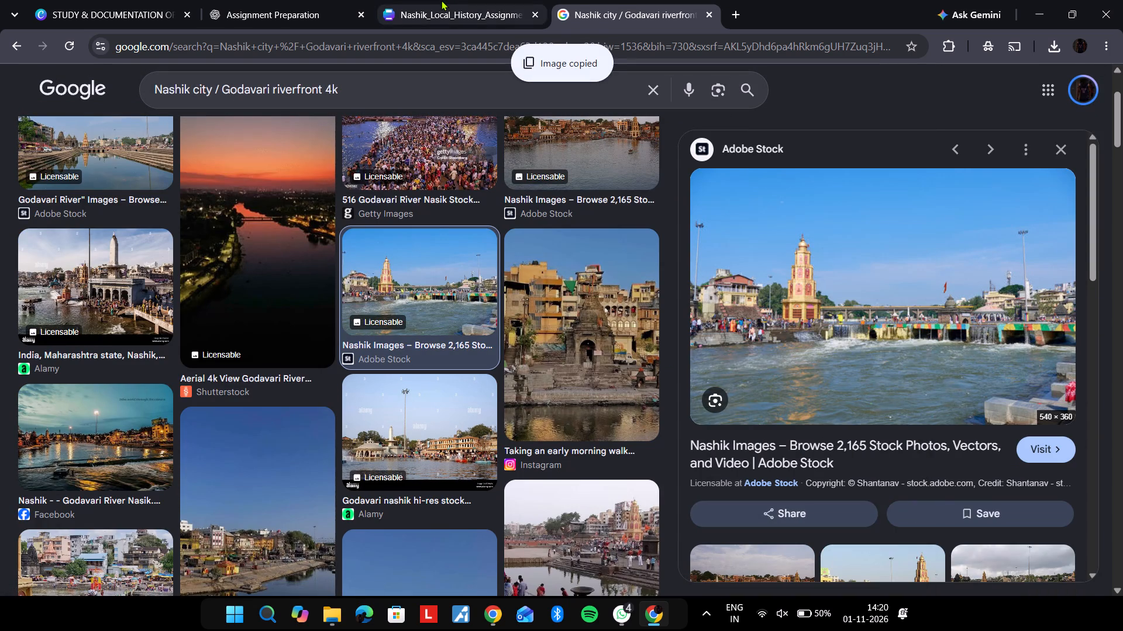
# Back in the Canva assignment, delete the introduction page's photograph placeholder box, its "PASTE COLOUR PHOTOGRAPH HERE" line and its riverfront caption.
pyautogui.click(441, 0)
pyautogui.click(498, 318)
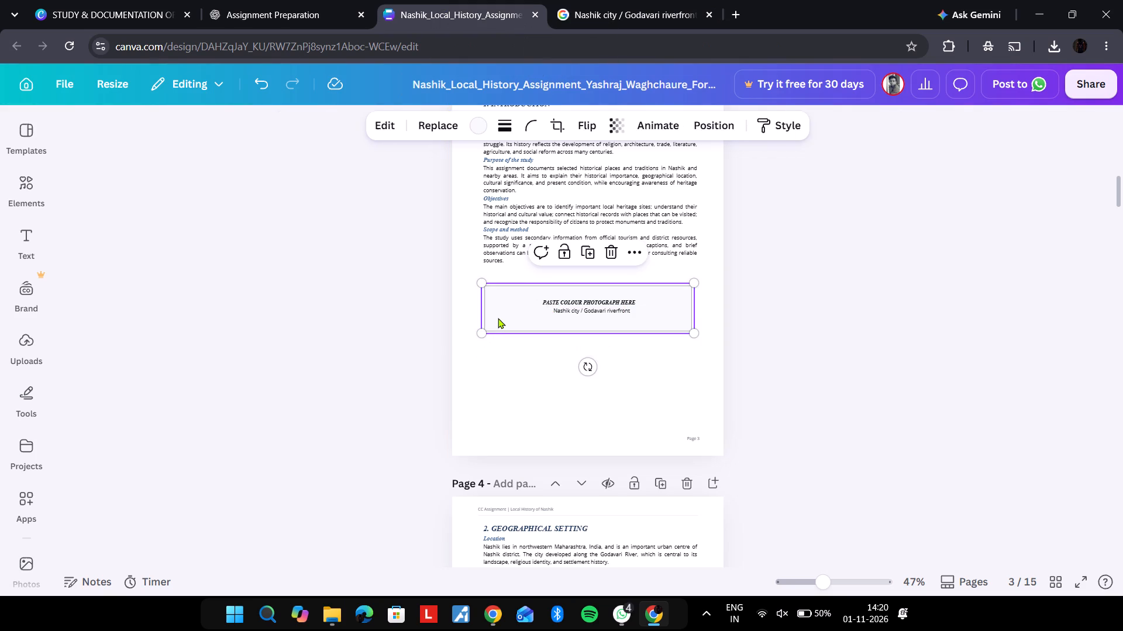
pyautogui.press('Delete')
pyautogui.click(555, 306)
pyautogui.press('Delete')
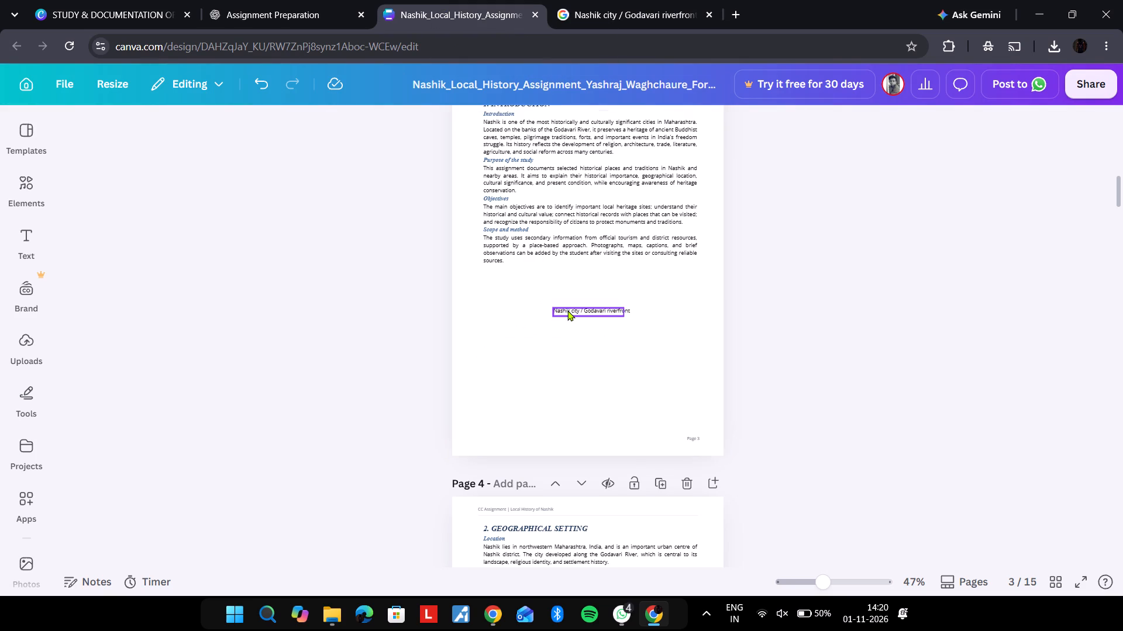
pyautogui.click(567, 310)
pyautogui.press('Delete')
# Paste the copied riverfront photo below the Scope and method text and enlarge it to span the text column's width.
pyautogui.hotkey('ctrl', 'v')
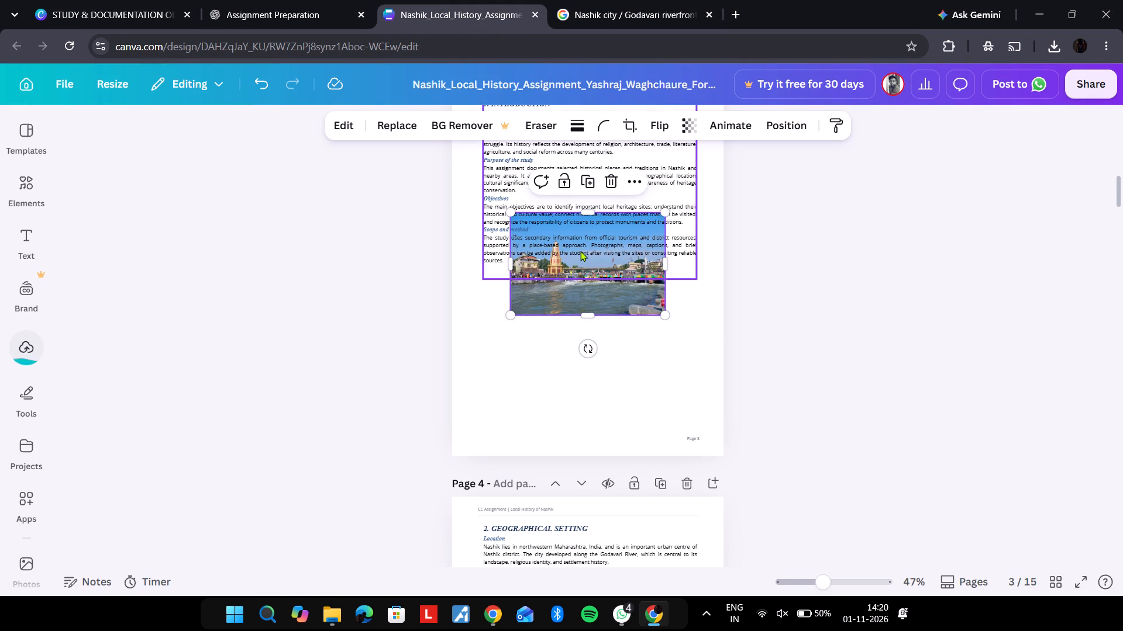
pyautogui.moveTo(586, 298); pyautogui.dragTo(554, 369)
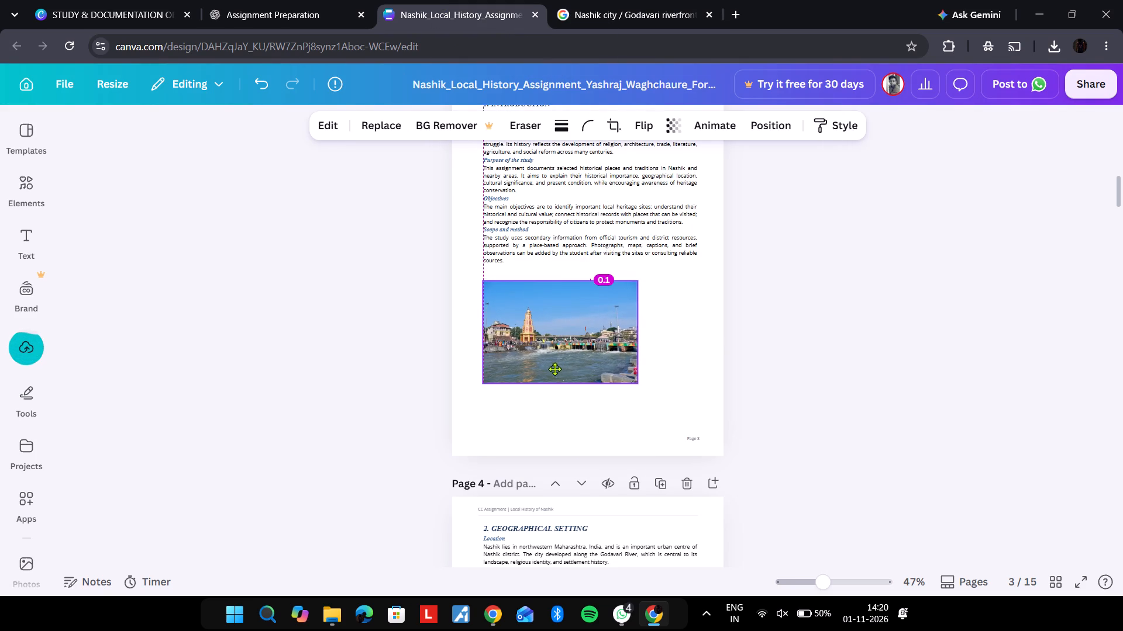
pyautogui.moveTo(554, 369); pyautogui.dragTo(553, 370)
pyautogui.click(554, 371)
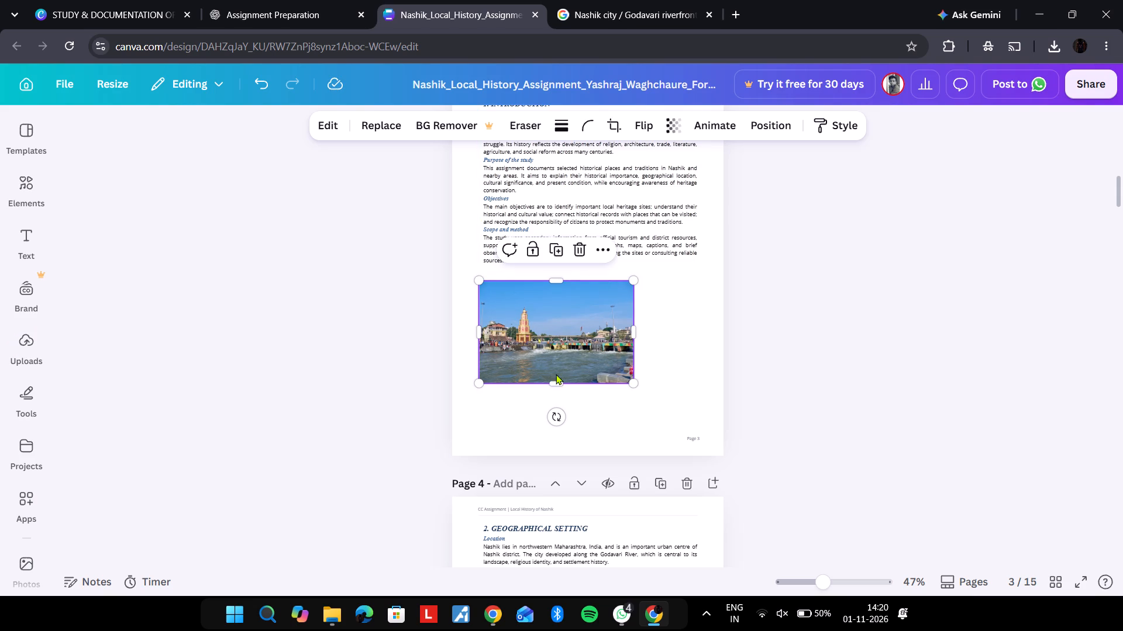
pyautogui.moveTo(633, 388); pyautogui.dragTo(688, 436)
pyautogui.click(881, 442)
pyautogui.click(618, 390)
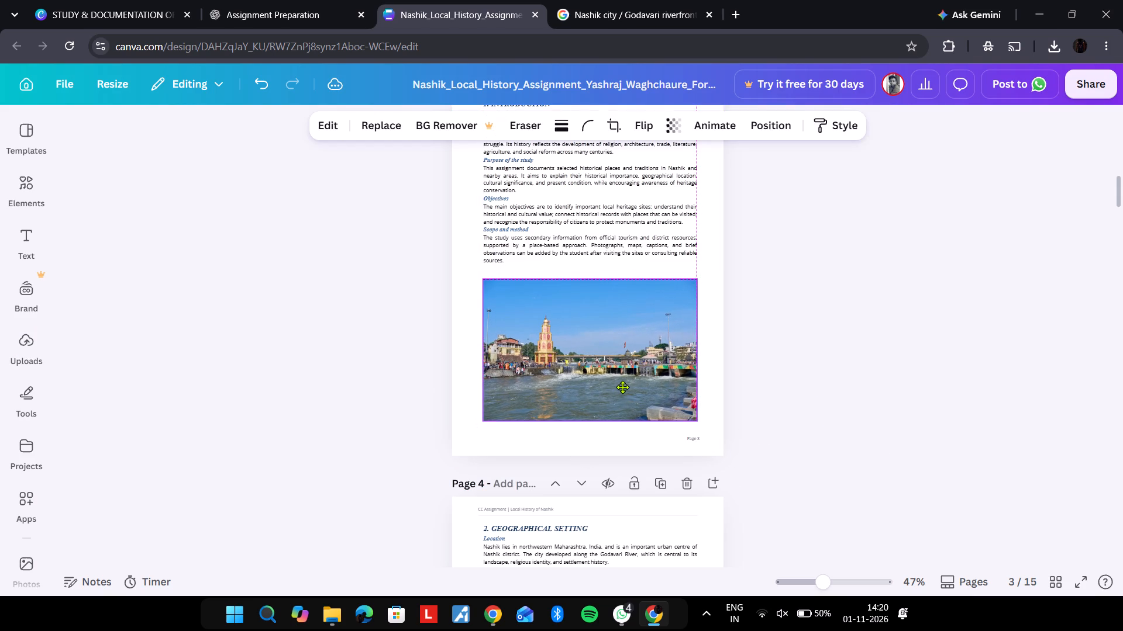
# Apply the Glow shadow effect to the riverfront photo on the introduction page.
pyautogui.click(326, 133)
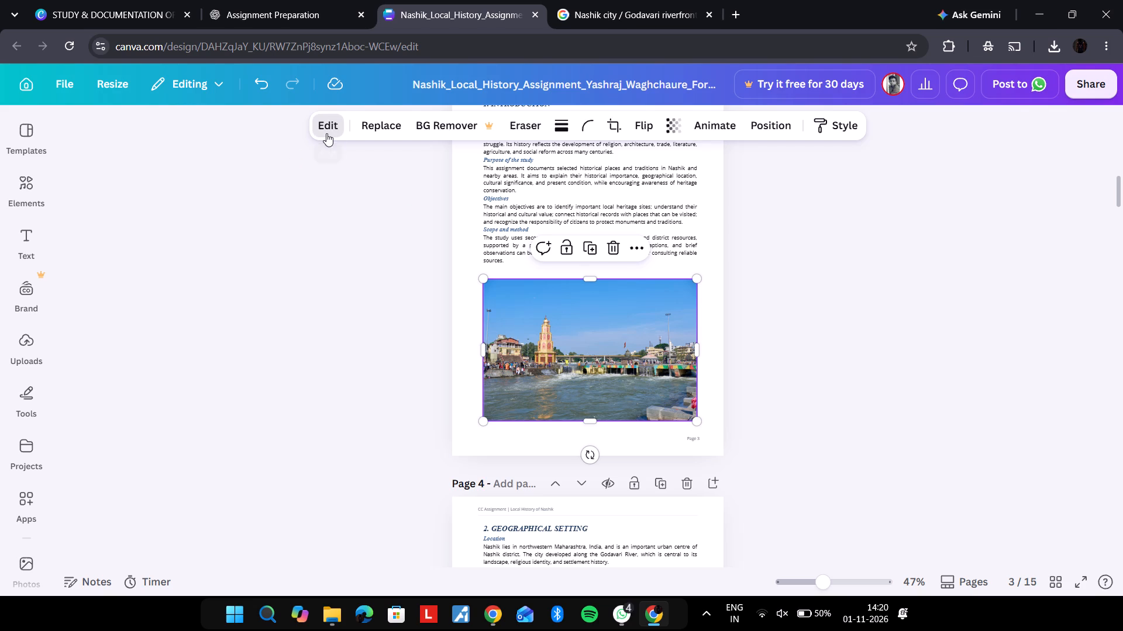
pyautogui.scroll(-5, 153, 496)
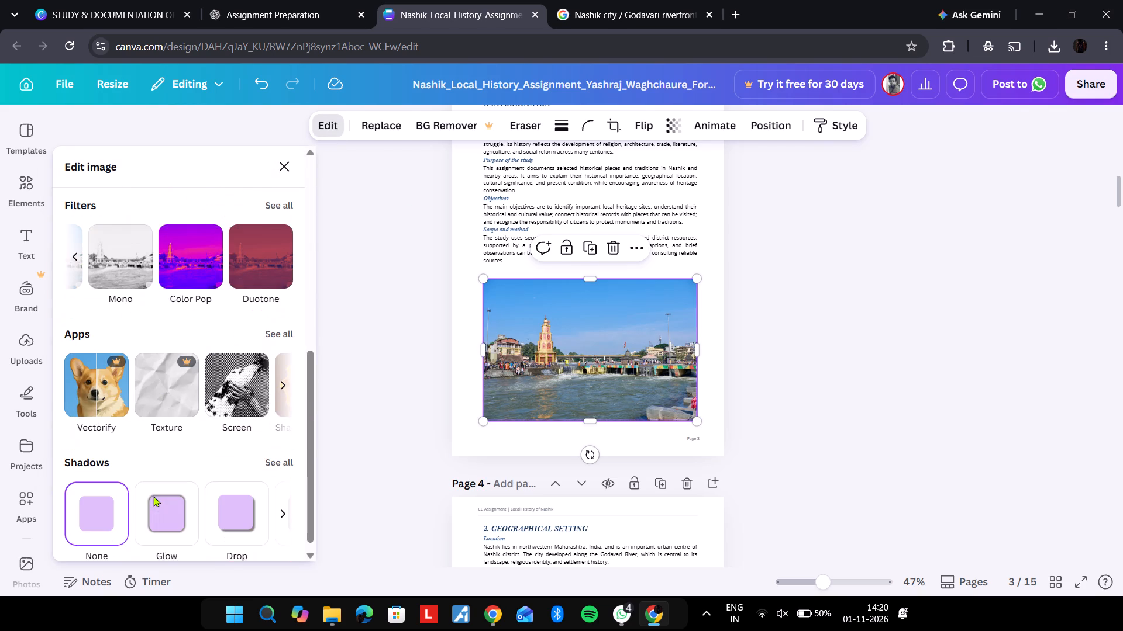
pyautogui.scroll(-1, 153, 496)
pyautogui.click(192, 520)
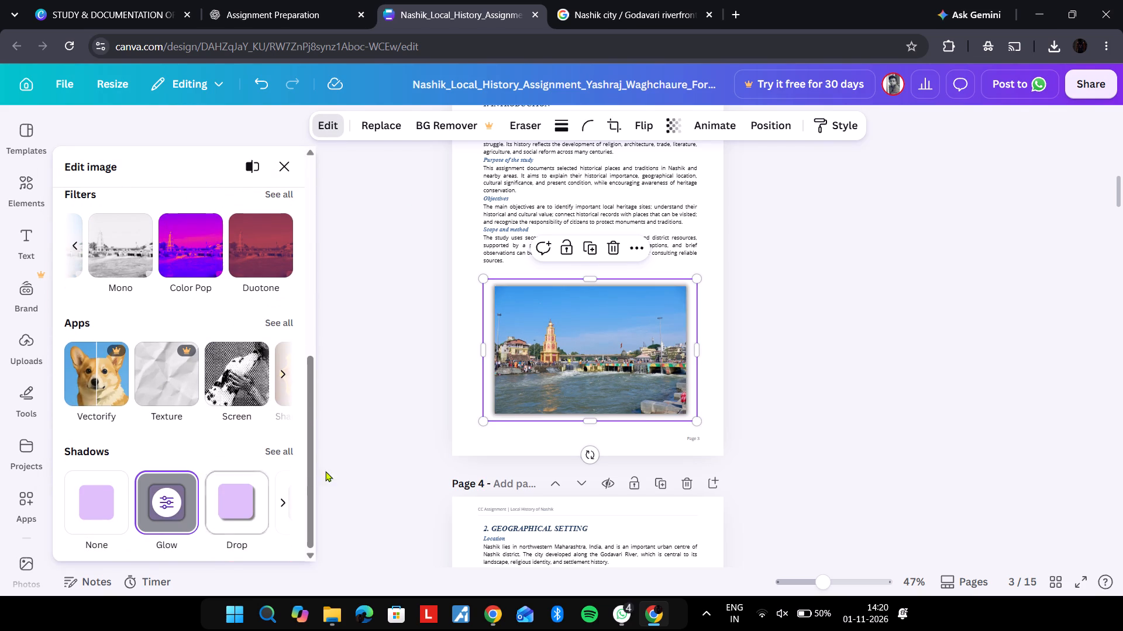
# Enlarge the glowing riverfront photo slightly and recentre it under the introduction text so it fills the column width again.
pyautogui.moveTo(698, 422); pyautogui.dragTo(710, 434)
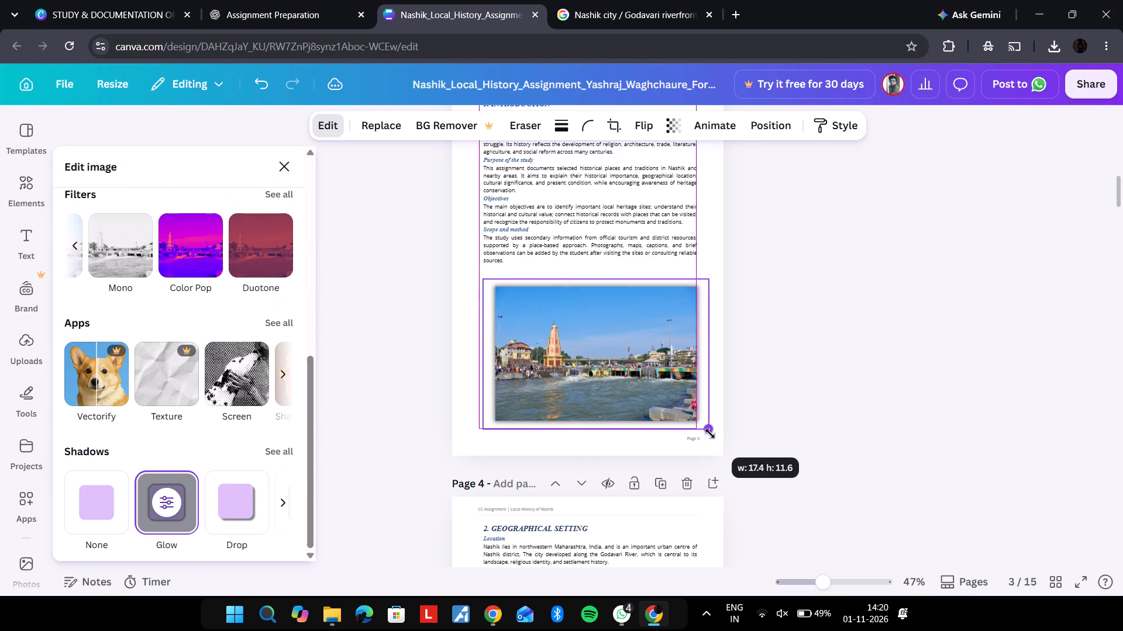
pyautogui.moveTo(710, 434); pyautogui.dragTo(712, 439)
pyautogui.moveTo(621, 351); pyautogui.dragTo(611, 345)
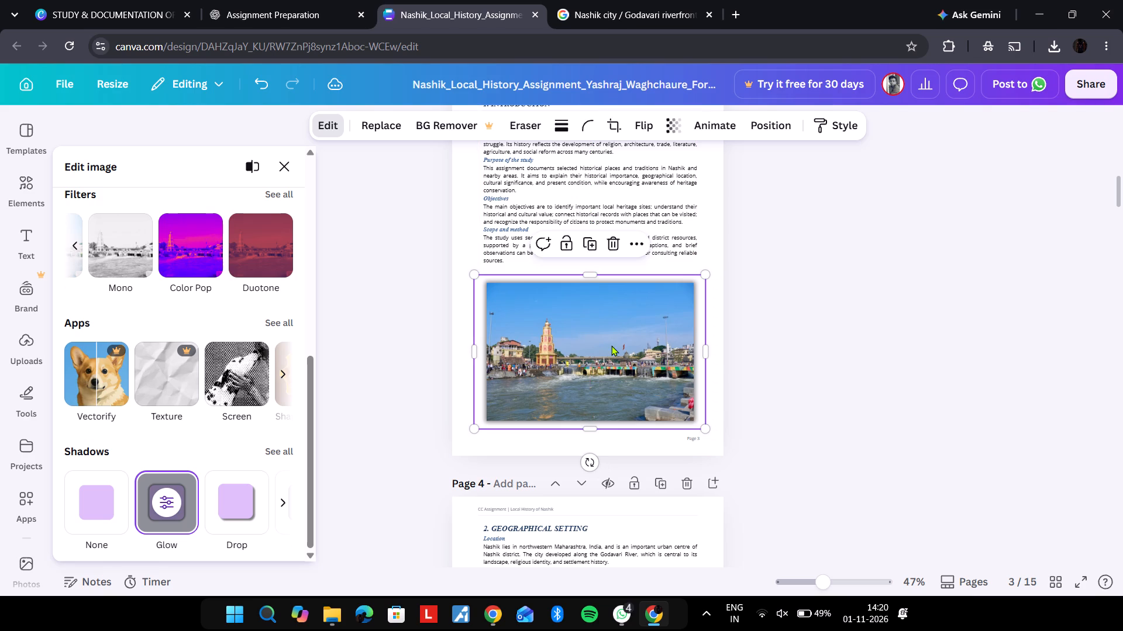
pyautogui.click(789, 344)
pyautogui.click(789, 344)
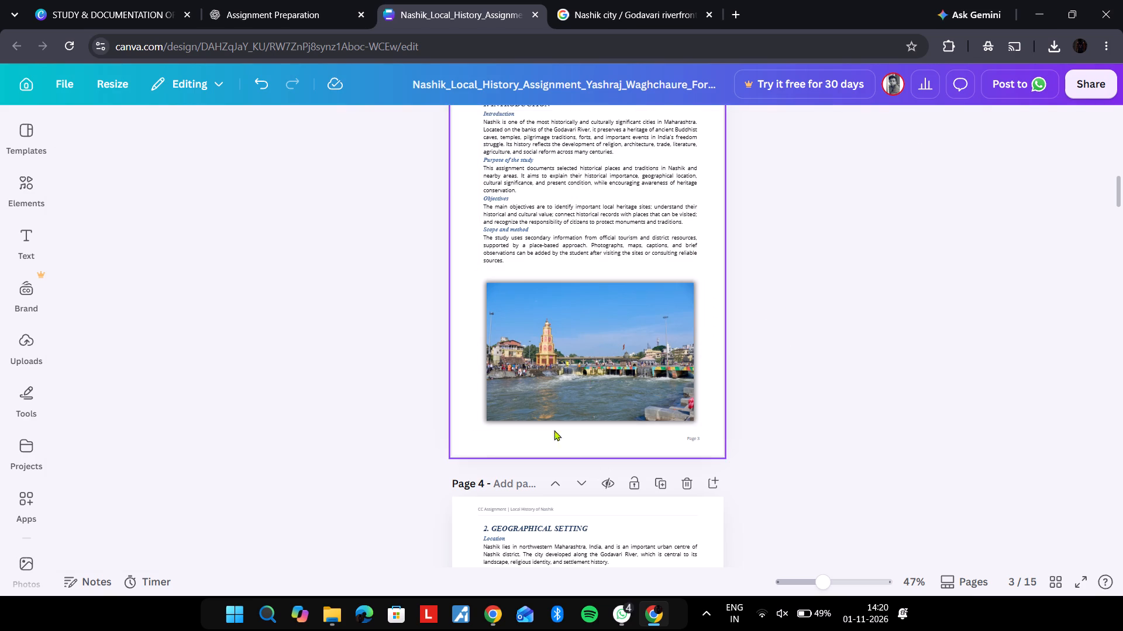
# Apply the Glow shadow effect to the photo collage on the cover page.
pyautogui.scroll(7, 303, 374)
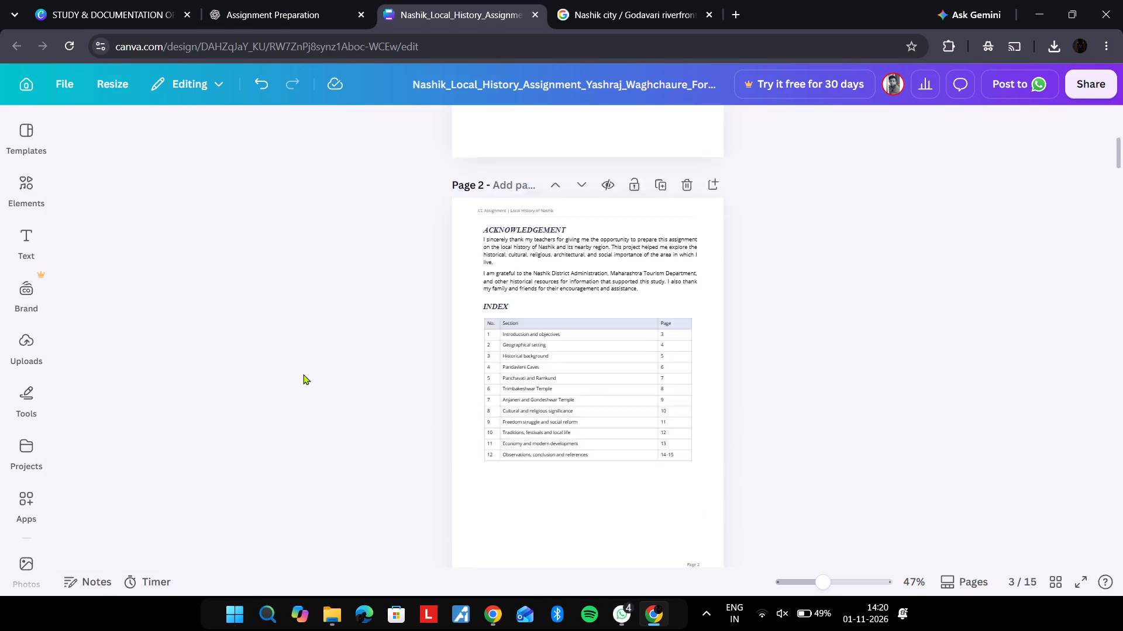
pyautogui.click(554, 312)
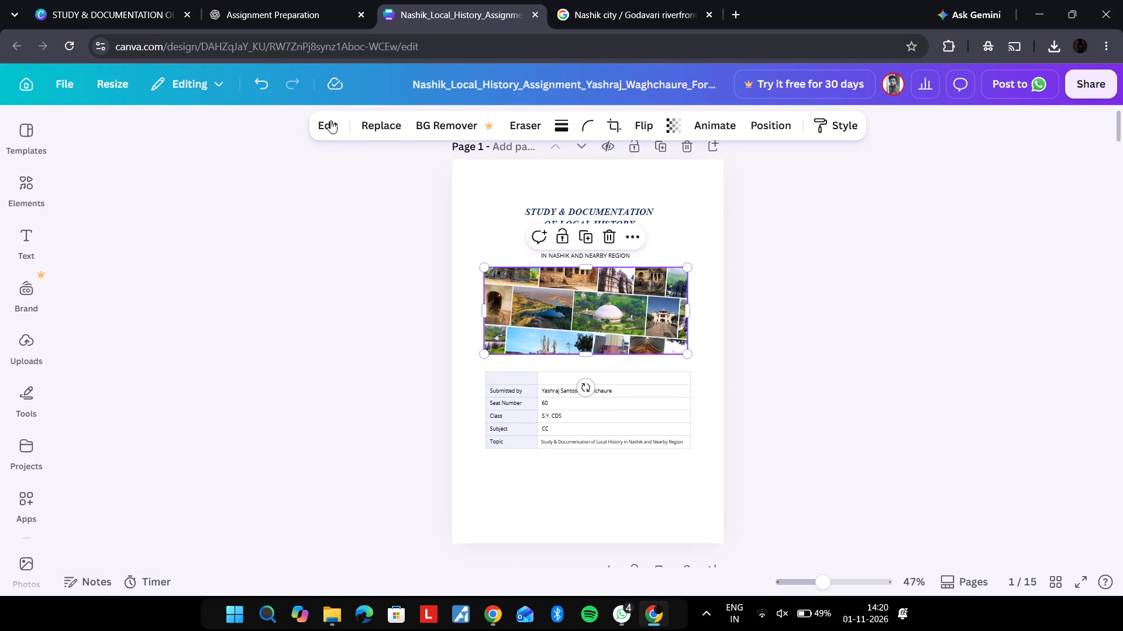
pyautogui.click(331, 115)
pyautogui.scroll(-5, 203, 495)
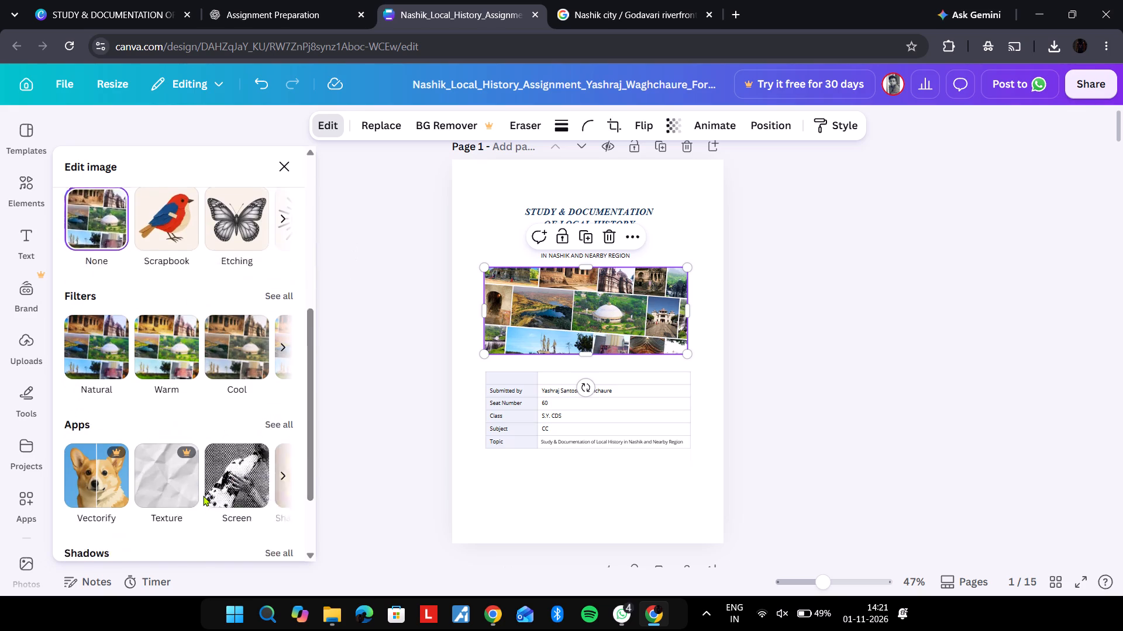
pyautogui.scroll(-1, 203, 495)
pyautogui.click(185, 502)
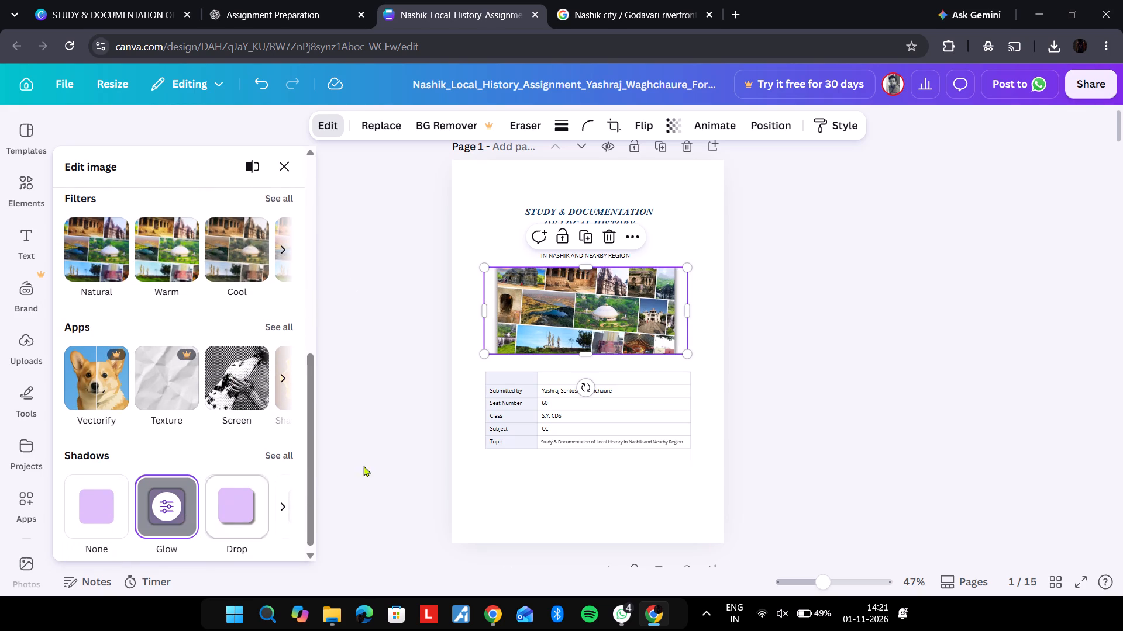
pyautogui.click(364, 324)
pyautogui.click(364, 324)
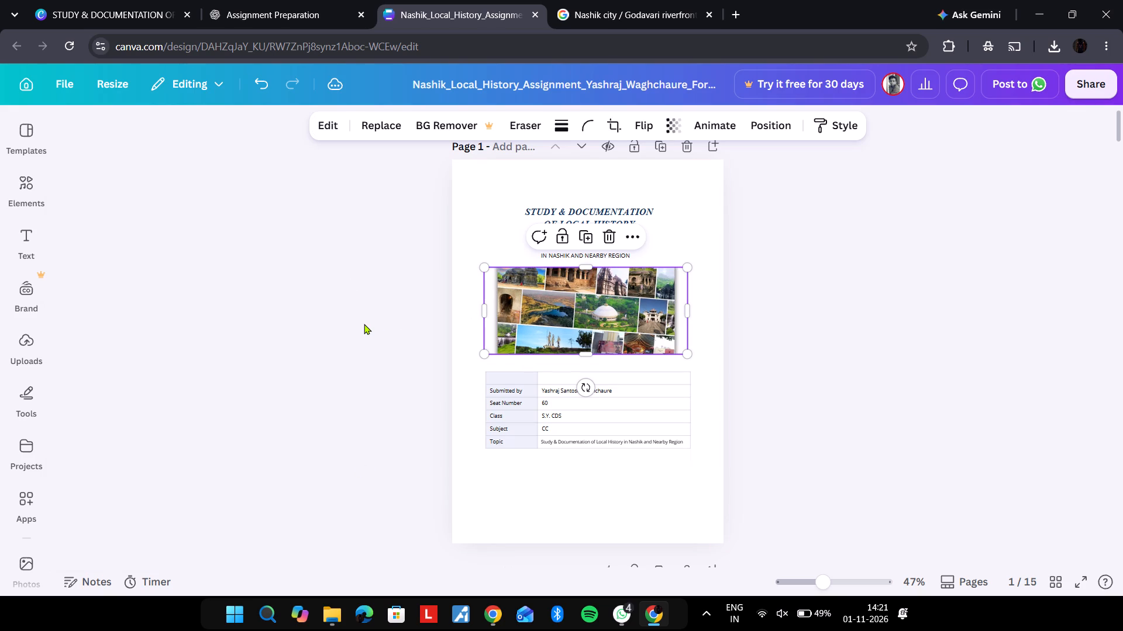
# Add the uploaded rectangular border frame image to the cover page and send it to the back layer.
pyautogui.scroll(-4, 405, 487)
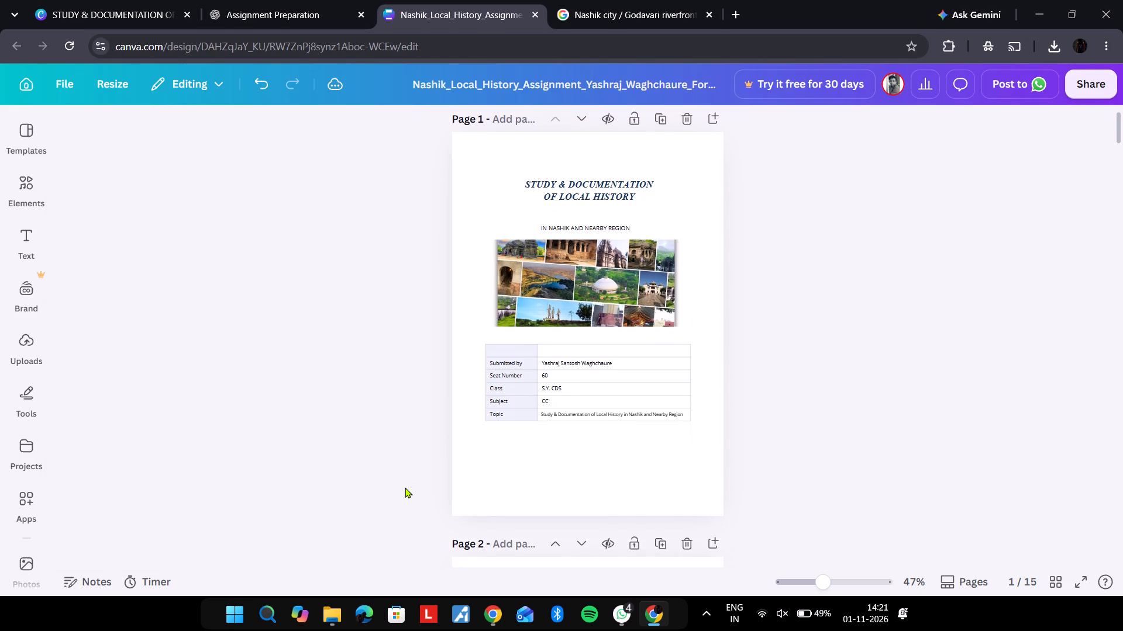
pyautogui.scroll(-2, 405, 487)
pyautogui.scroll(6, 405, 487)
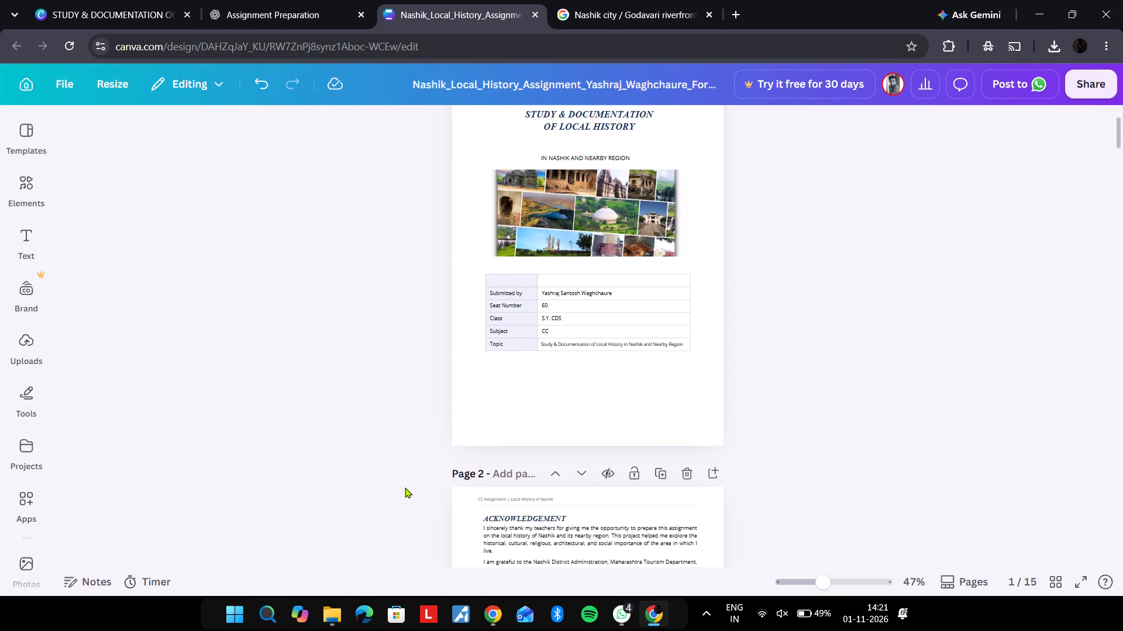
pyautogui.scroll(1, 405, 487)
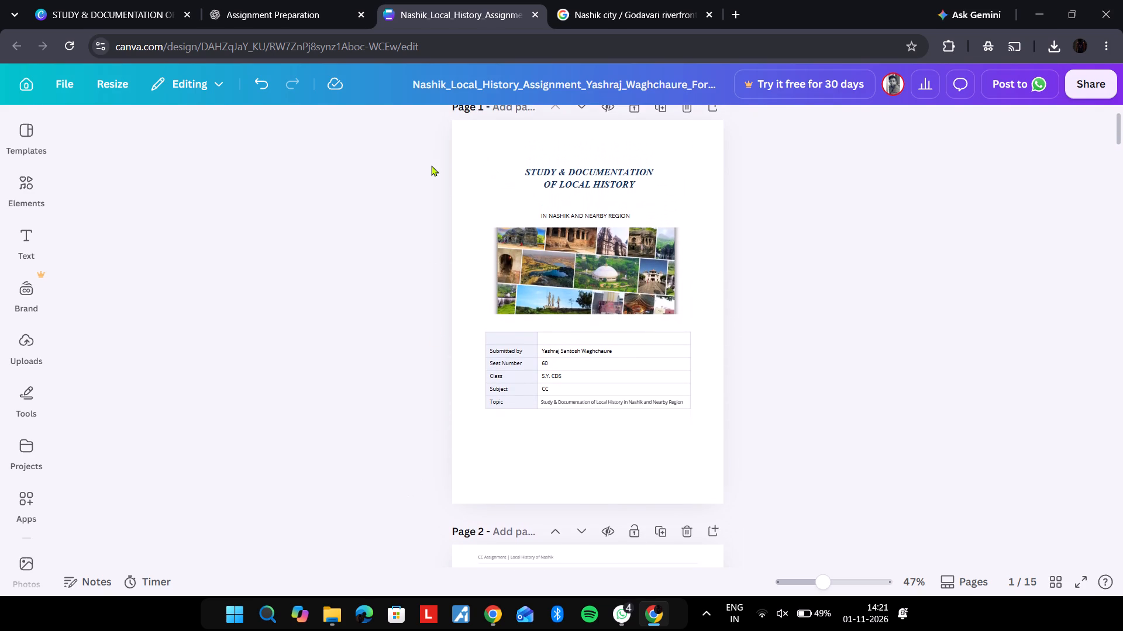
pyautogui.click(6, 345)
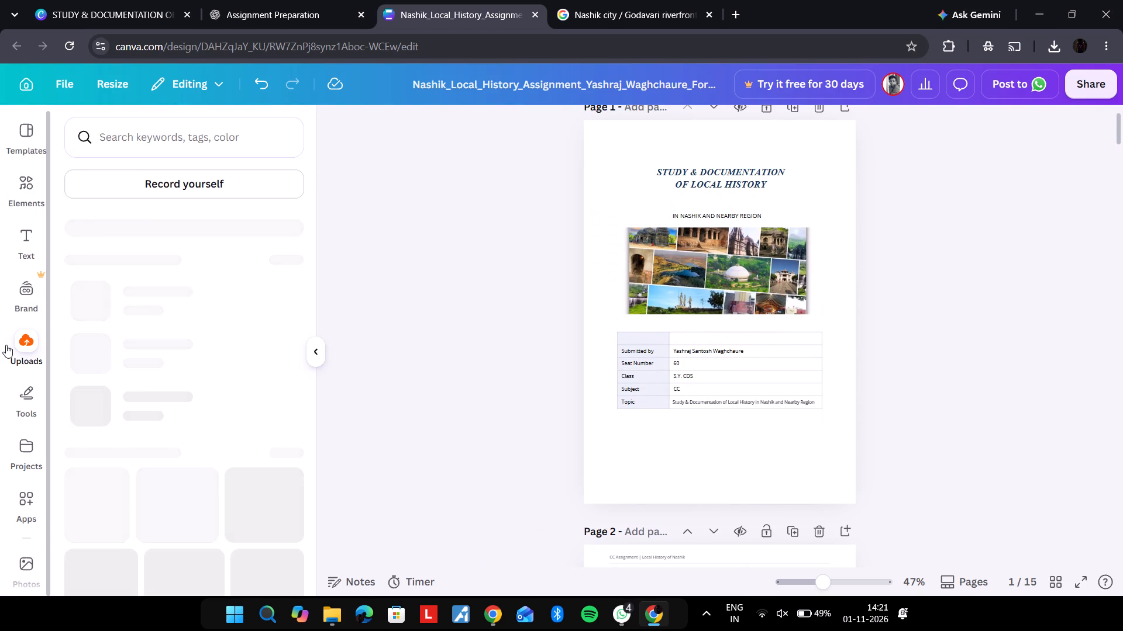
pyautogui.click(104, 550)
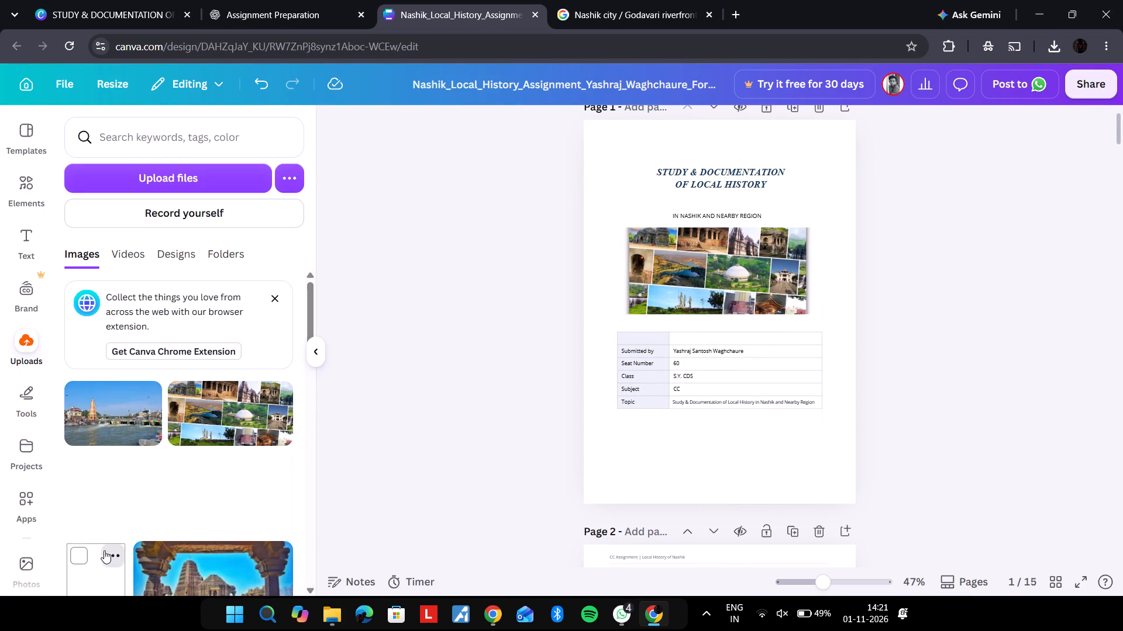
pyautogui.click(88, 569)
pyautogui.click(88, 569)
pyautogui.rightClick(684, 279)
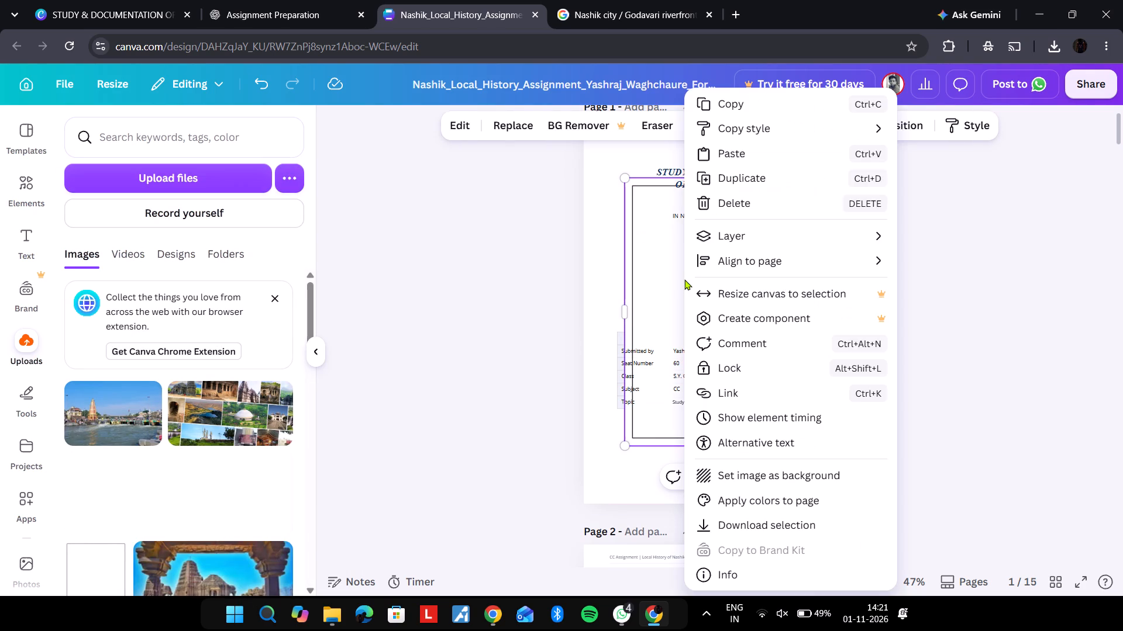
pyautogui.click(946, 265)
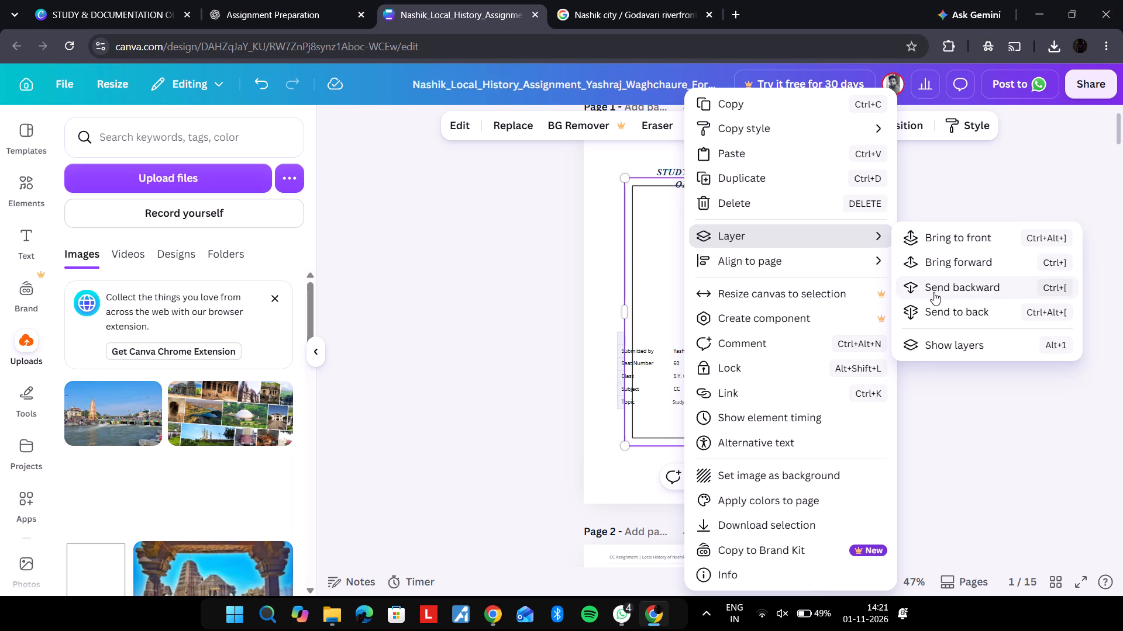
pyautogui.click(938, 310)
pyautogui.click(938, 310)
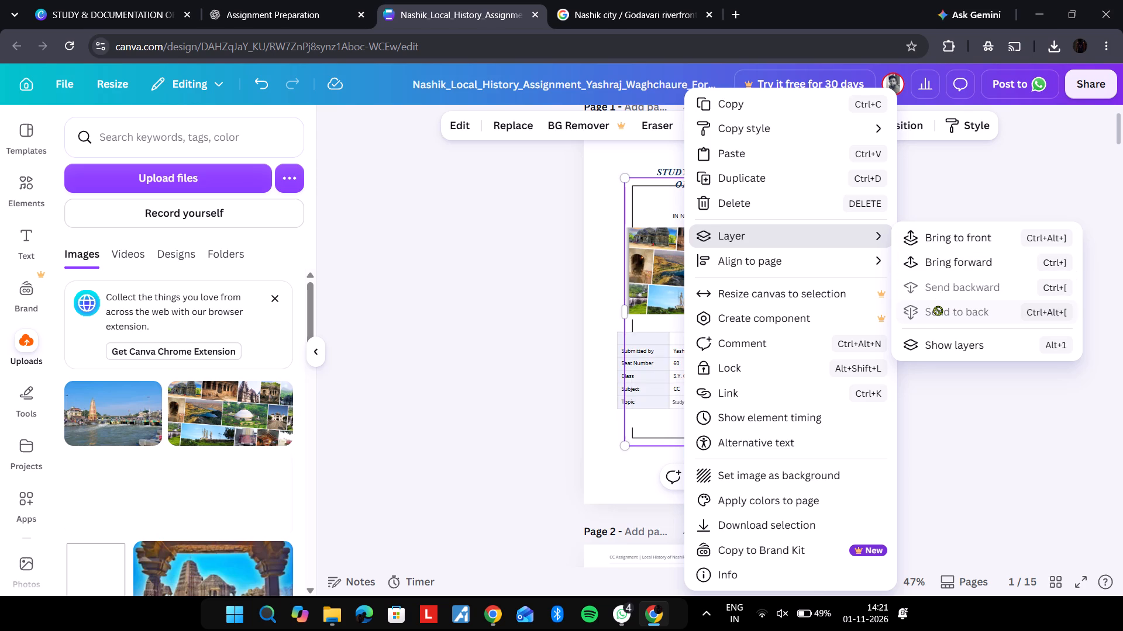
# Enlarge the border frame from two opposite corners so it fills the whole cover page.
pyautogui.click(601, 262)
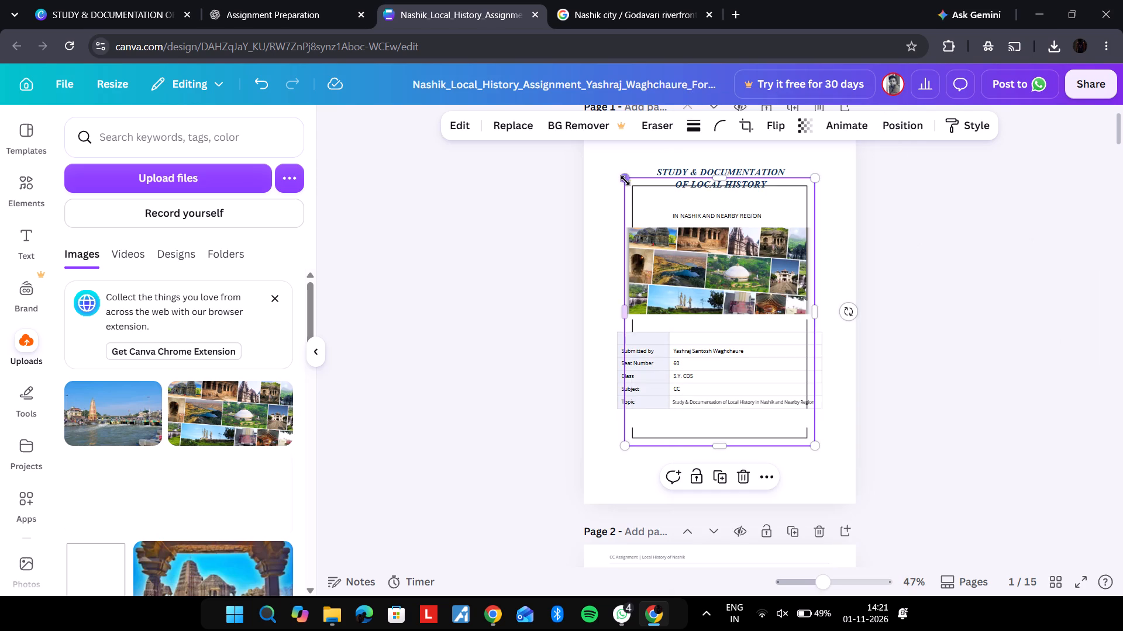
pyautogui.moveTo(625, 178); pyautogui.dragTo(578, 131)
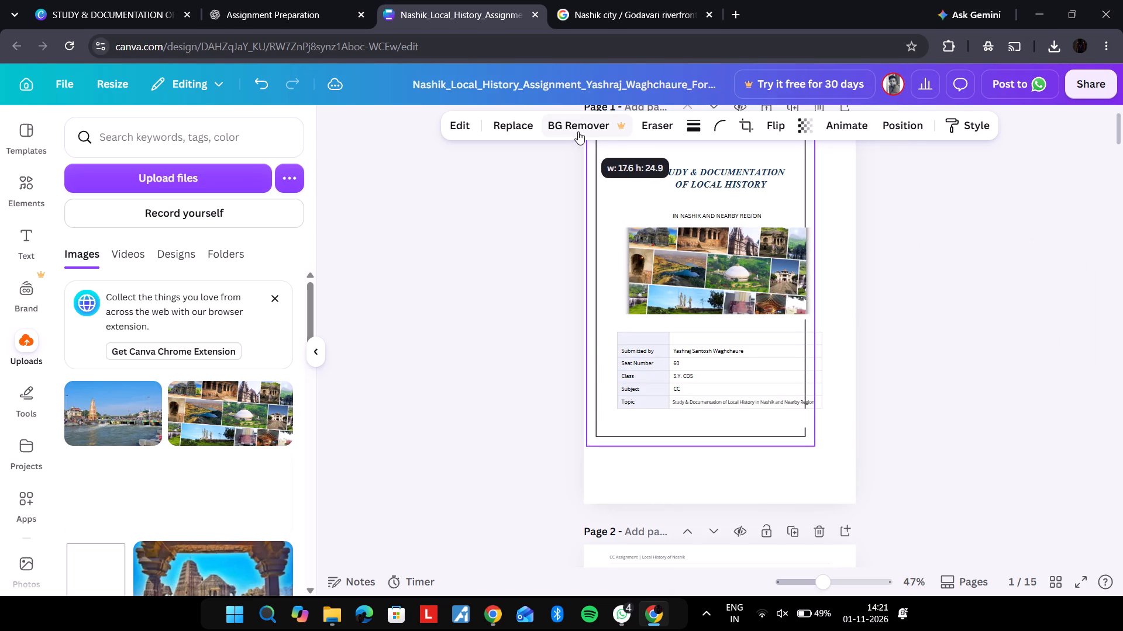
pyautogui.moveTo(578, 131); pyautogui.dragTo(577, 130)
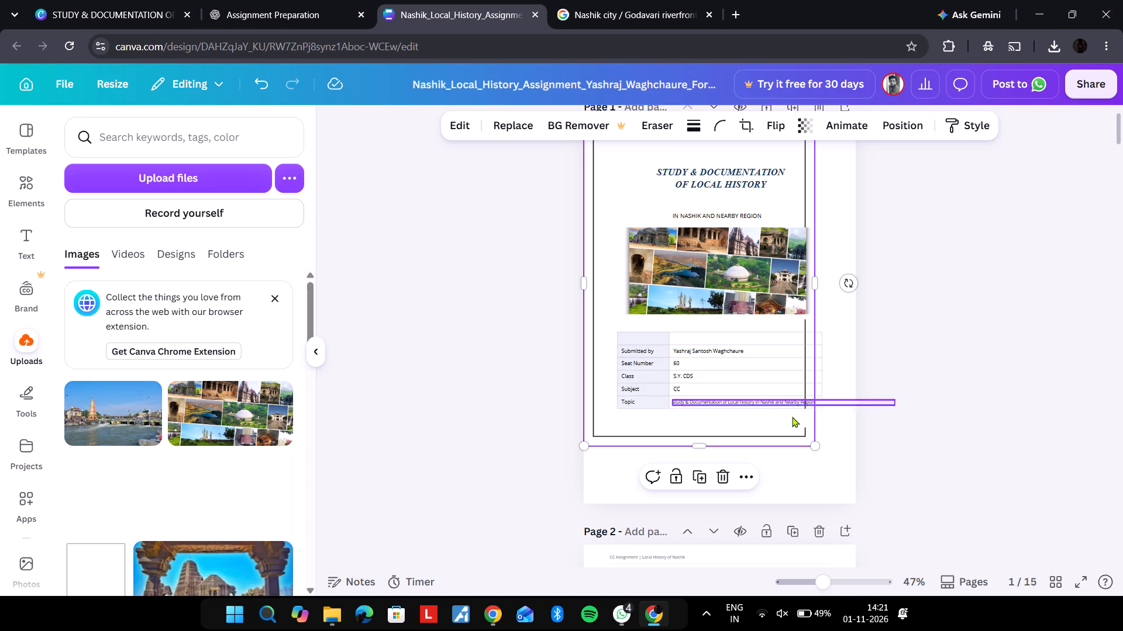
pyautogui.moveTo(814, 444); pyautogui.dragTo(848, 503)
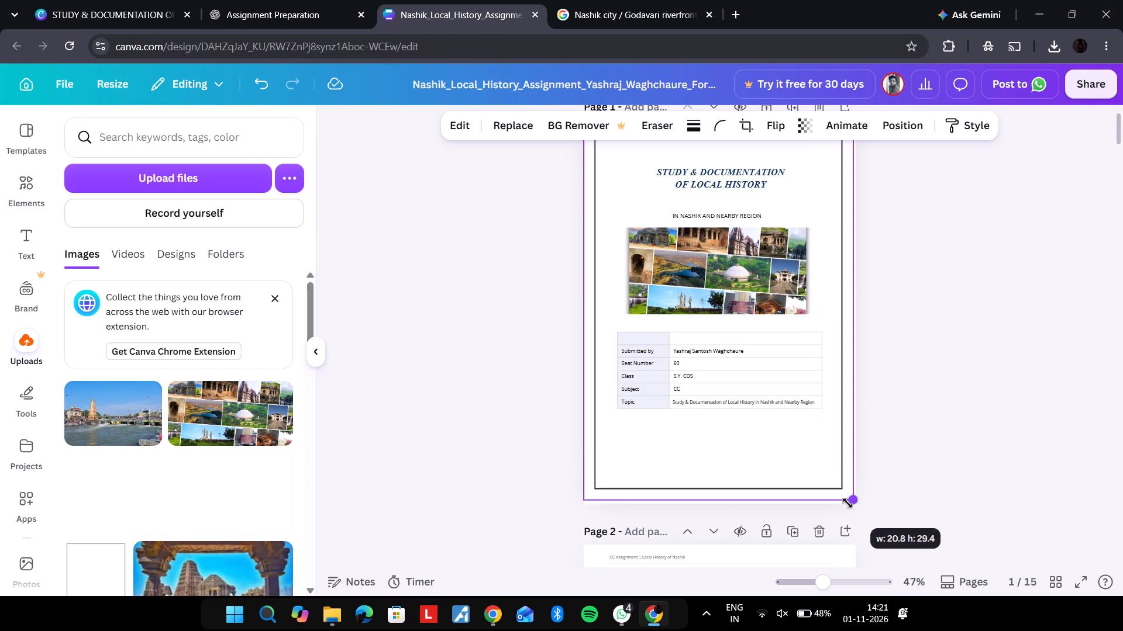
pyautogui.moveTo(848, 503); pyautogui.dragTo(850, 505)
pyautogui.click(921, 501)
# Copy the cover page's border frame onto page 2 and send it to the back behind the acknowledgement and index.
pyautogui.scroll(-1, 921, 501)
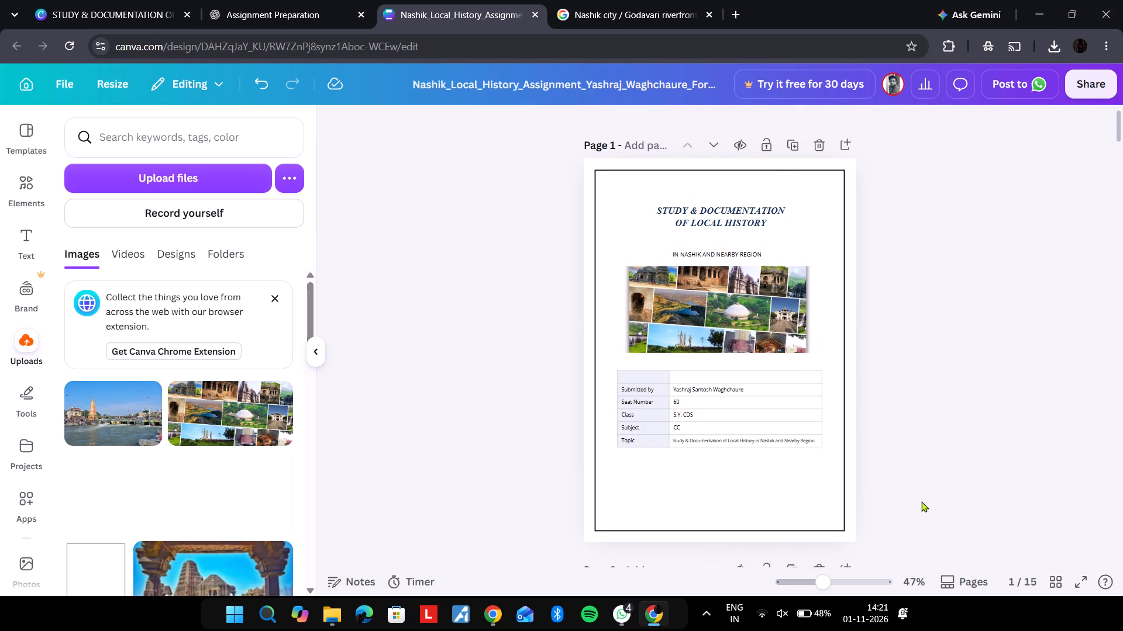
pyautogui.scroll(-2, 921, 501)
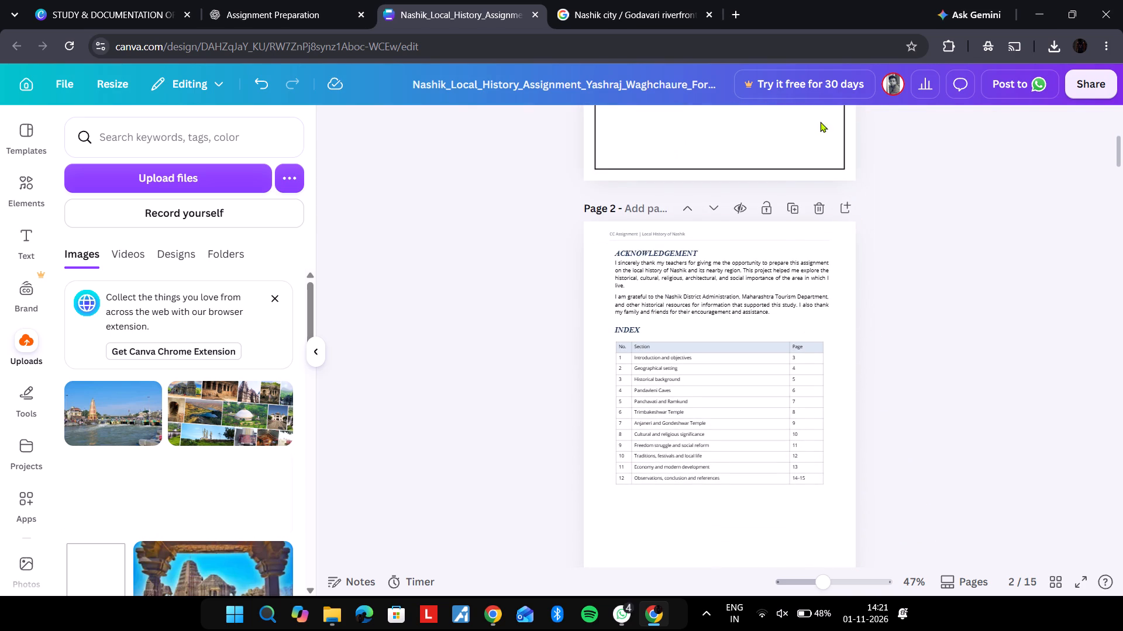
pyautogui.click(850, 175)
pyautogui.hotkey('ctrl', 'c')
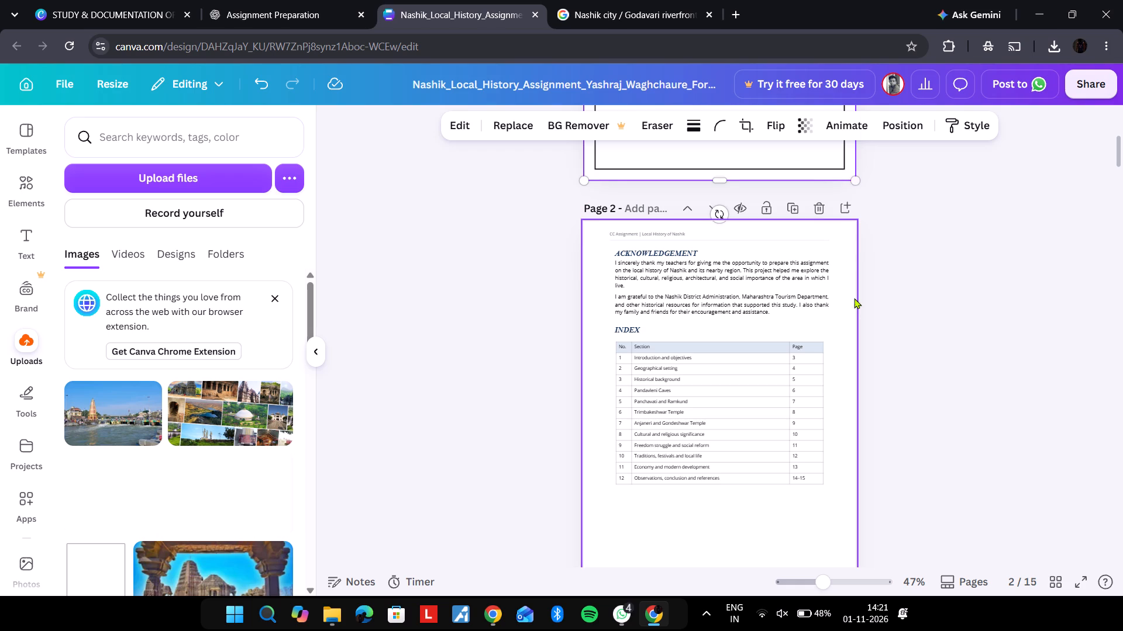
pyautogui.click(852, 308)
pyautogui.hotkey('ctrl', 'v')
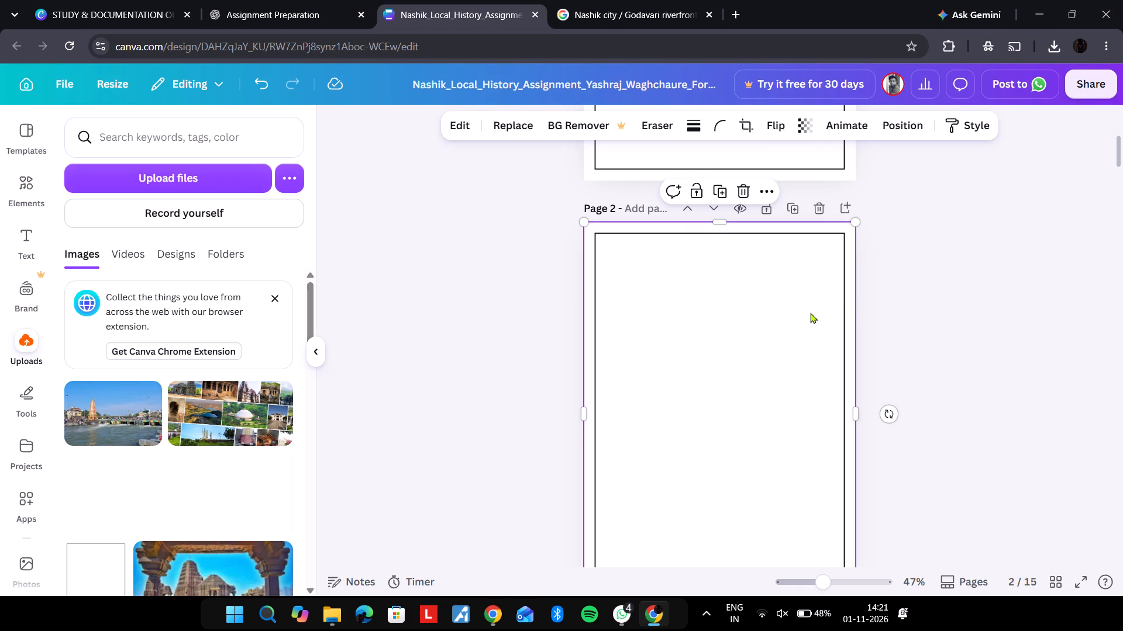
pyautogui.rightClick(774, 304)
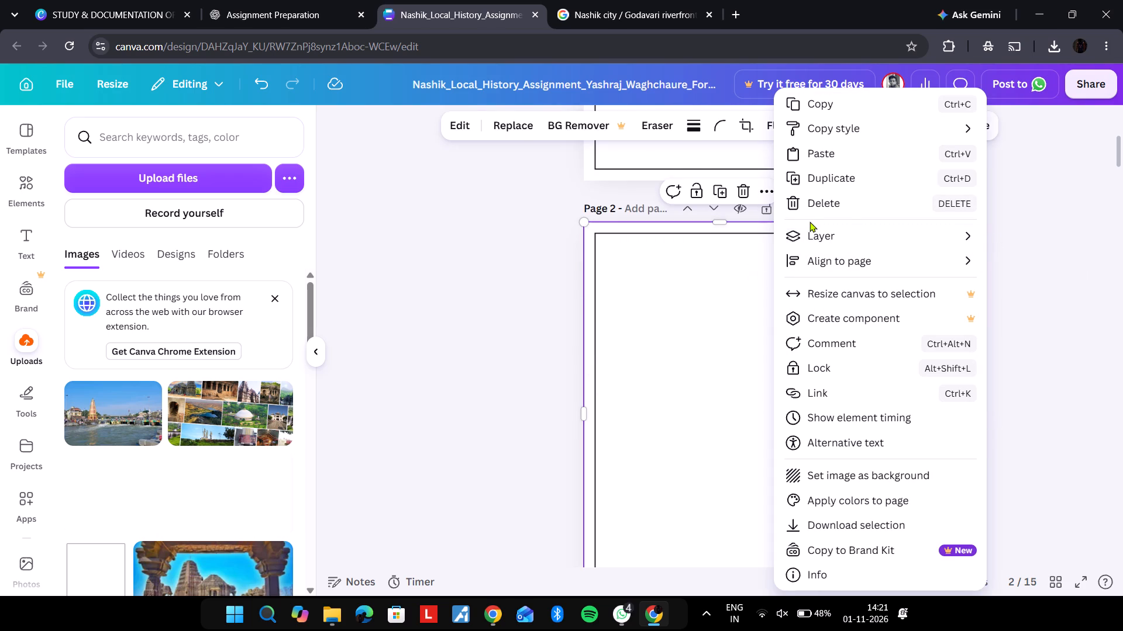
pyautogui.click(657, 310)
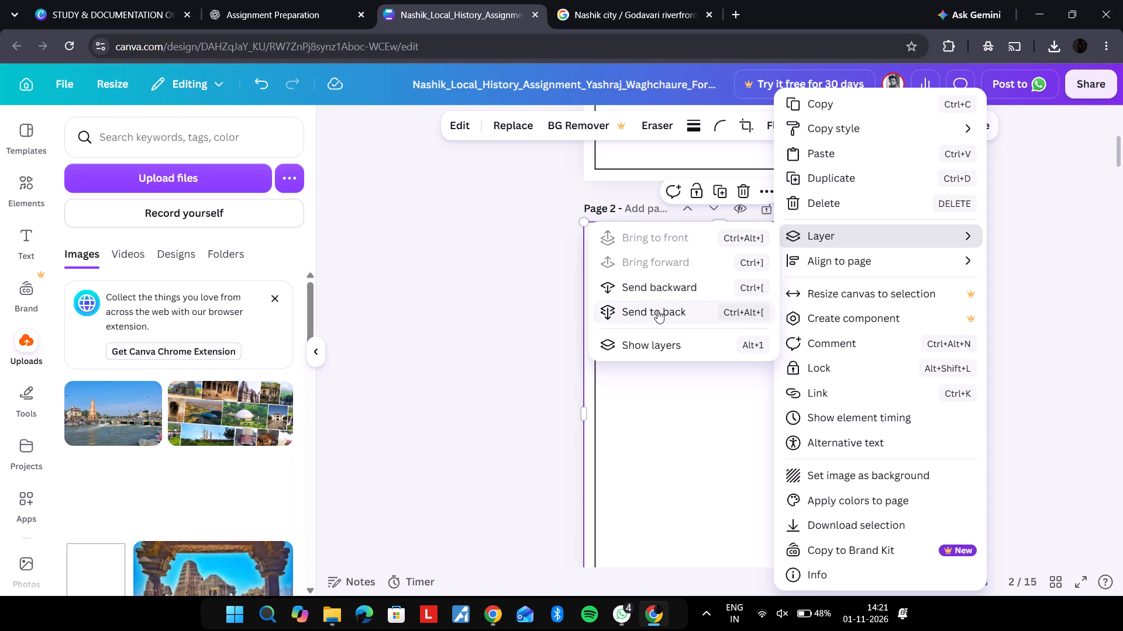
pyautogui.click(485, 345)
pyautogui.click(531, 402)
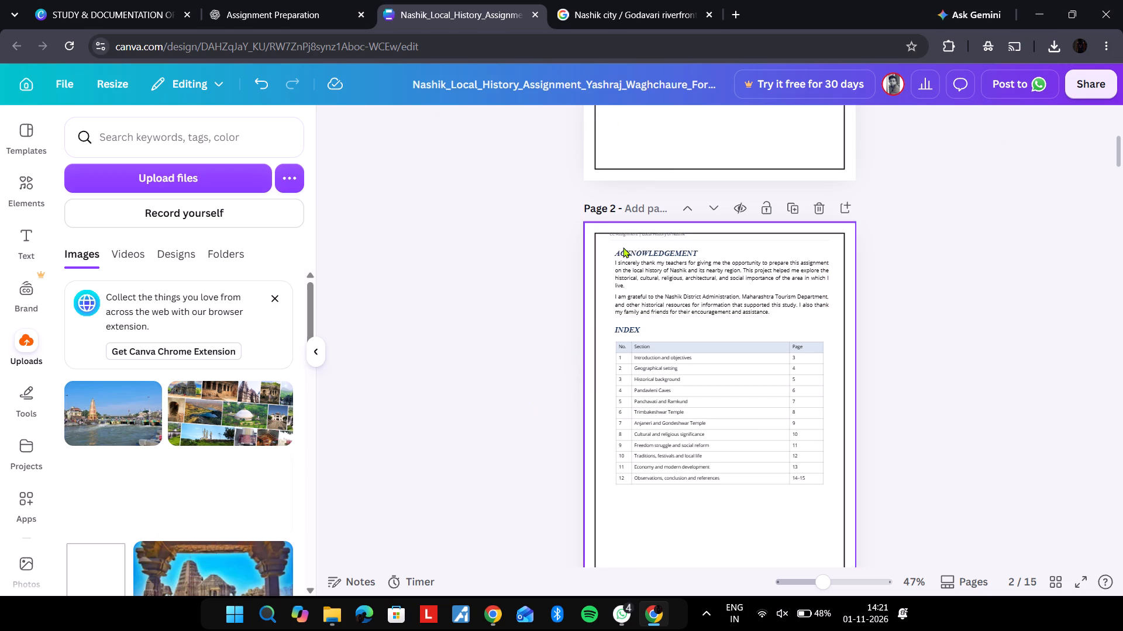
# Move page 2's "CC Assignment | Local History of Nashik" header text down slightly so it sits inside the border.
pyautogui.moveTo(625, 236); pyautogui.dragTo(623, 241)
pyautogui.click(507, 286)
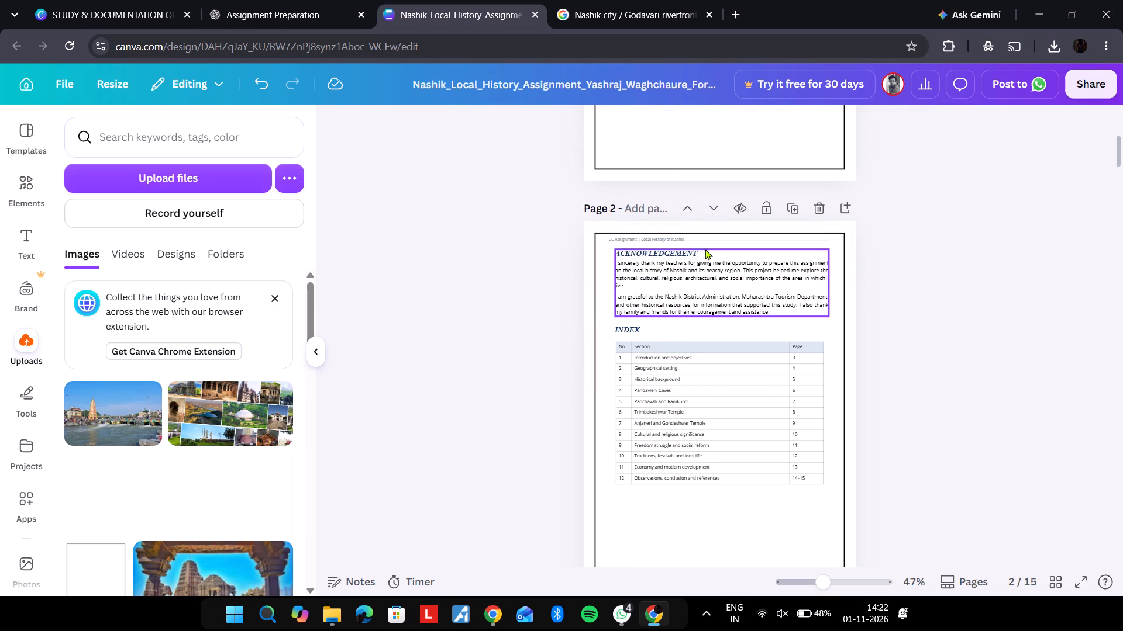
pyautogui.click(716, 240)
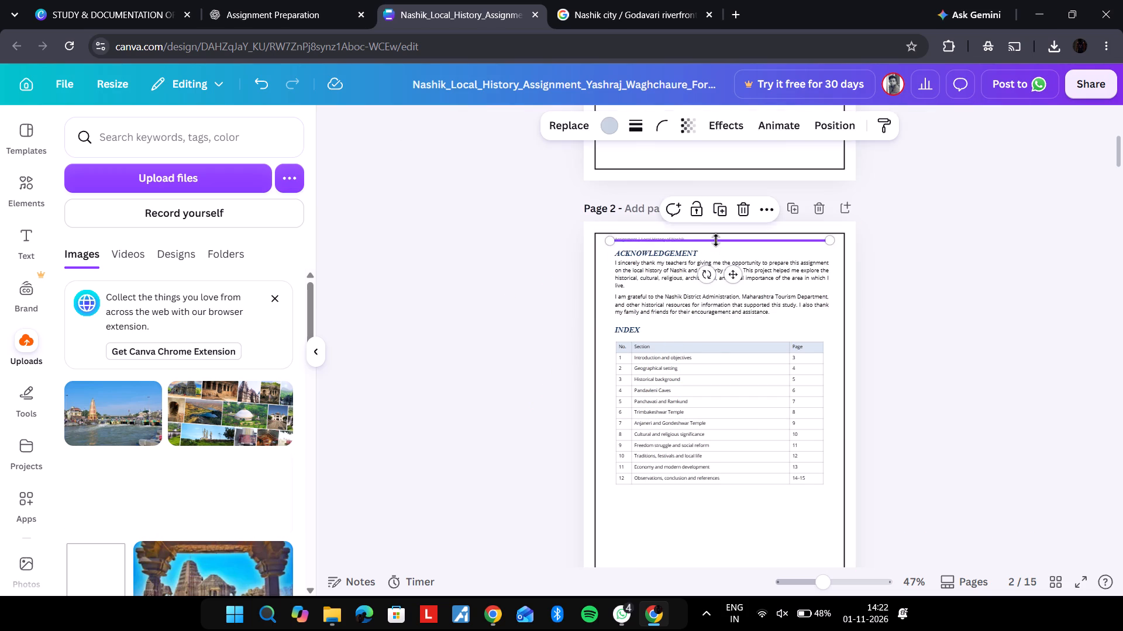
pyautogui.click(510, 313)
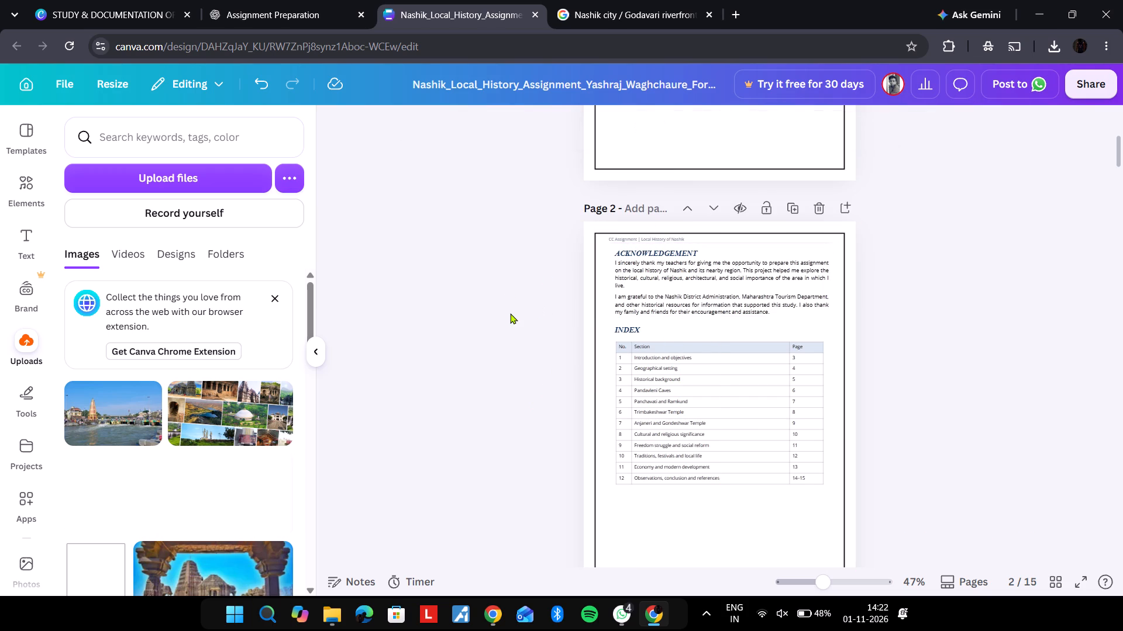
# Paste the border frame onto page 3 and send it to the back behind the introduction text and riverfront photo.
pyautogui.scroll(-4, 510, 313)
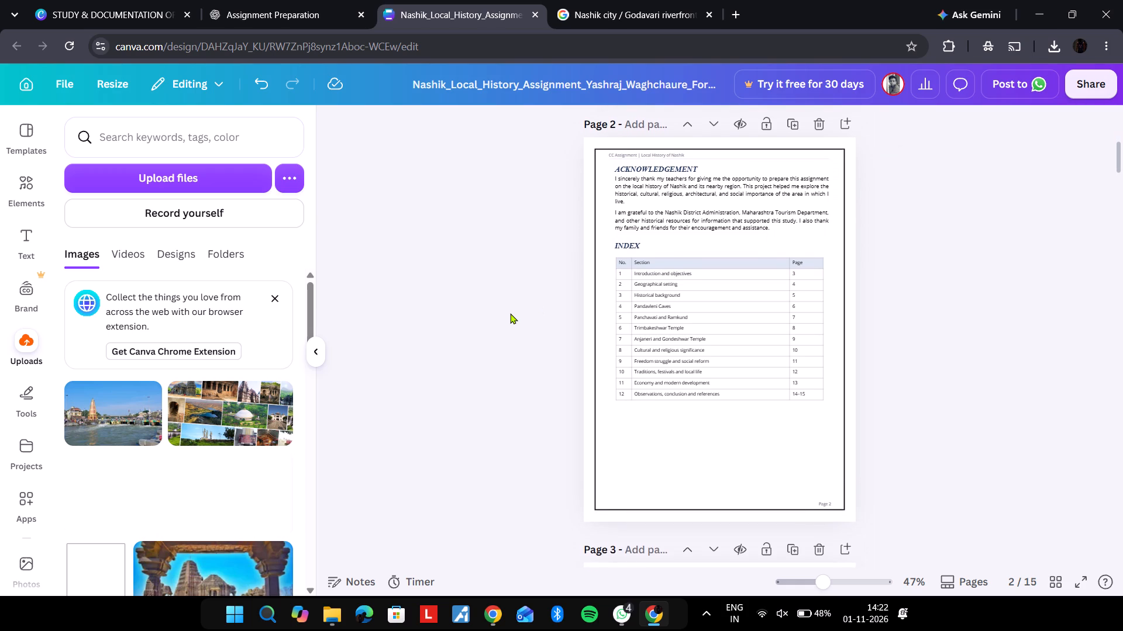
pyautogui.scroll(-6, 510, 313)
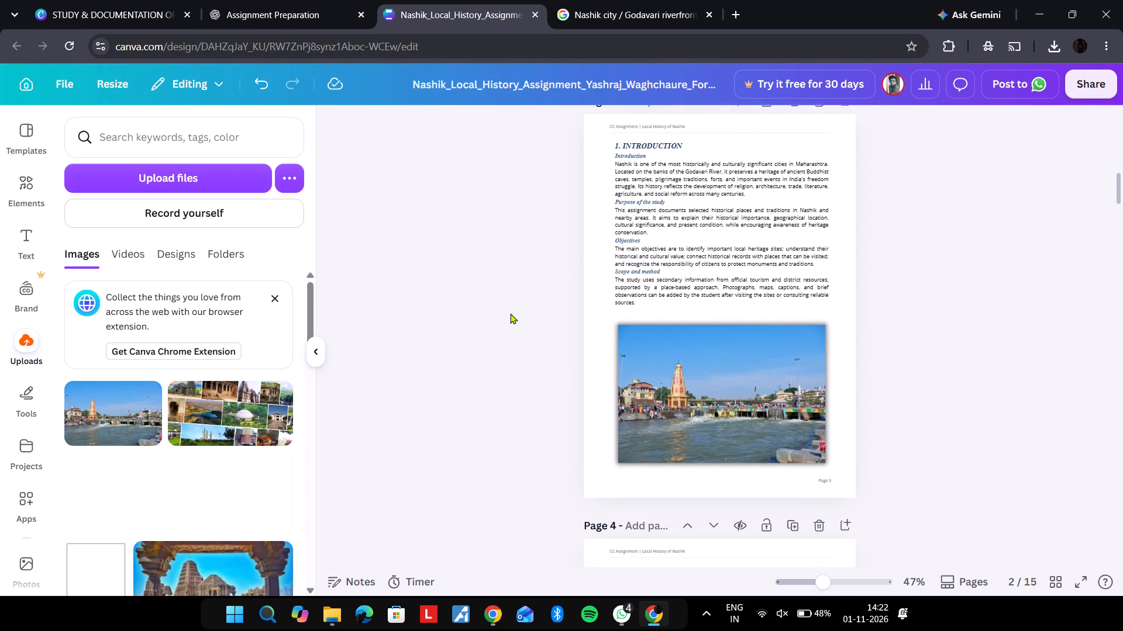
pyautogui.click(591, 279)
pyautogui.hotkey('ctrl', 'v')
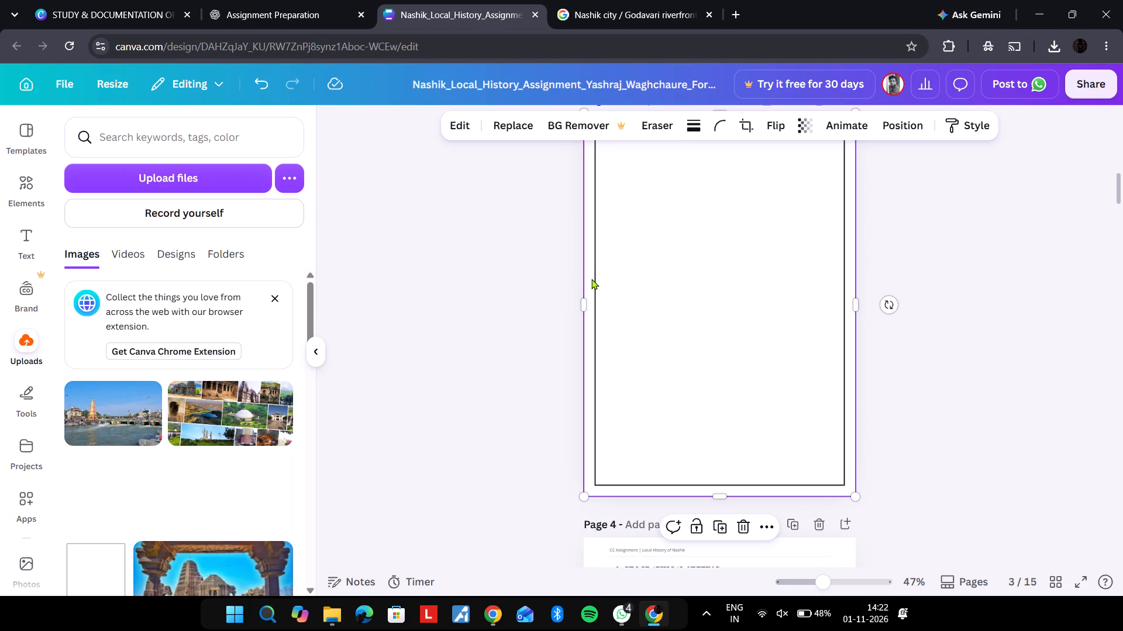
pyautogui.hotkey('ctrl', 'alt', '[')
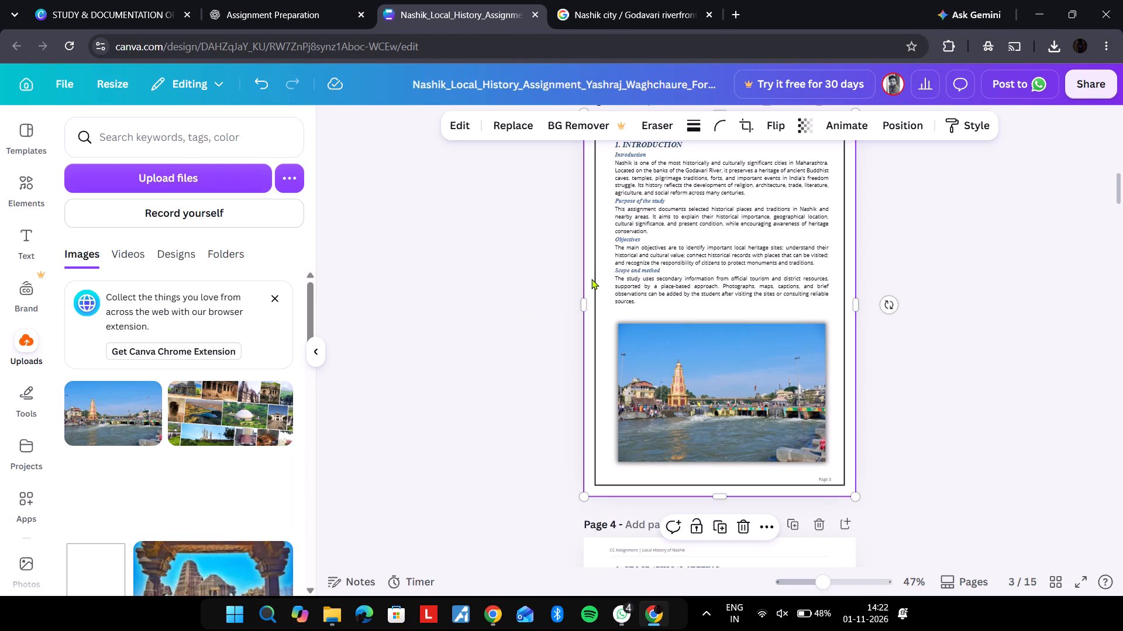
pyautogui.click(474, 347)
# Move page 3's "CC Assignment | Local History of Nashik" header text down slightly so it clears the border's top line.
pyautogui.scroll(1, 474, 347)
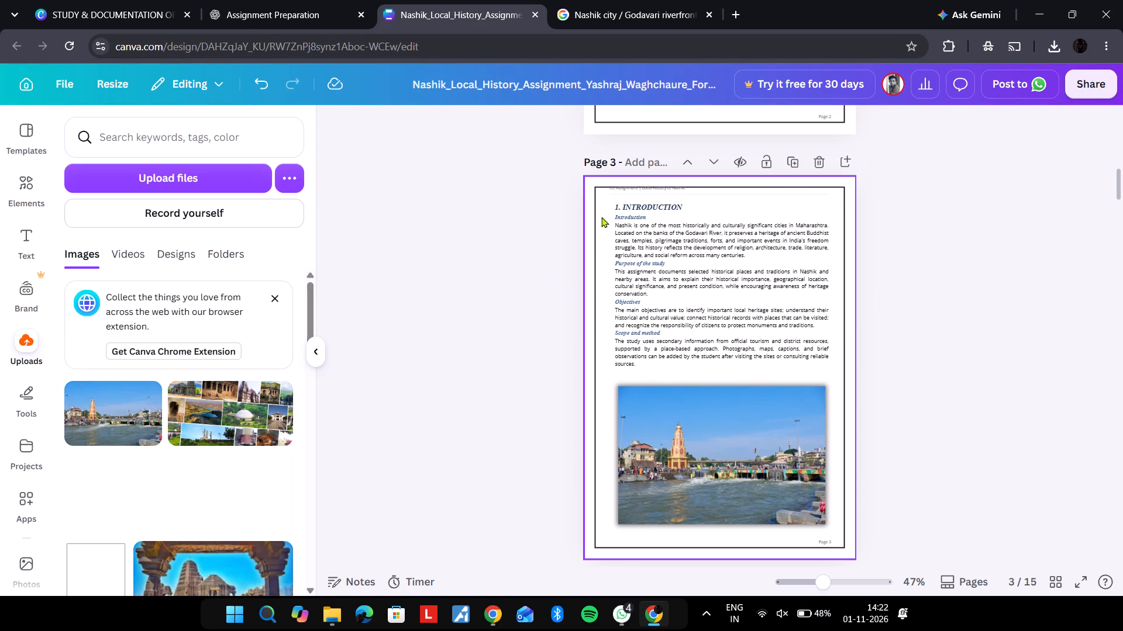
pyautogui.click(618, 189)
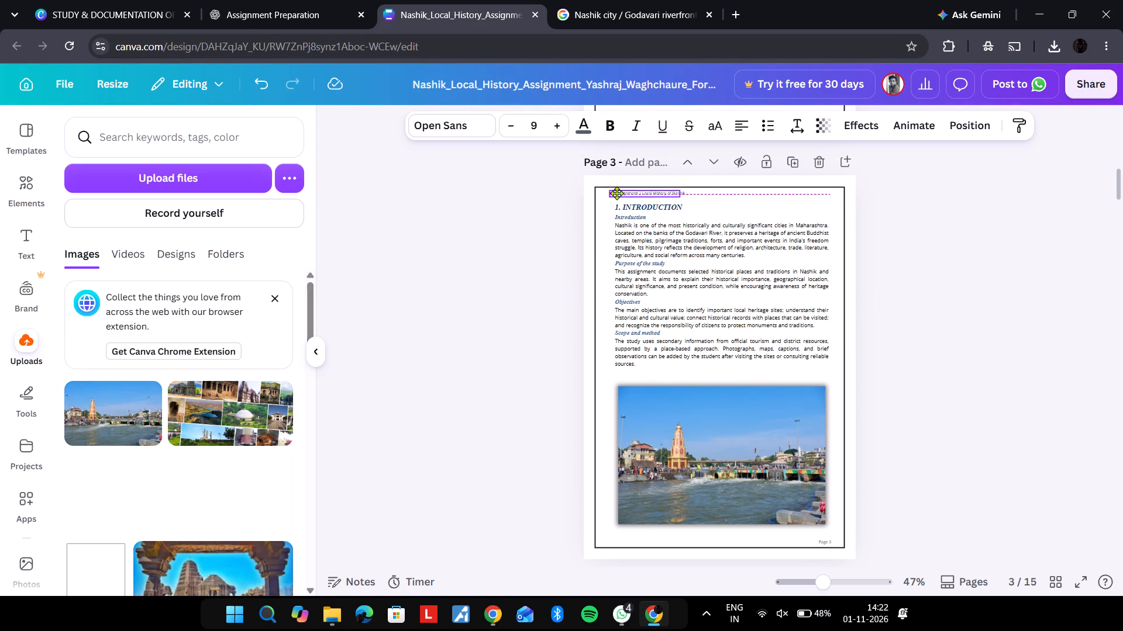
pyautogui.click(559, 196)
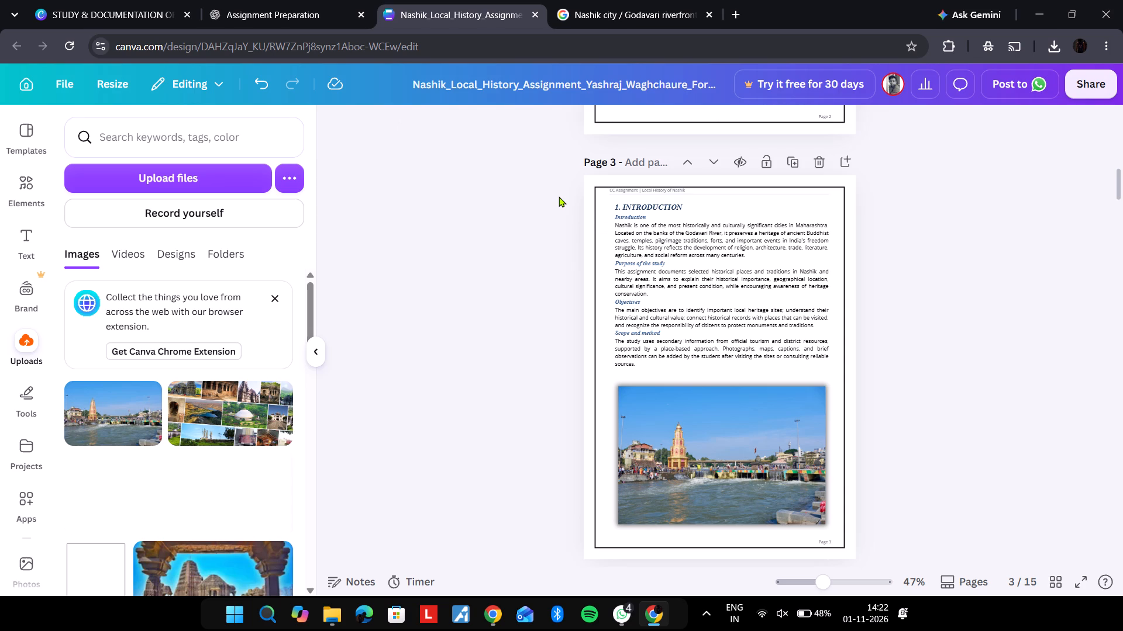
# Duplicate the blank white block below the cover page's details table and place the copy over the table's empty top row.
pyautogui.scroll(7, 559, 196)
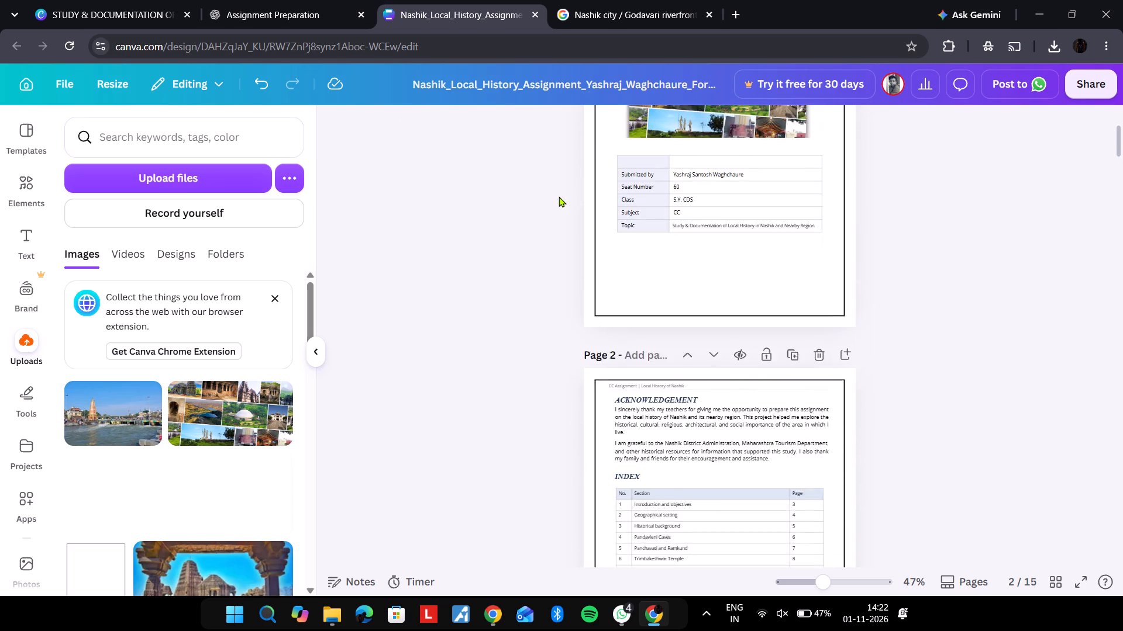
pyautogui.scroll(3, 559, 196)
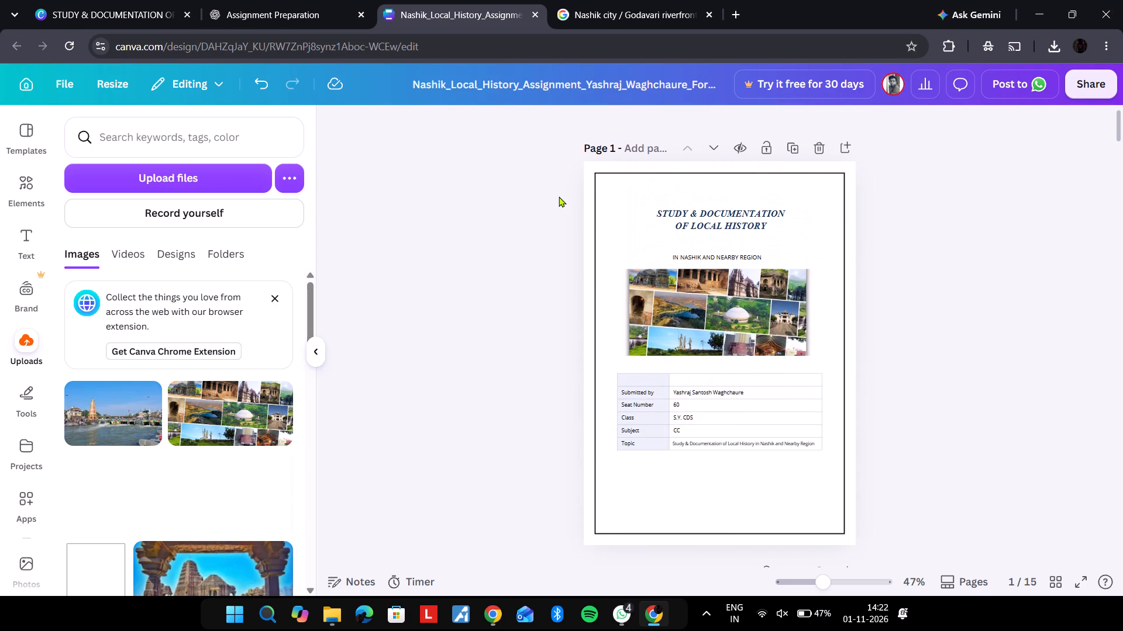
pyautogui.scroll(2, 559, 196)
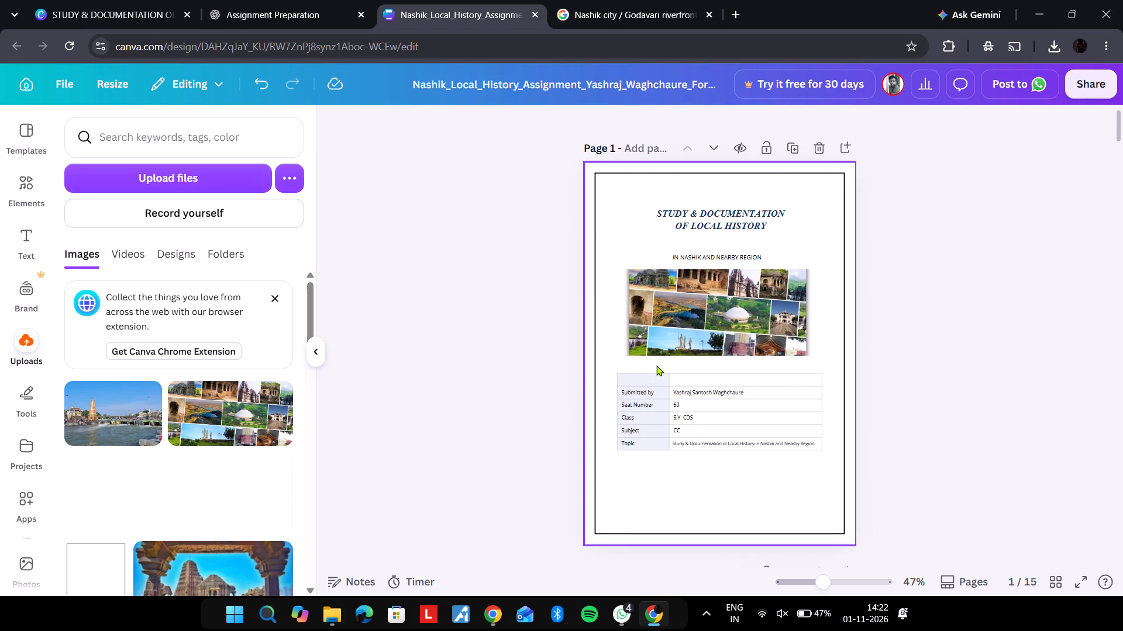
pyautogui.click(656, 365)
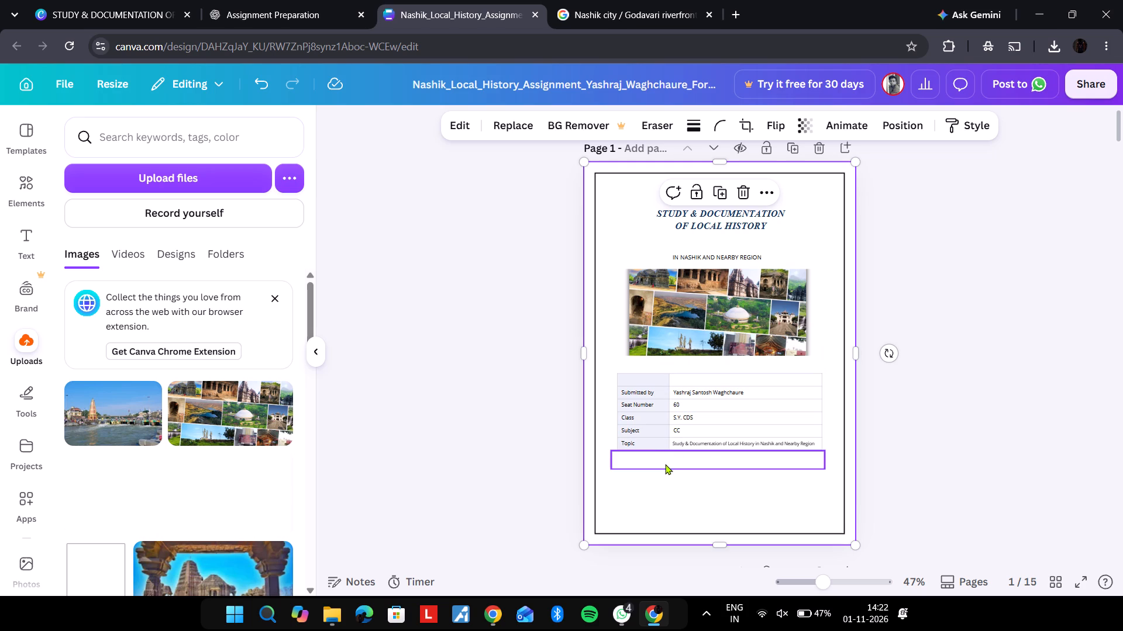
pyautogui.click(664, 464)
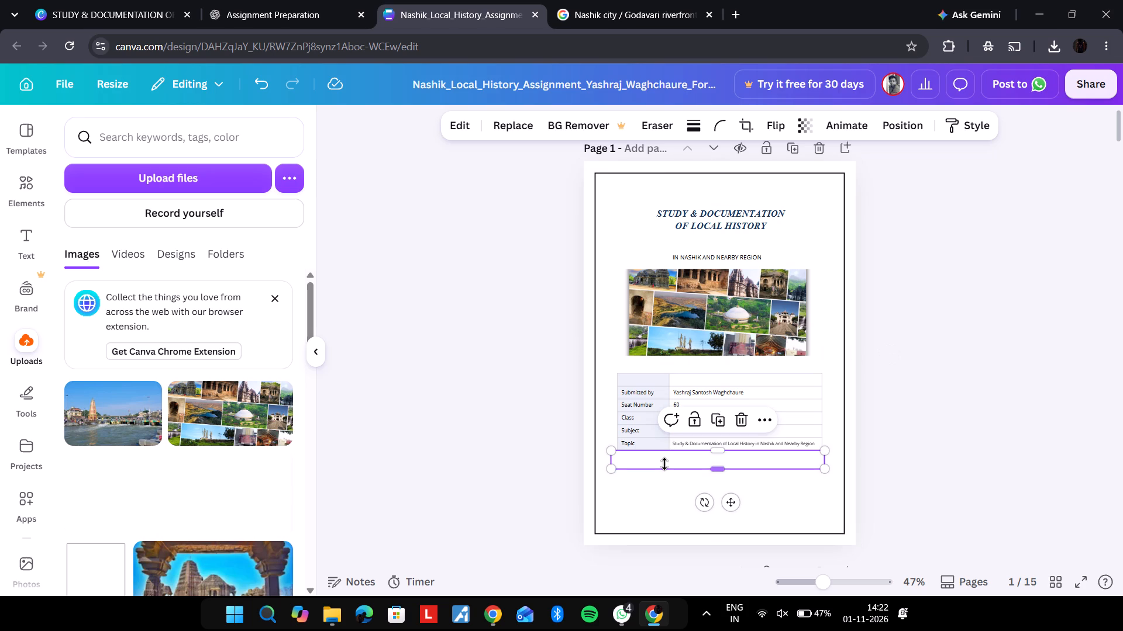
pyautogui.hotkey('ctrl', 'c')
pyautogui.hotkey('ctrl', 'v')
pyautogui.moveTo(686, 467); pyautogui.dragTo(673, 382)
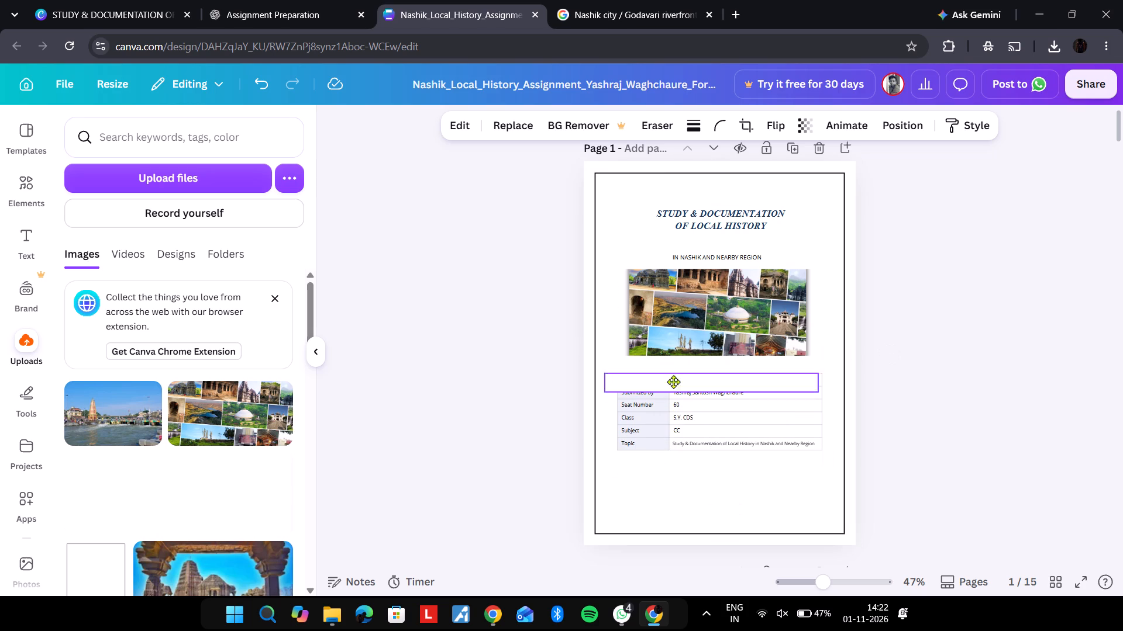
pyautogui.moveTo(673, 382); pyautogui.dragTo(680, 380)
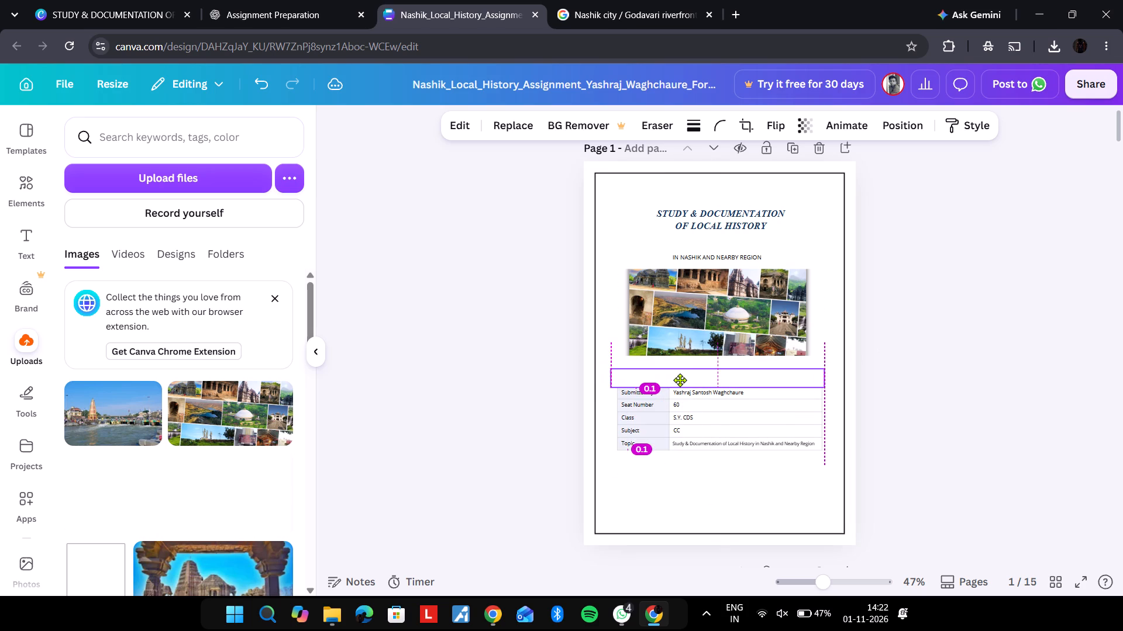
pyautogui.moveTo(680, 380); pyautogui.dragTo(680, 379)
pyautogui.click(722, 505)
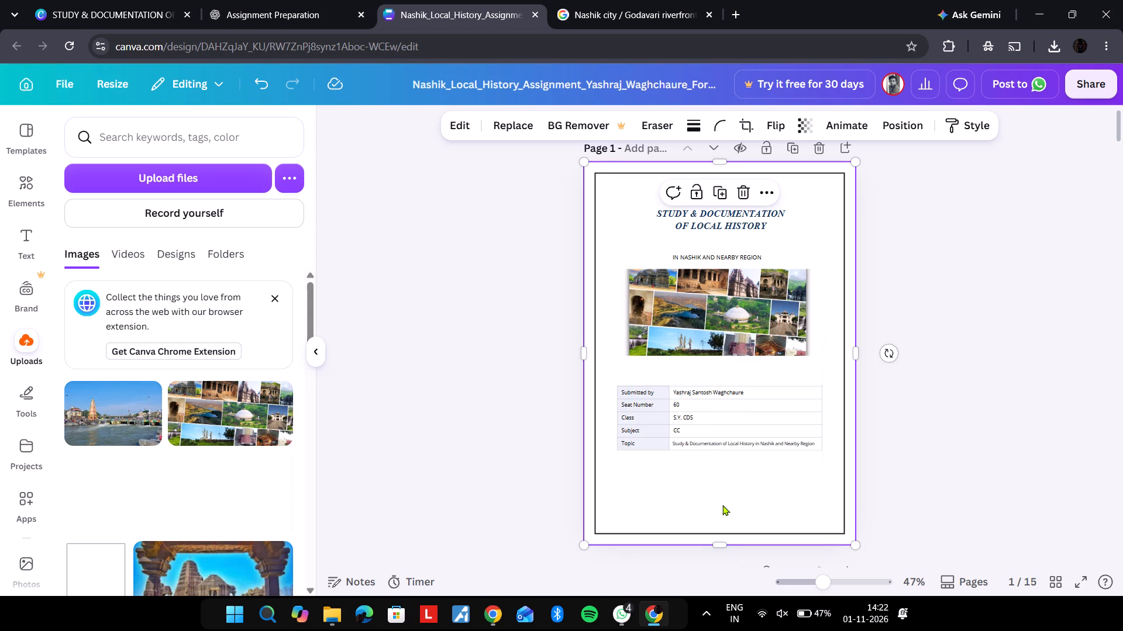
# Copy page 4's placeholder caption and search Google Images for "Map of Maharashtra highlighting Nashik district and local heritage circuit".
pyautogui.scroll(-10, 722, 505)
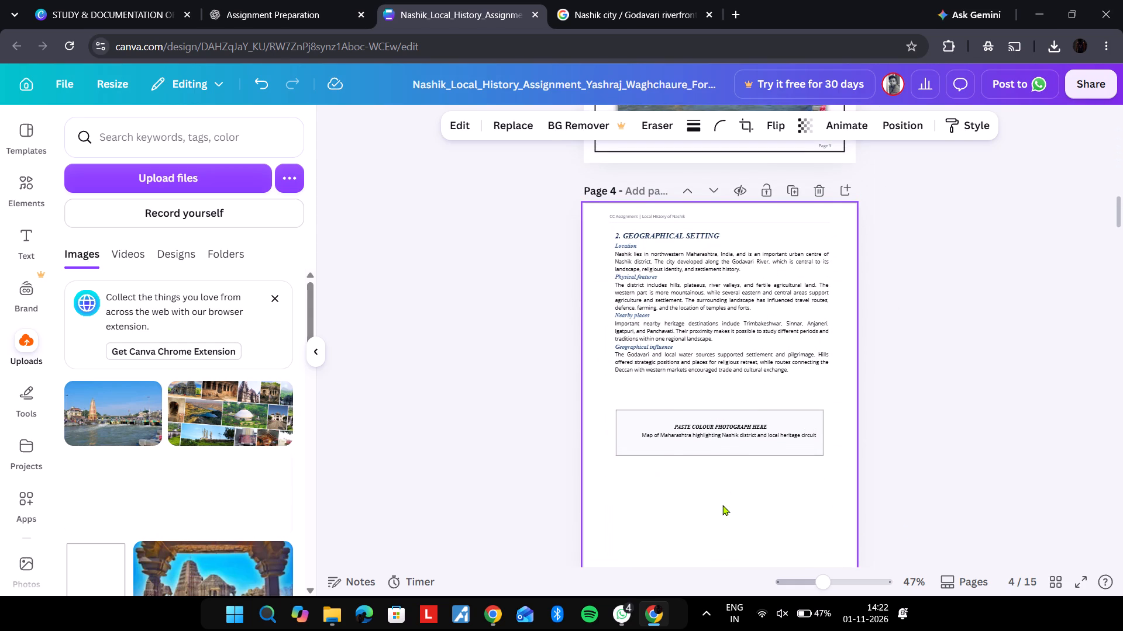
pyautogui.click(687, 437)
pyautogui.hotkey('ctrl', 'c')
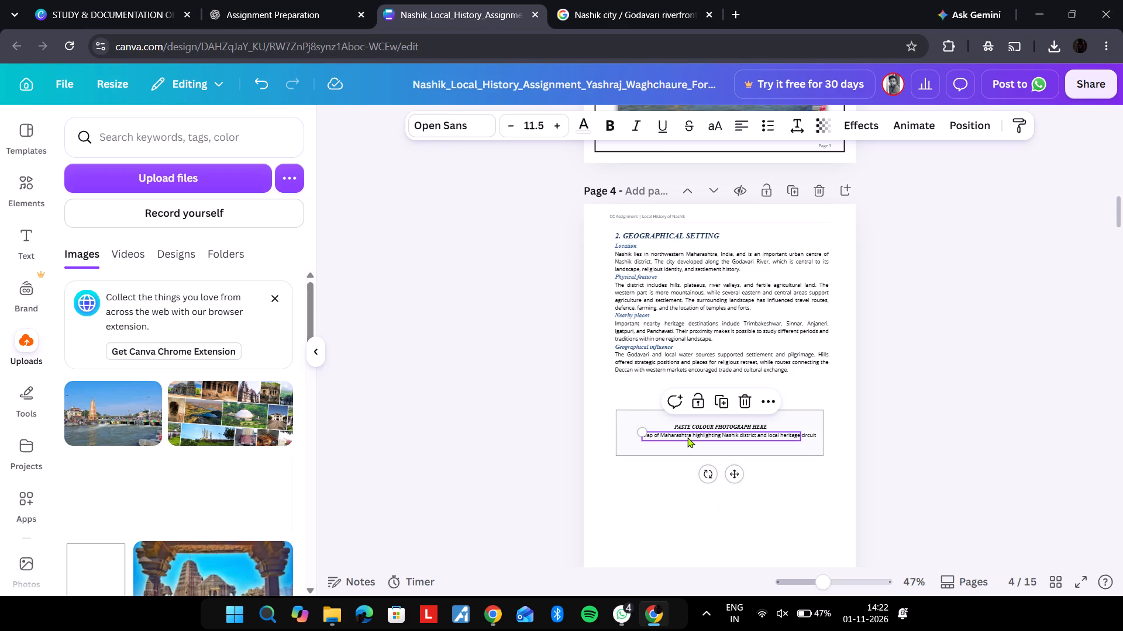
pyautogui.click(640, 0)
pyautogui.click(602, 84)
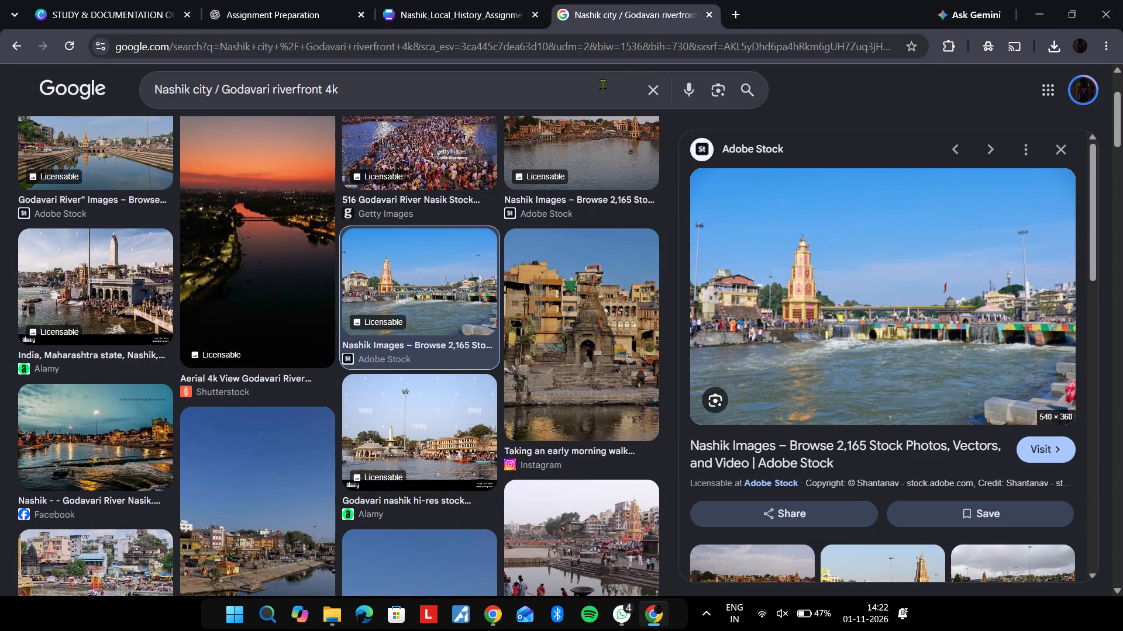
pyautogui.hotkey('ctrl', 'a')
pyautogui.hotkey('ctrl', 'v')
pyautogui.press('Return')
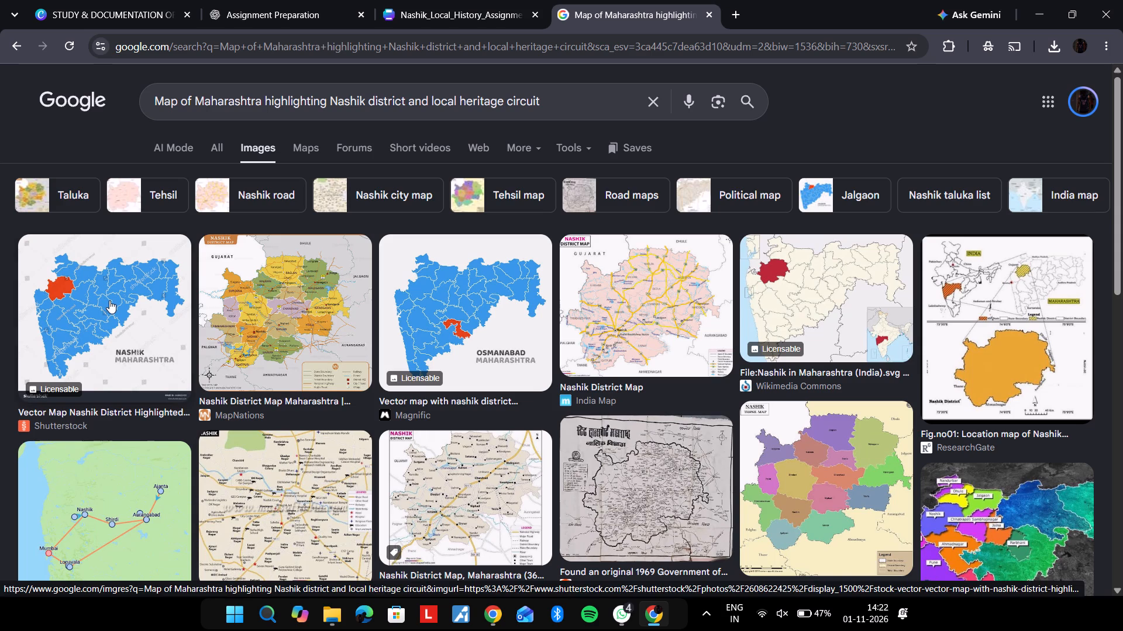
# Copy the ResearchGate location map of Nashik District and paste it onto page 4 of the Canva assignment.
pyautogui.click(979, 337)
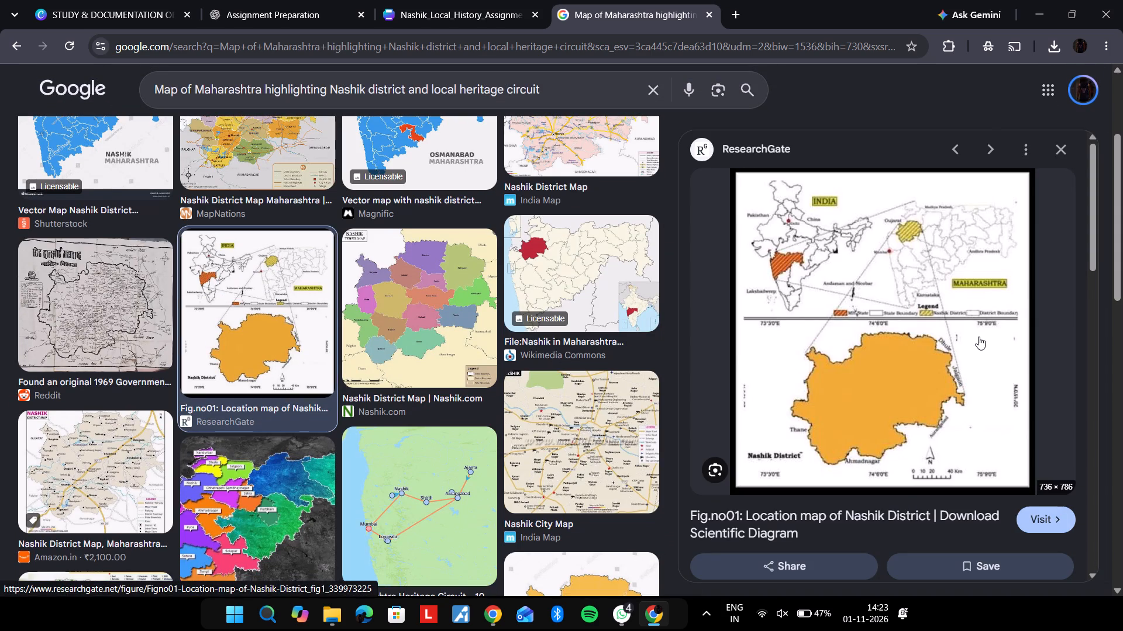
pyautogui.click(426, 0)
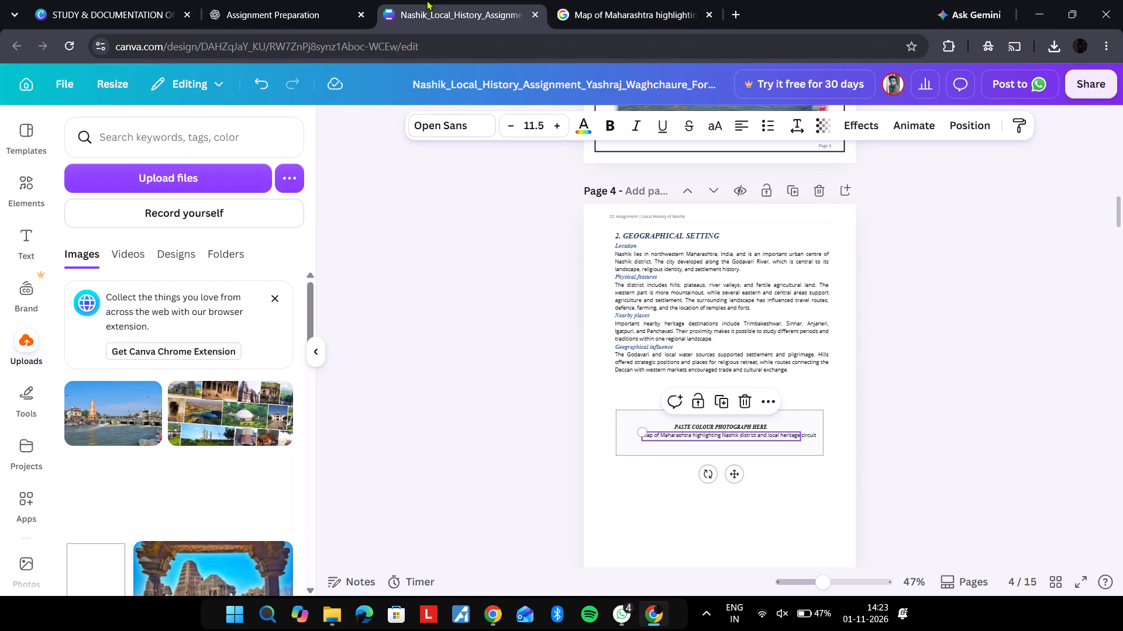
pyautogui.click(629, 8)
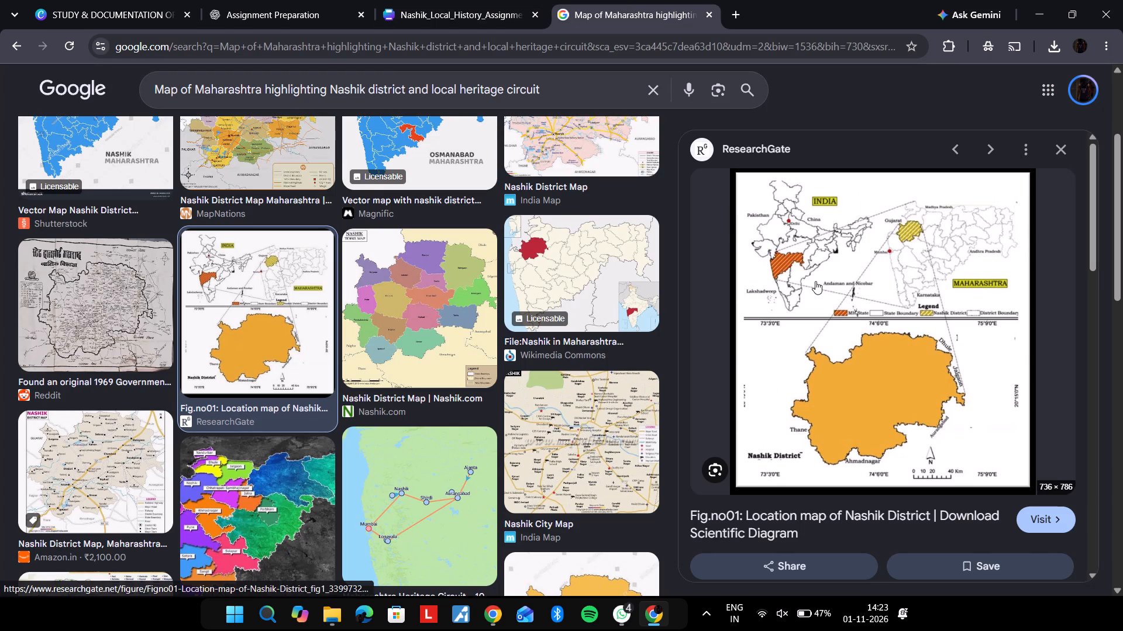
pyautogui.rightClick(815, 281)
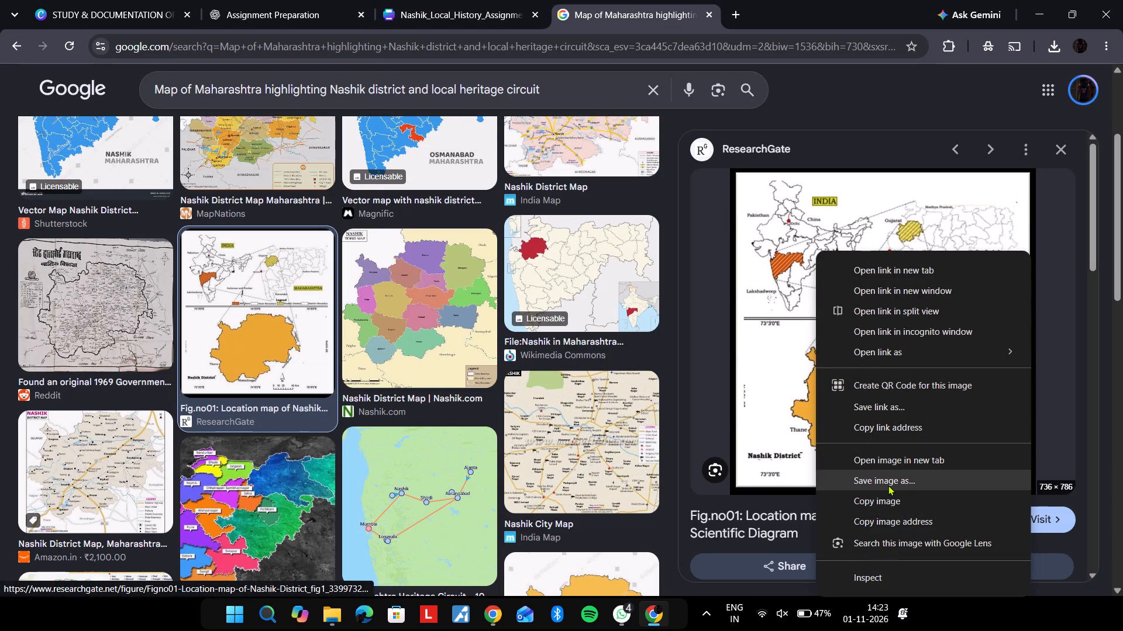
pyautogui.click(877, 508)
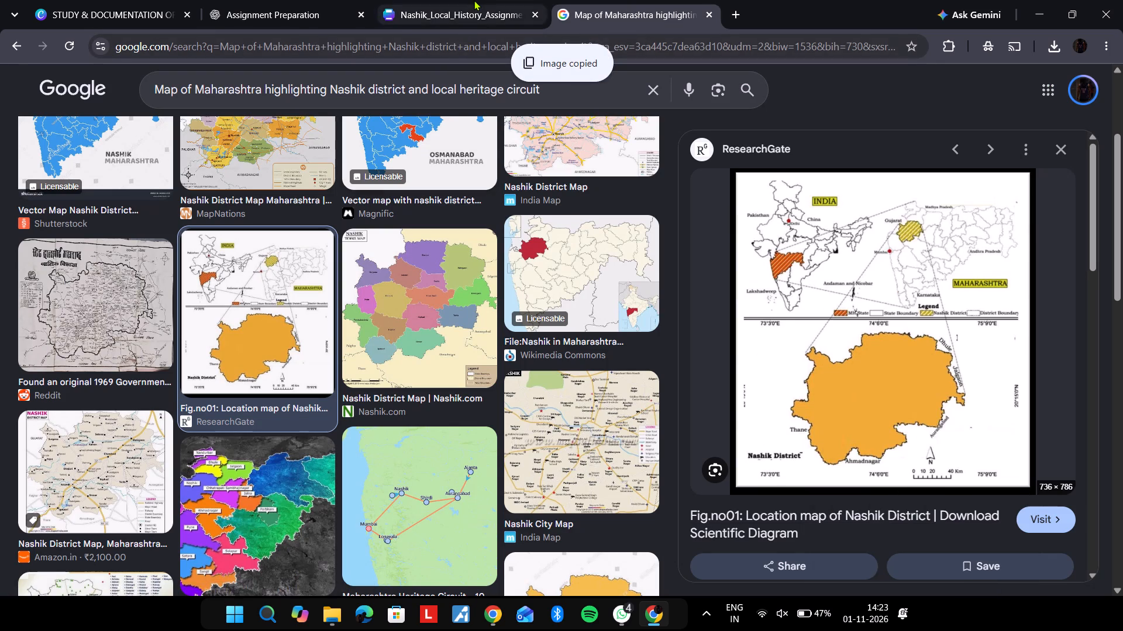
pyautogui.click(474, 0)
pyautogui.hotkey('ctrl', 'v')
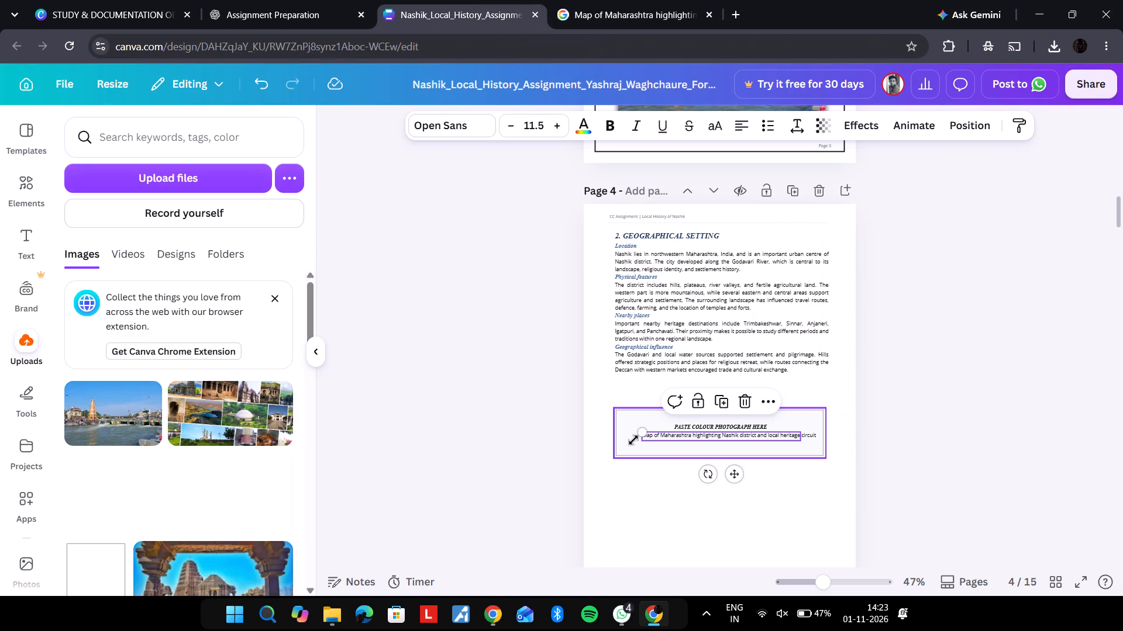
# Delete page 4's photograph placeholder, including its caption, "PASTE COLOUR PHOTOGRAPH HERE" heading and box.
pyautogui.click(664, 436)
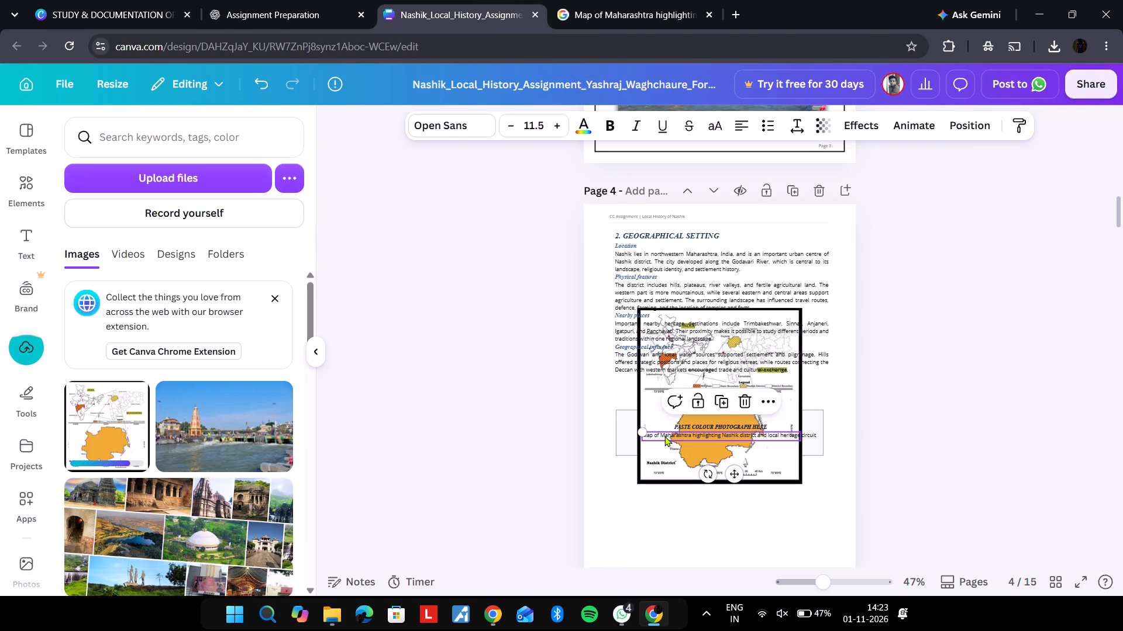
pyautogui.press('BackSpace')
pyautogui.click(676, 429)
pyautogui.press('BackSpace')
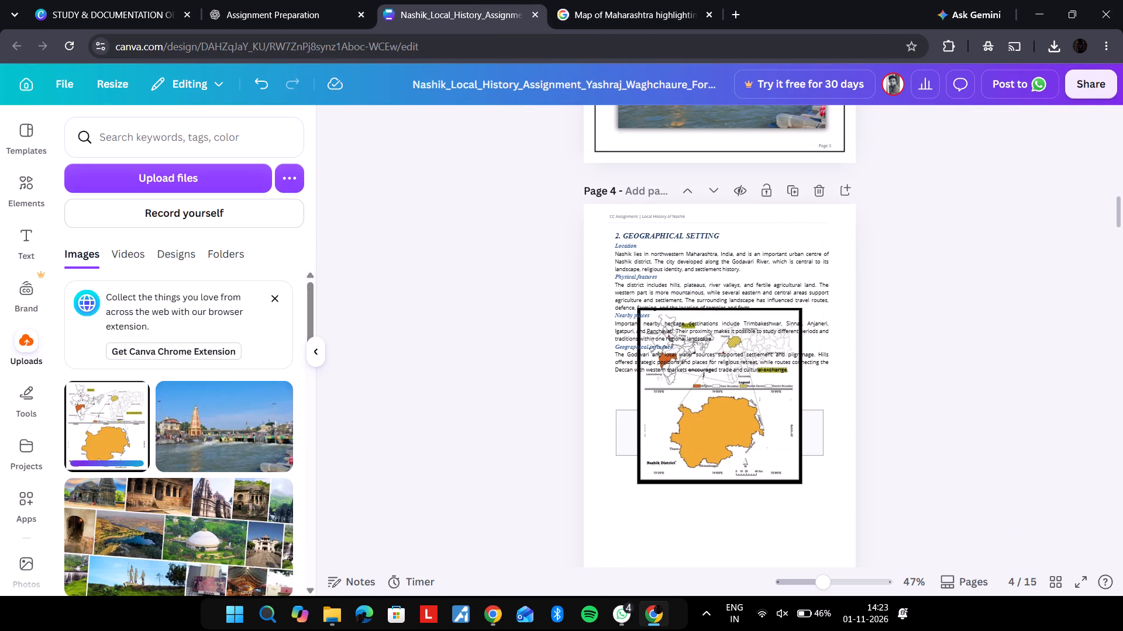
pyautogui.click(618, 424)
pyautogui.press('BackSpace')
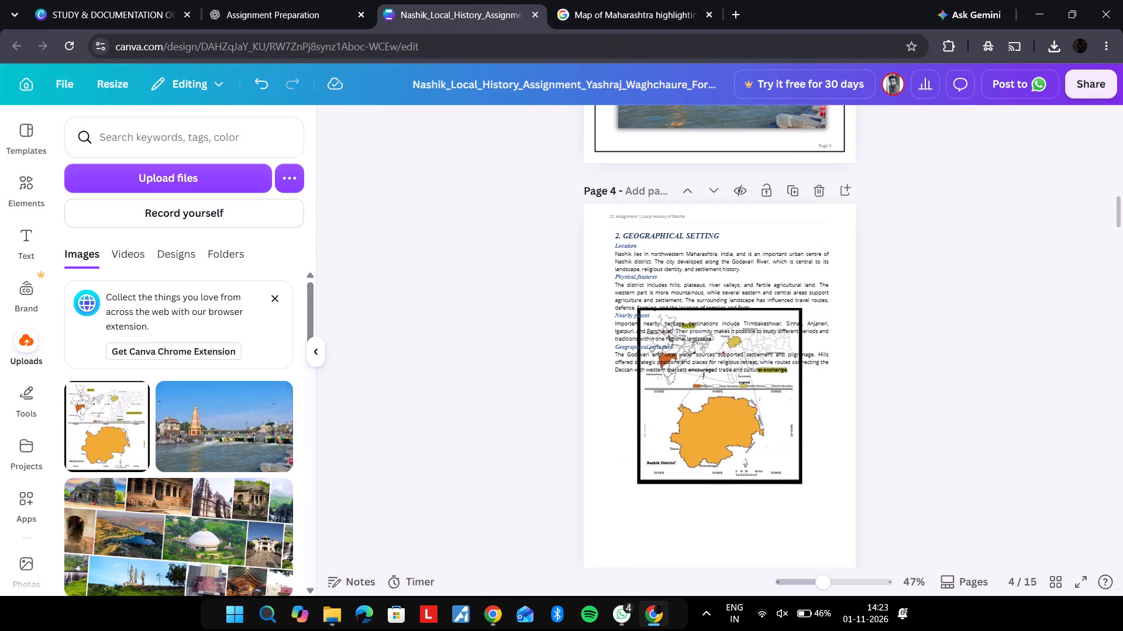
# Move the Nashik District map below page 4's Geographical influence text and centre it on the page.
pyautogui.moveTo(694, 429); pyautogui.dragTo(668, 499)
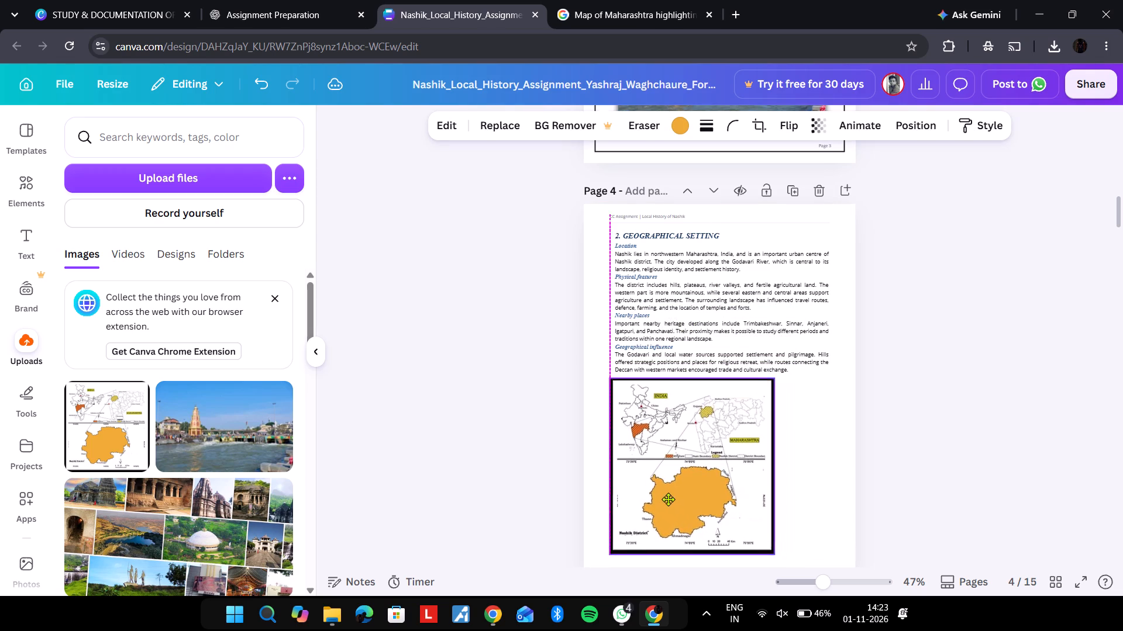
pyautogui.moveTo(668, 499); pyautogui.dragTo(690, 501)
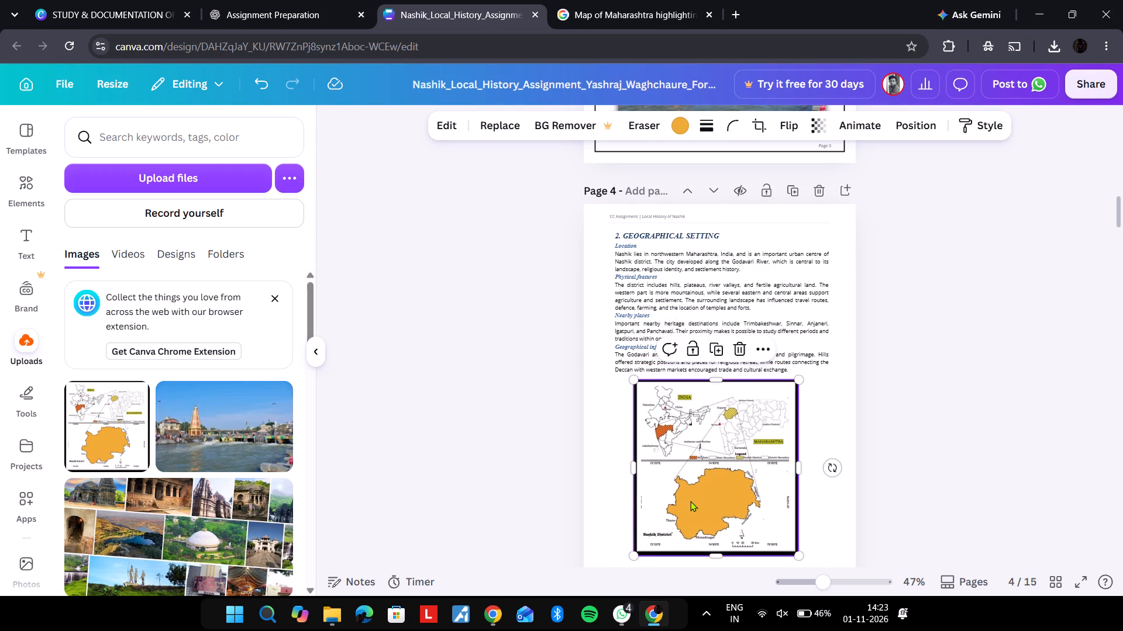
pyautogui.click(690, 501)
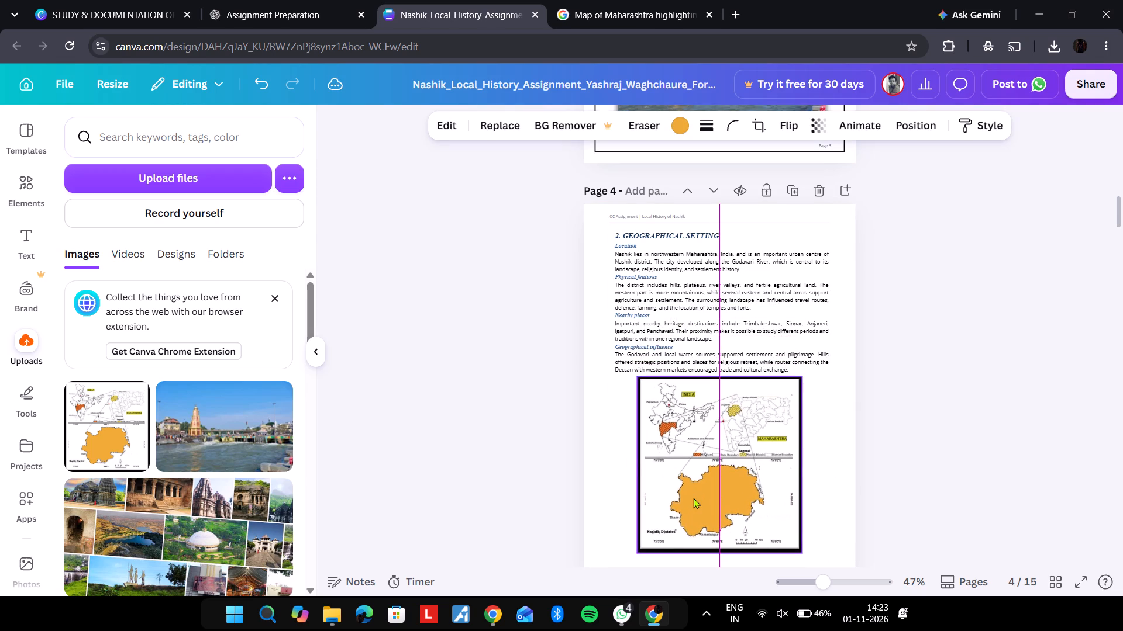
# Copy page 3's border frame onto page 4 and send it to the back behind the text and map.
pyautogui.click(599, 160)
pyautogui.hotkey('ctrl', 'c')
pyautogui.click(592, 268)
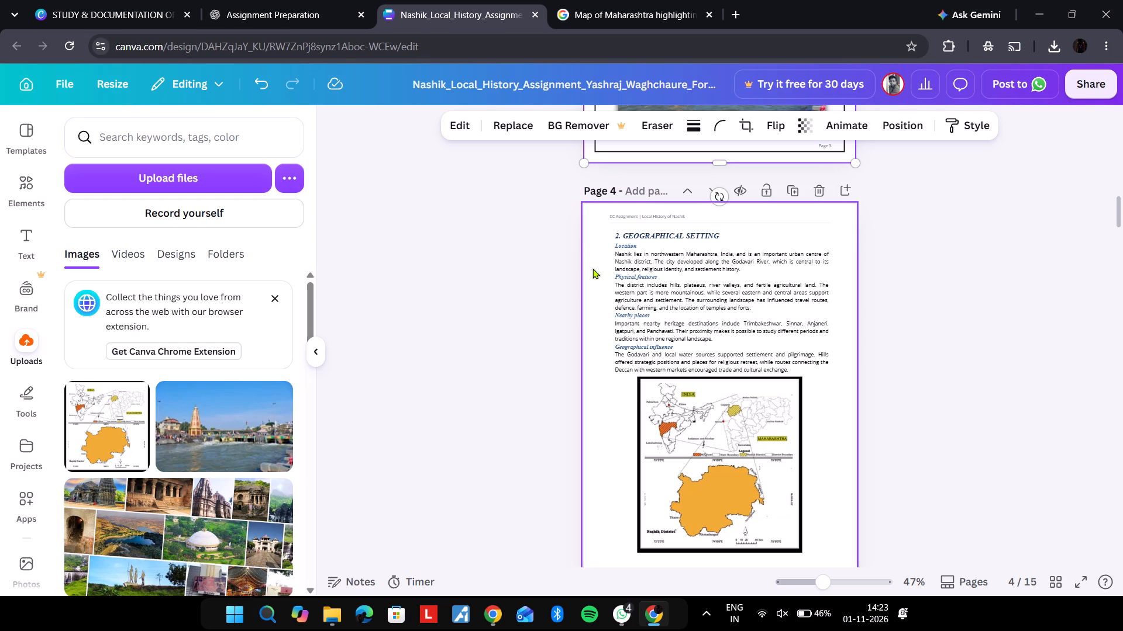
pyautogui.hotkey('ctrl', 'v')
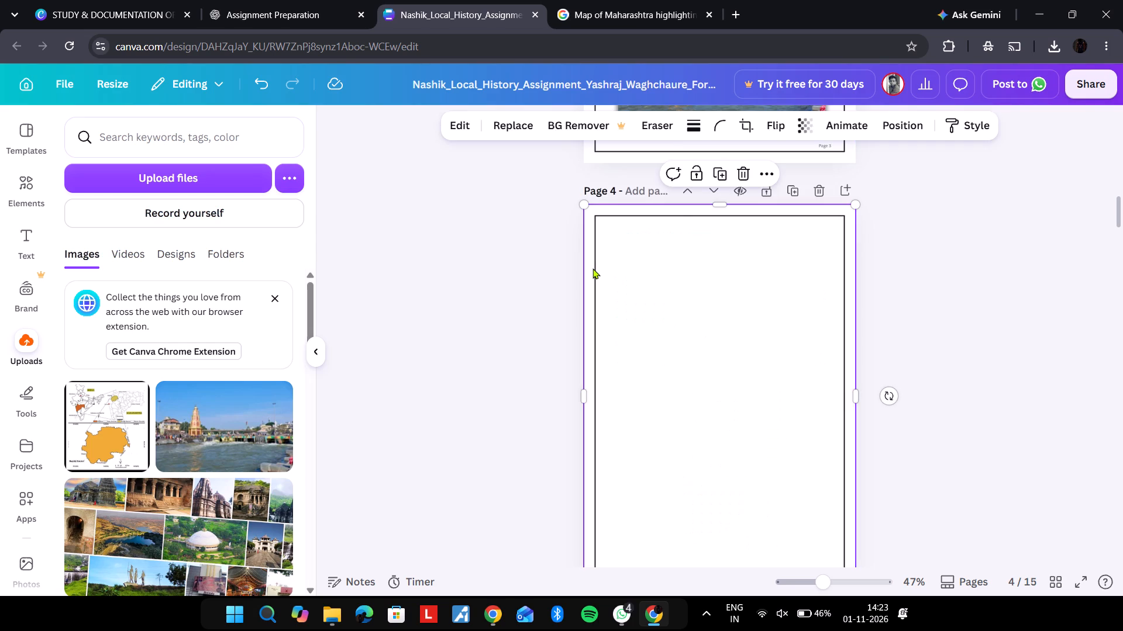
pyautogui.hotkey('ctrl', 'alt', '[')
pyautogui.click(498, 335)
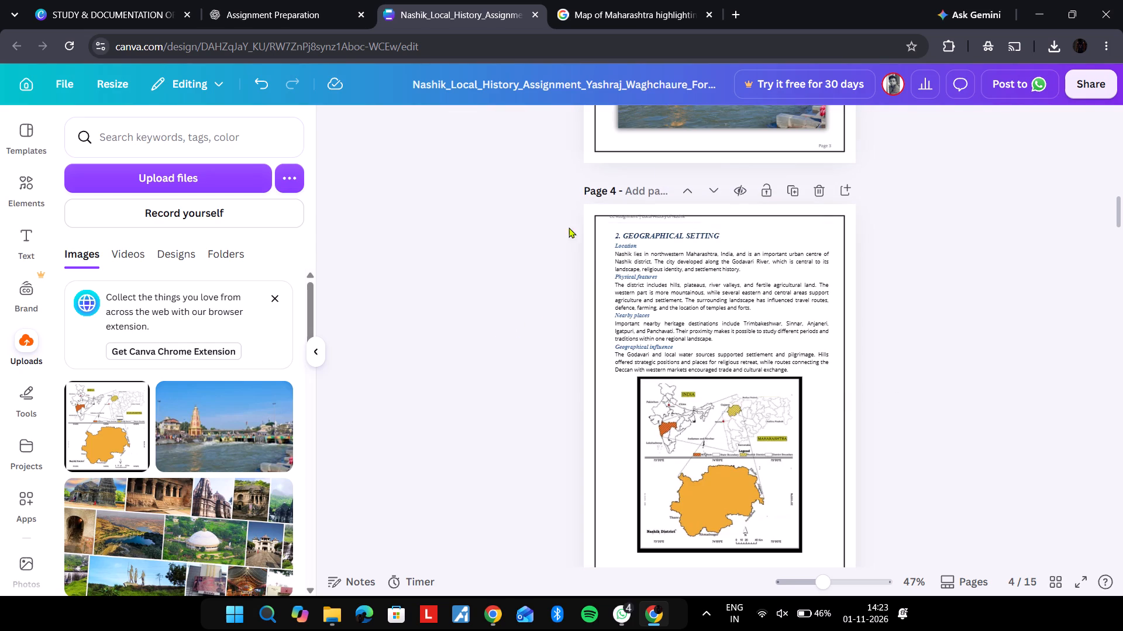
# Move page 4's "CC Assignment | Local History of Nashik" header text down slightly so it sits inside the border.
pyautogui.click(622, 220)
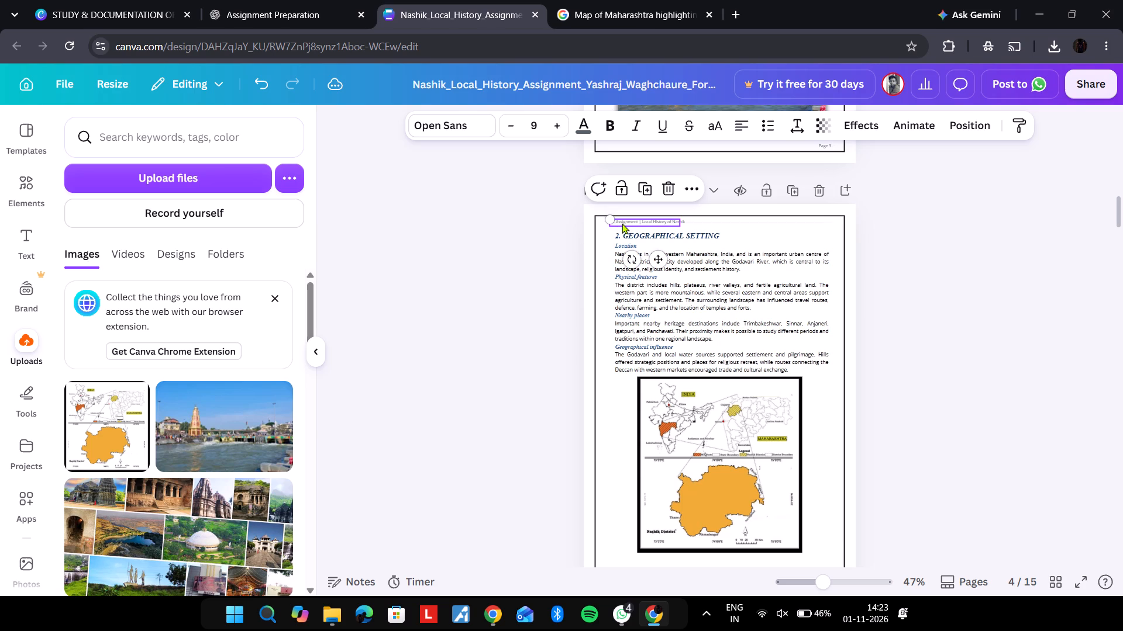
pyautogui.click(510, 267)
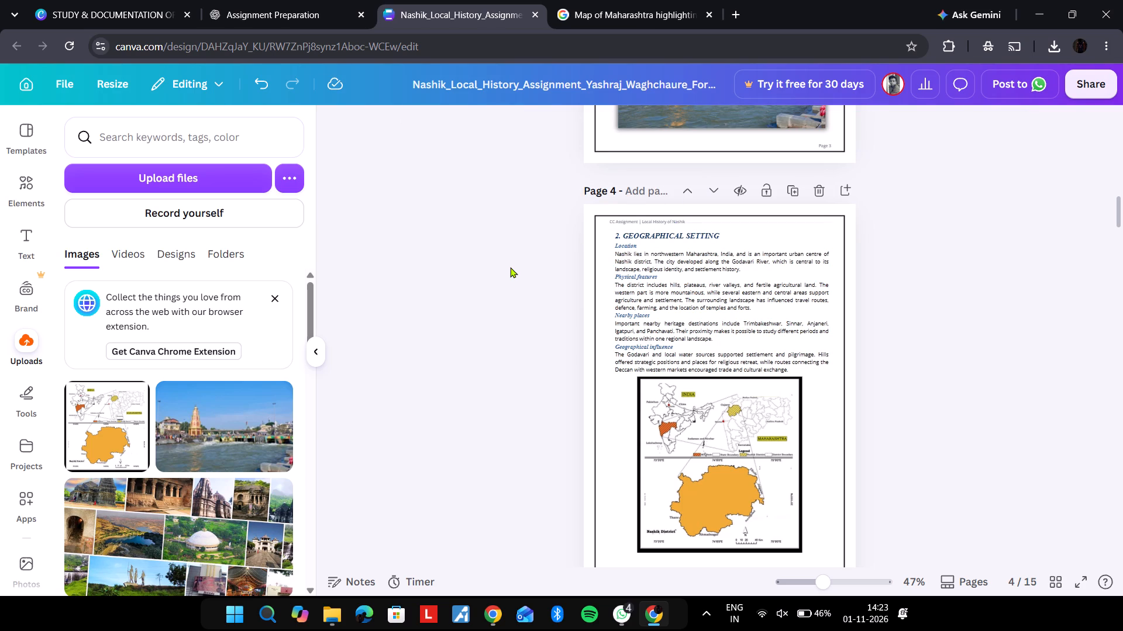
# Nudge page 4's map down slightly away from the text and apply the Glow shadow to it.
pyautogui.scroll(-1, 510, 267)
pyautogui.moveTo(726, 340); pyautogui.dragTo(728, 346)
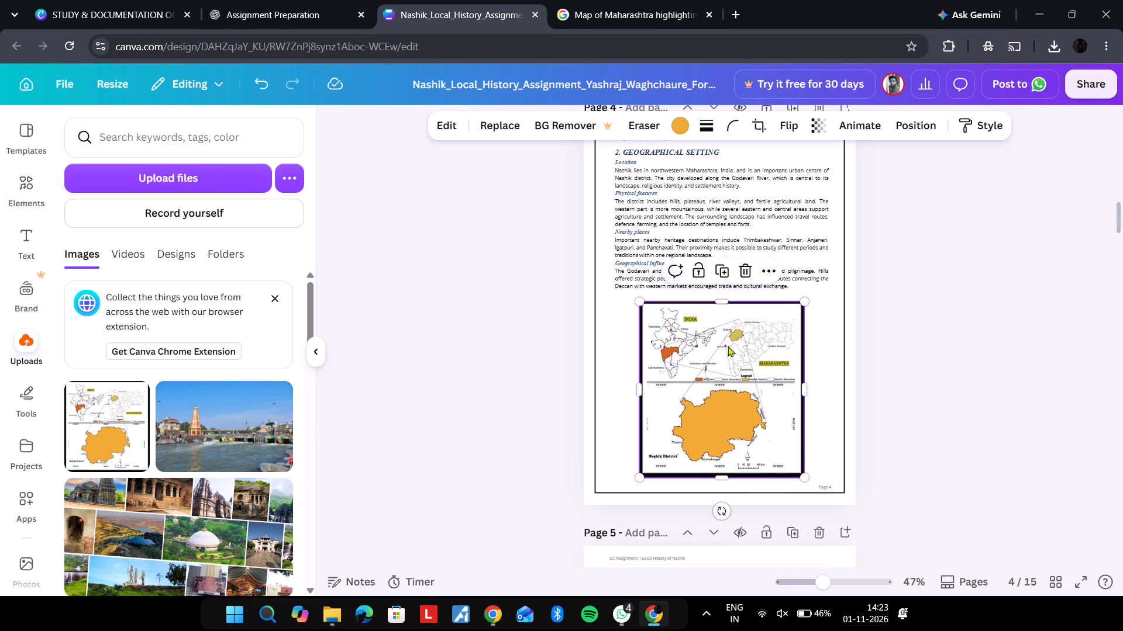
pyautogui.click(447, 129)
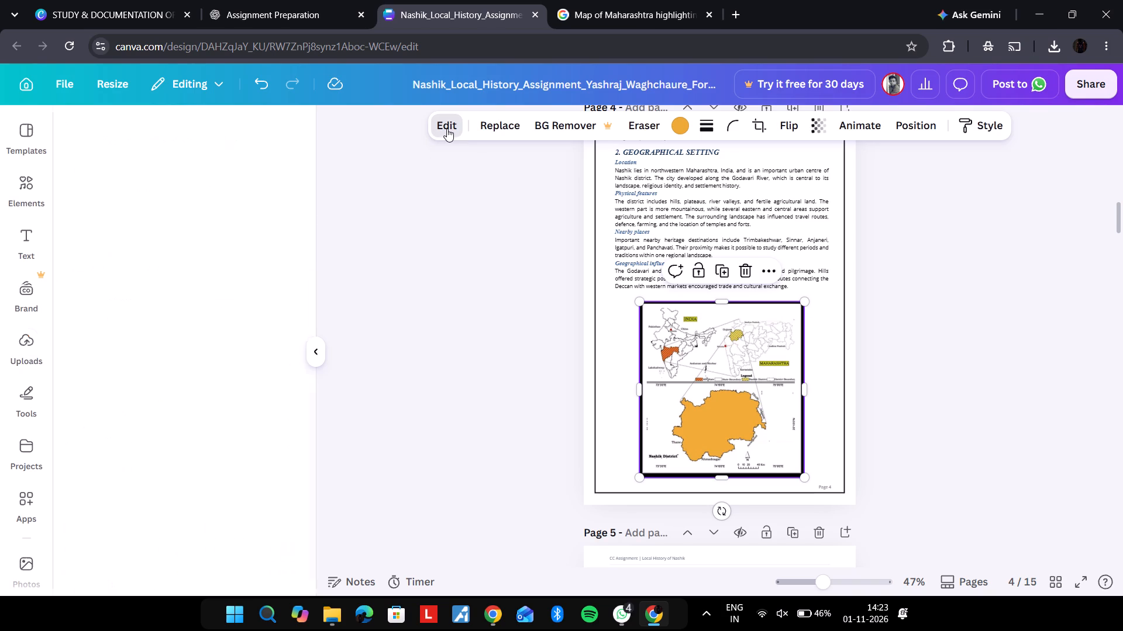
pyautogui.scroll(-5, 244, 421)
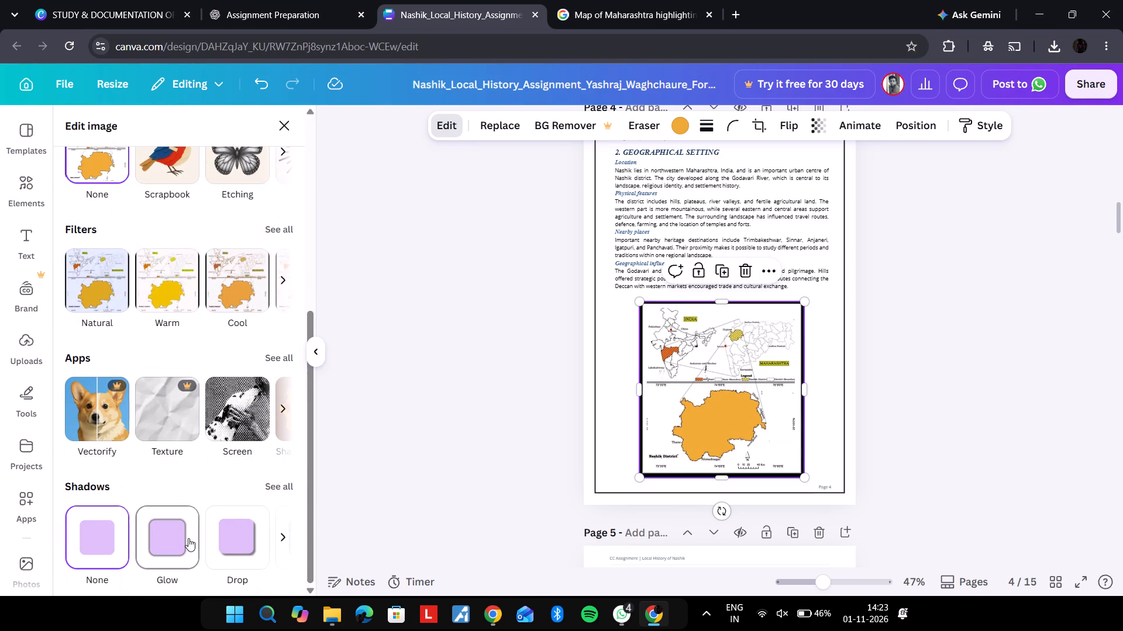
pyautogui.click(228, 538)
pyautogui.click(181, 545)
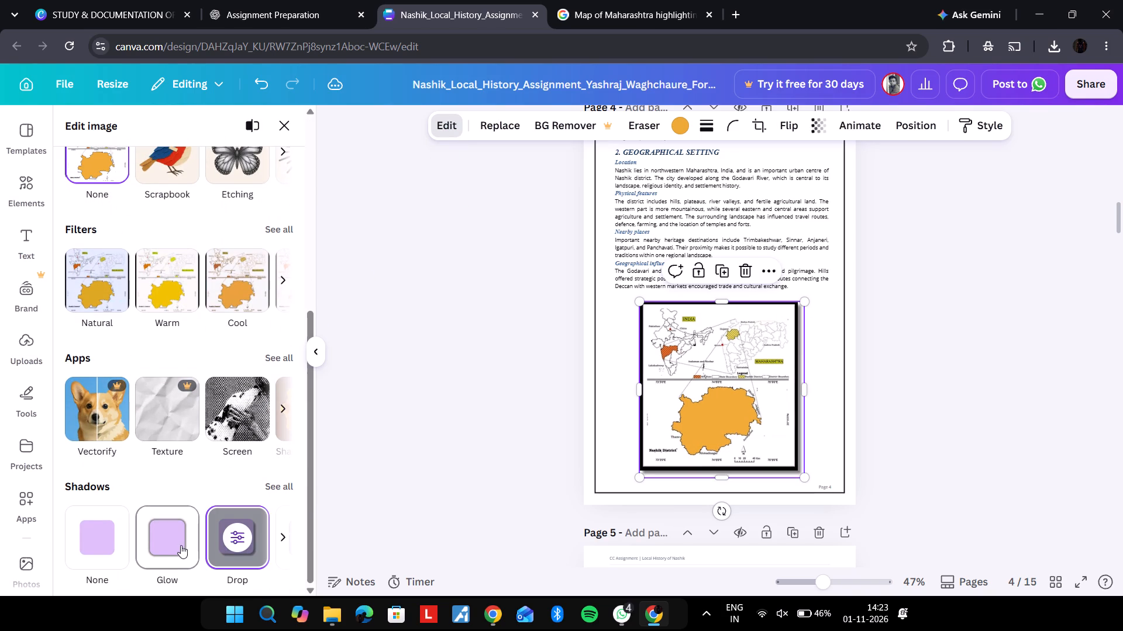
pyautogui.click(416, 471)
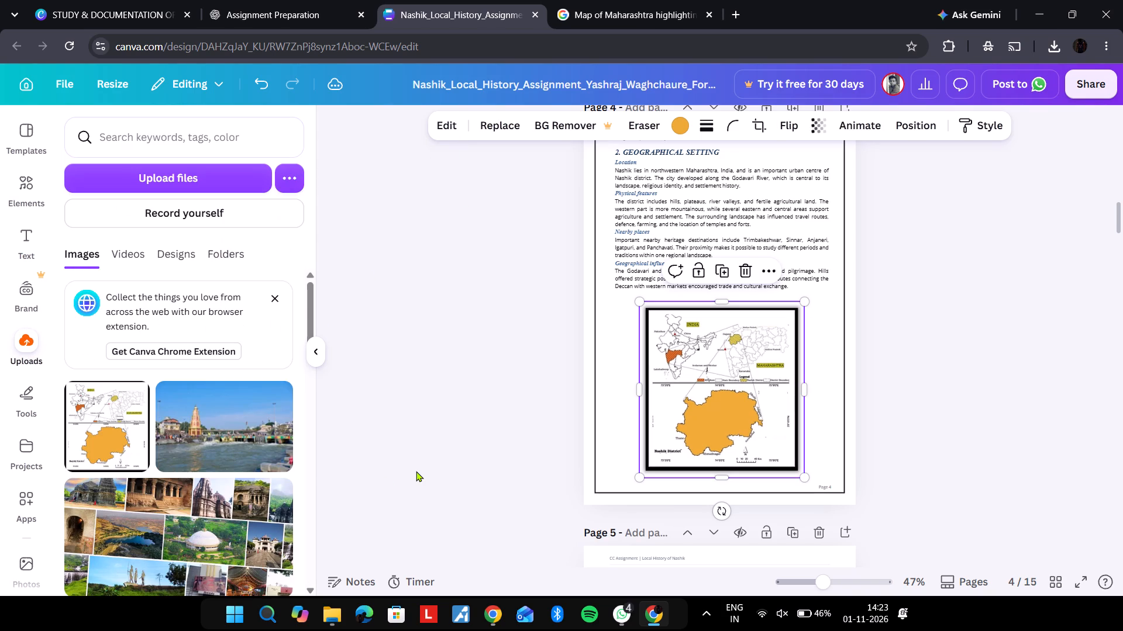
pyautogui.click(613, 355)
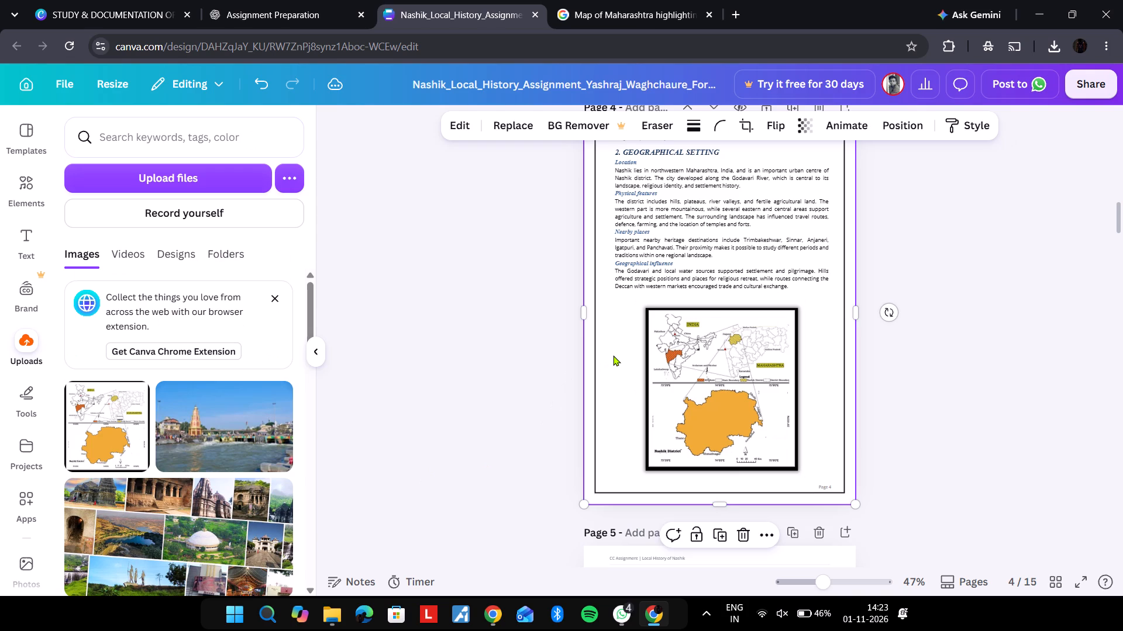
# Search Google Images for page 5's placeholder caption, "Timeline of major periods in Nashik's history".
pyautogui.scroll(2, 613, 355)
pyautogui.scroll(-1, 613, 355)
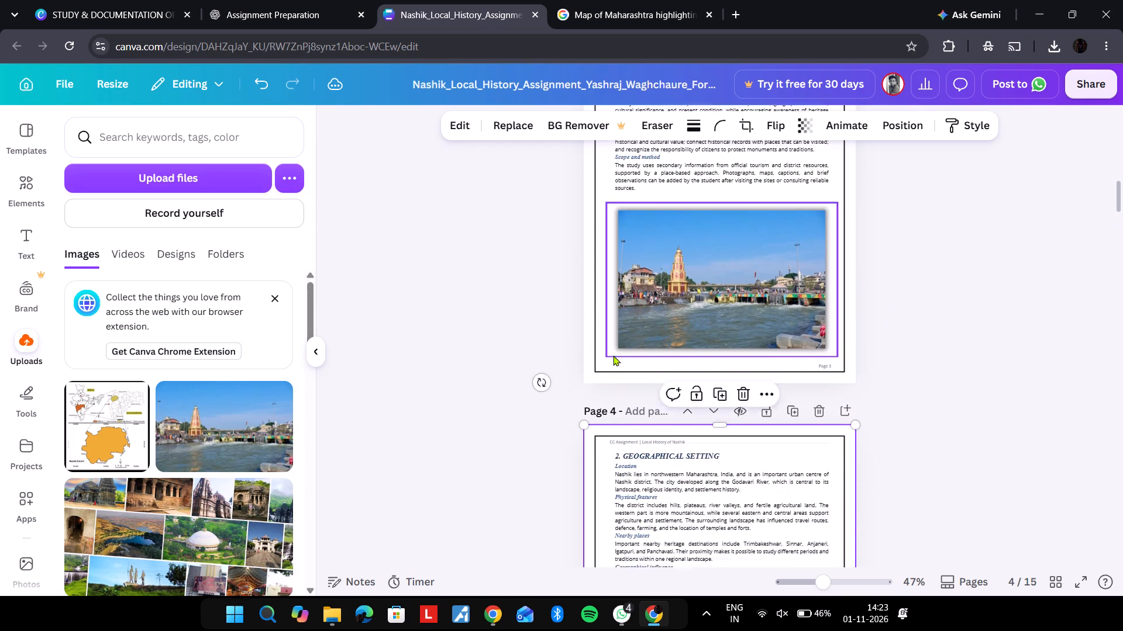
pyautogui.scroll(-3, 613, 355)
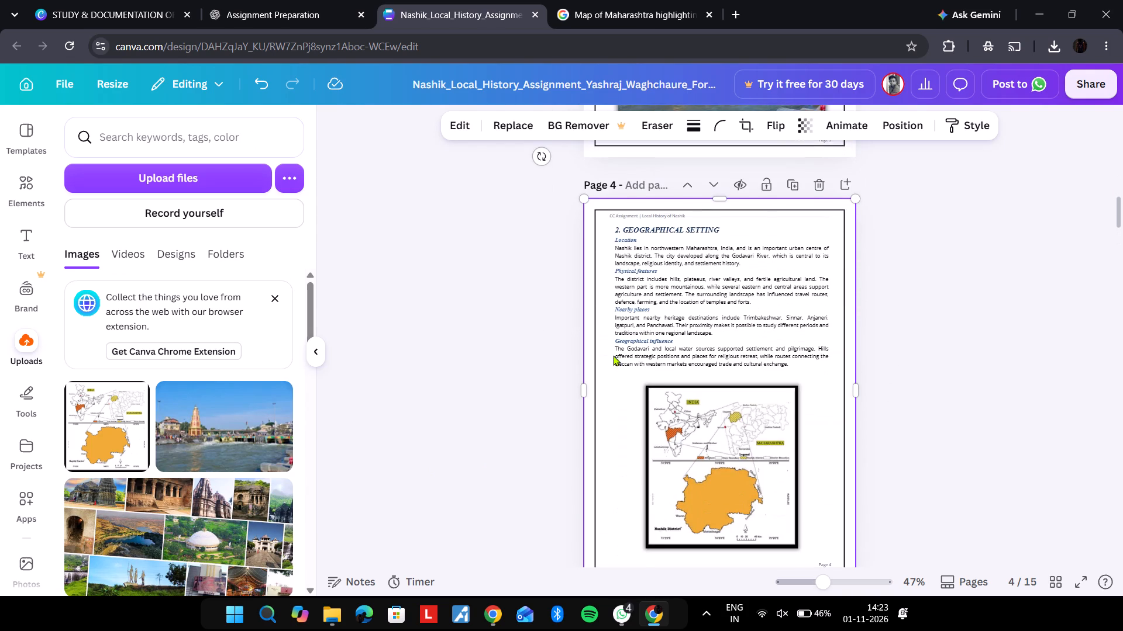
pyautogui.scroll(-1, 613, 355)
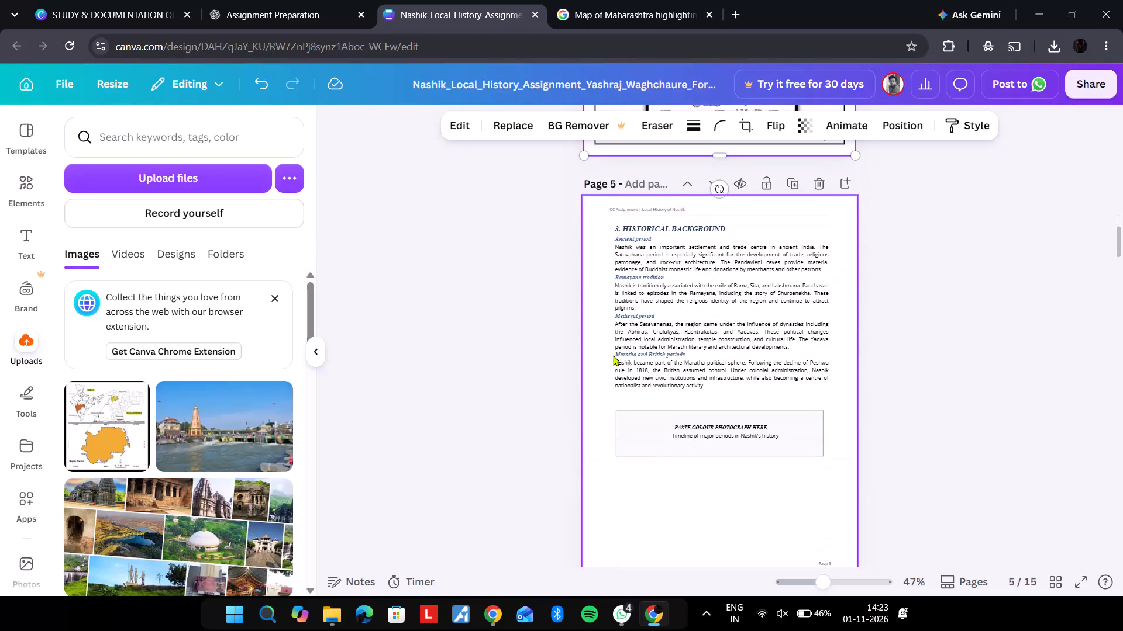
pyautogui.click(728, 435)
pyautogui.hotkey('ctrl', 'c')
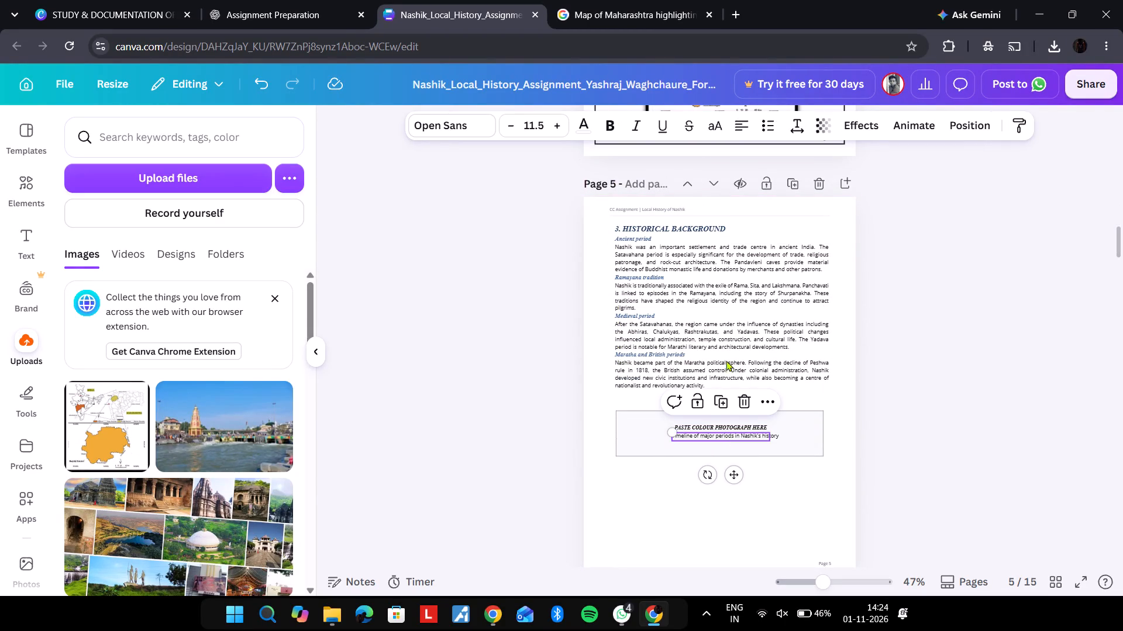
pyautogui.click(687, 0)
pyautogui.click(660, 91)
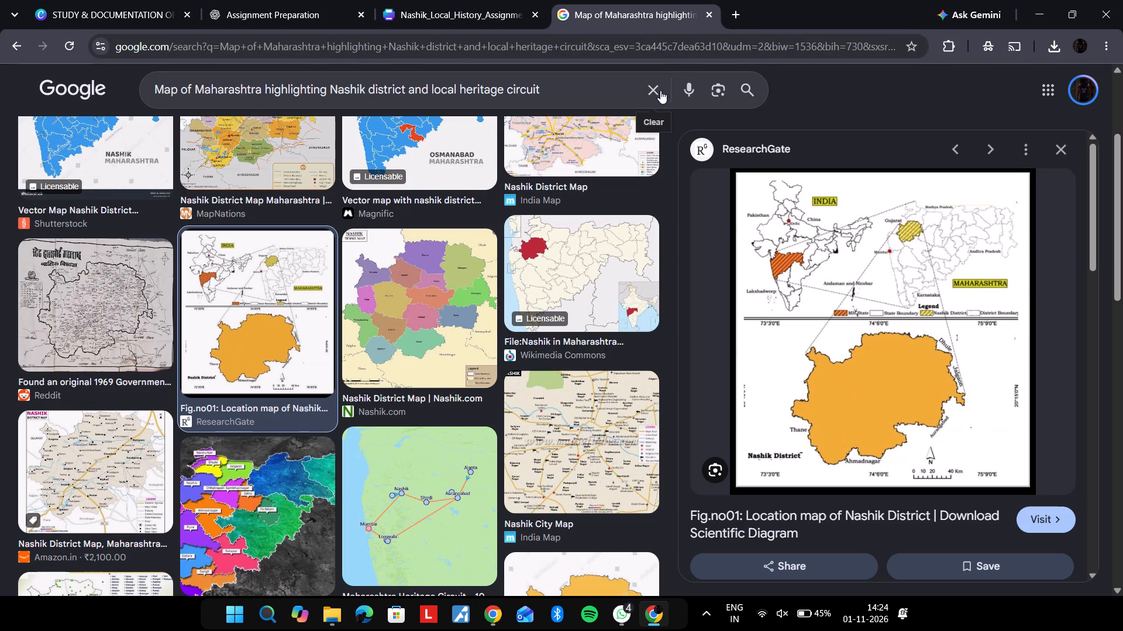
pyautogui.hotkey('ctrl', 'v')
pyautogui.press('Return')
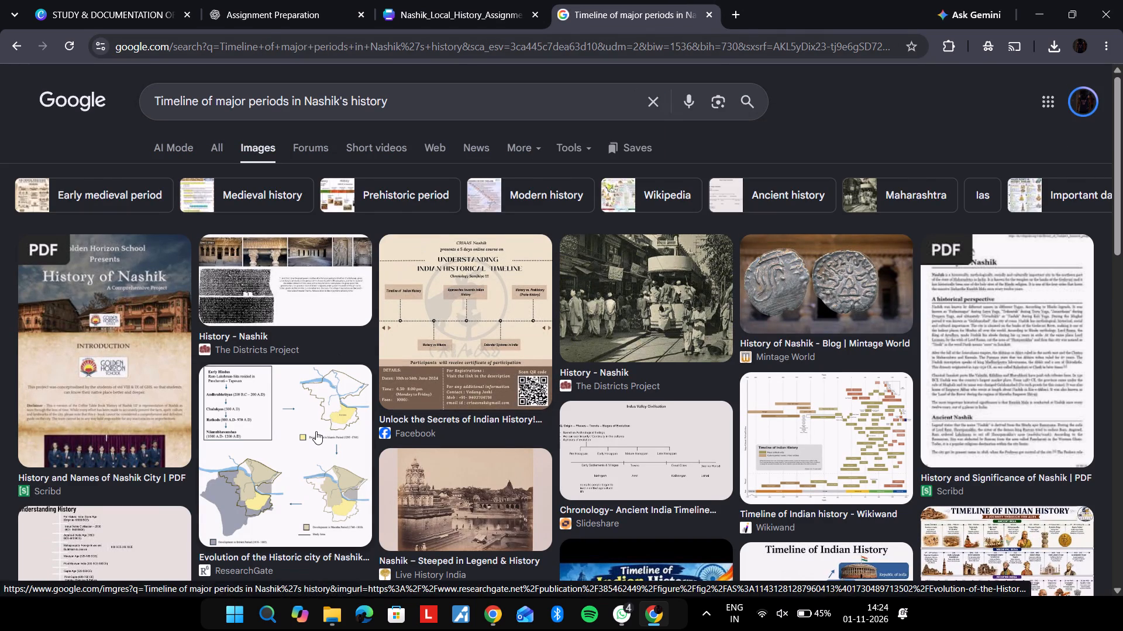
# Browse the image results and copy The Districts Project's "History - Nashik" image of cave photos and an inscription.
pyautogui.scroll(-1, 316, 431)
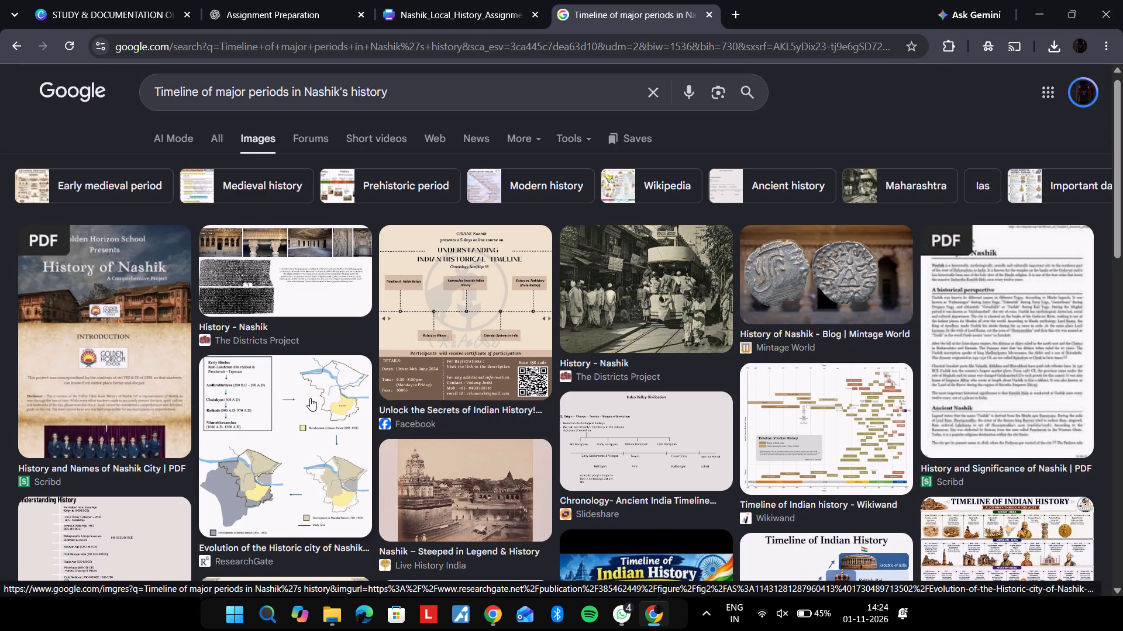
pyautogui.scroll(-2, 294, 271)
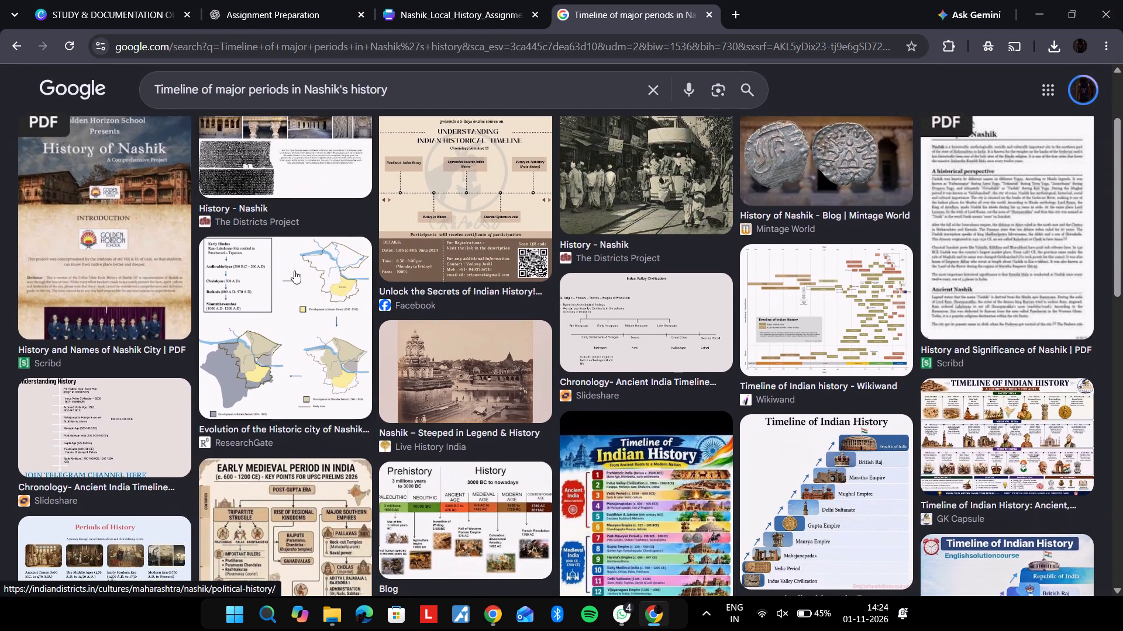
pyautogui.scroll(-2, 294, 271)
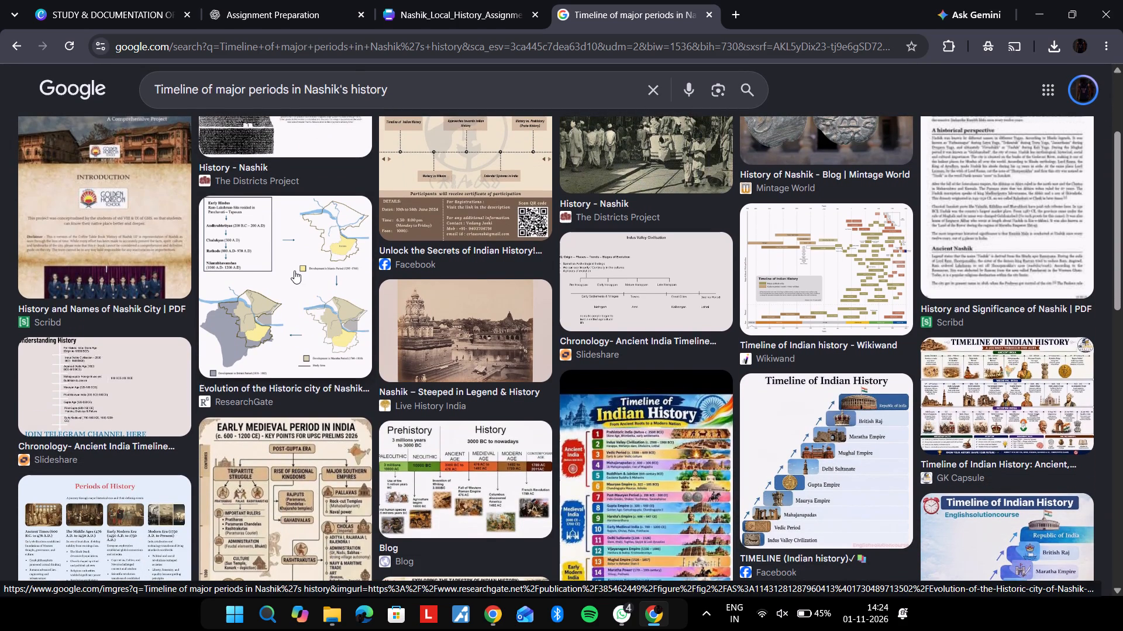
pyautogui.scroll(-1, 294, 271)
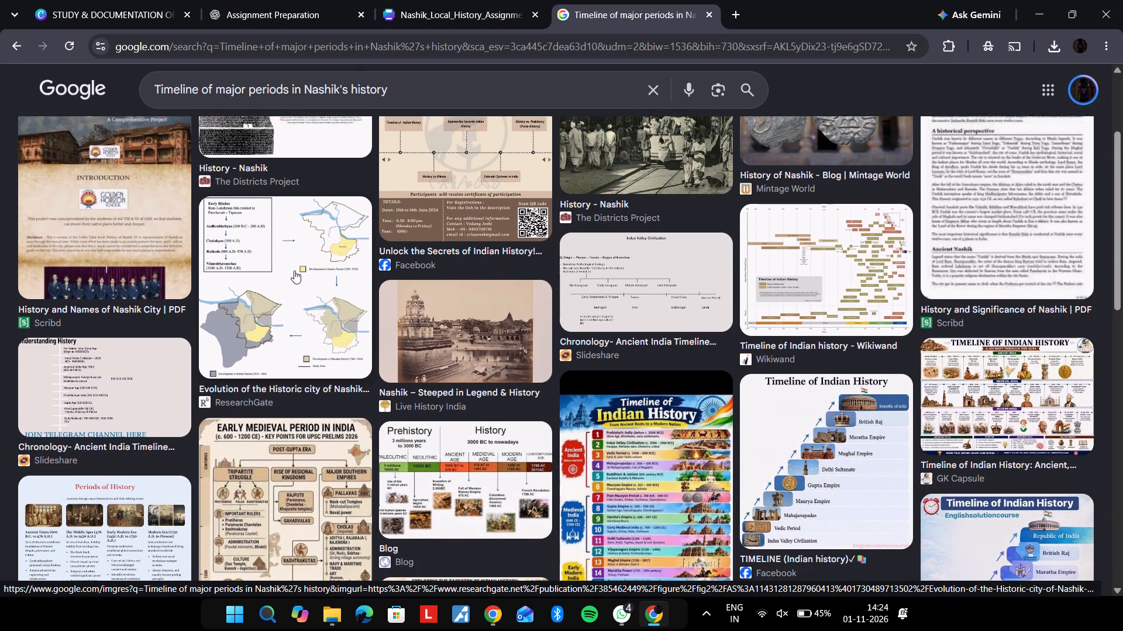
pyautogui.scroll(-2, 294, 271)
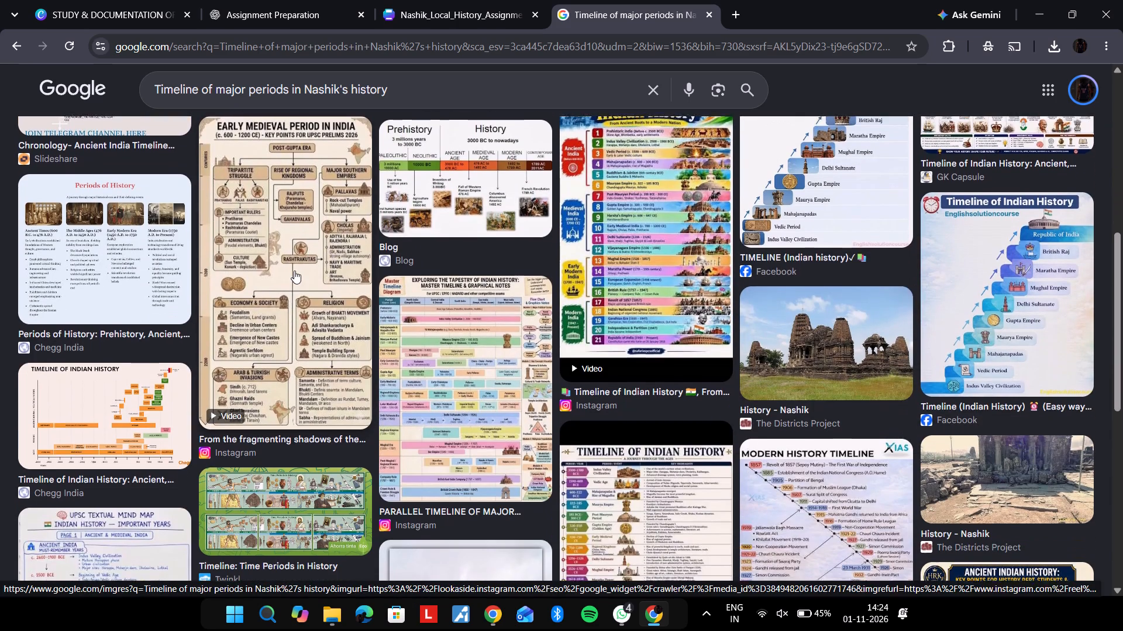
pyautogui.scroll(-1, 294, 271)
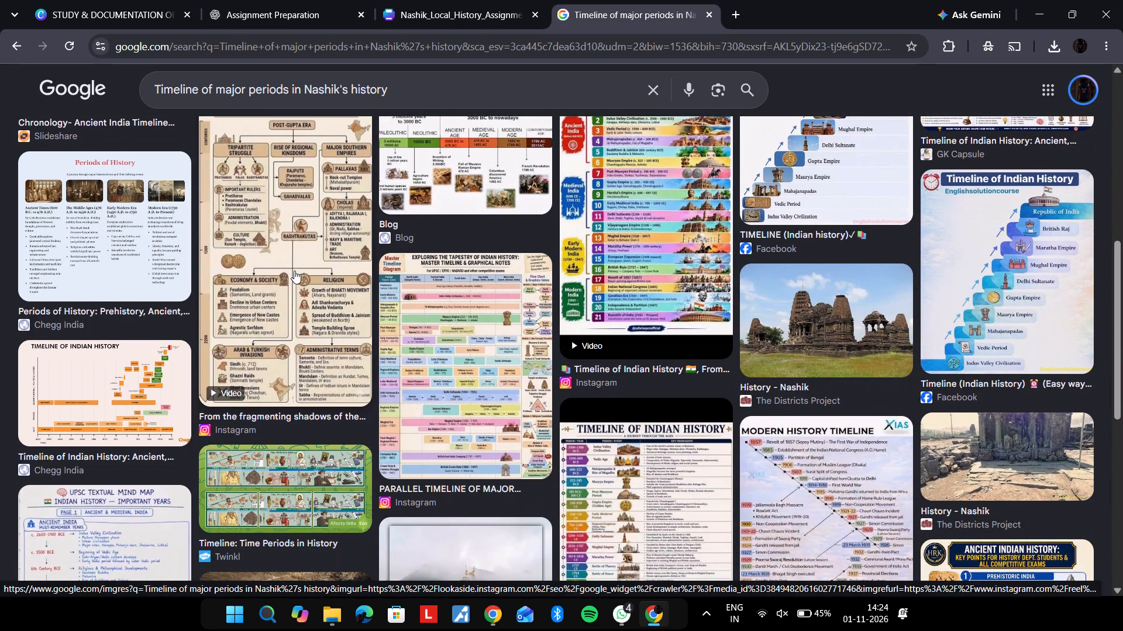
pyautogui.scroll(-3, 294, 271)
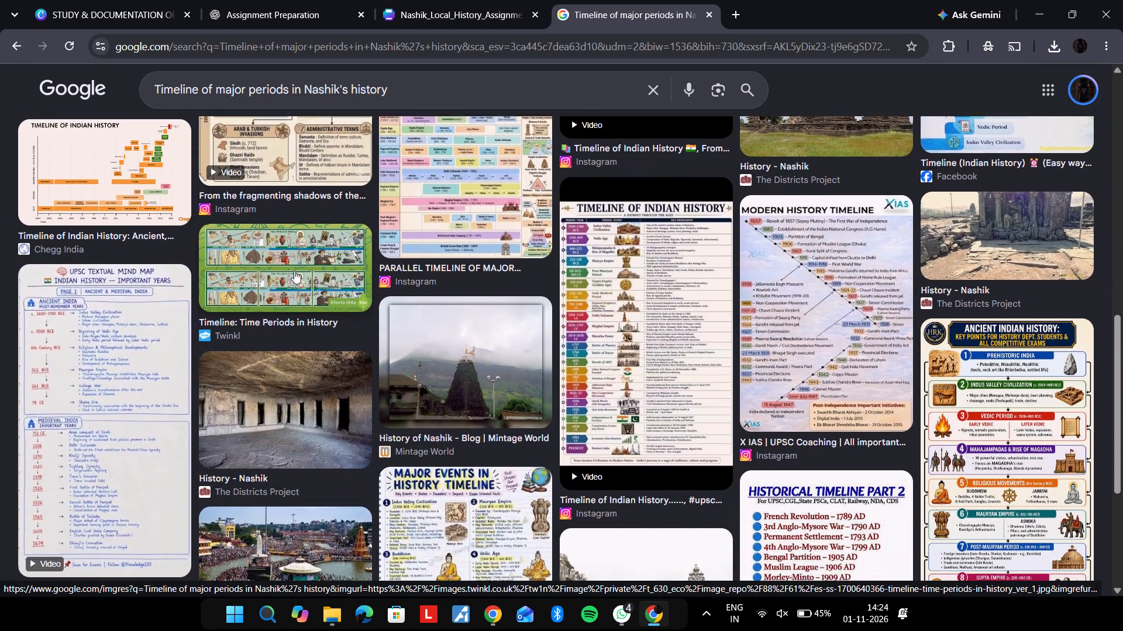
pyautogui.scroll(-3, 294, 271)
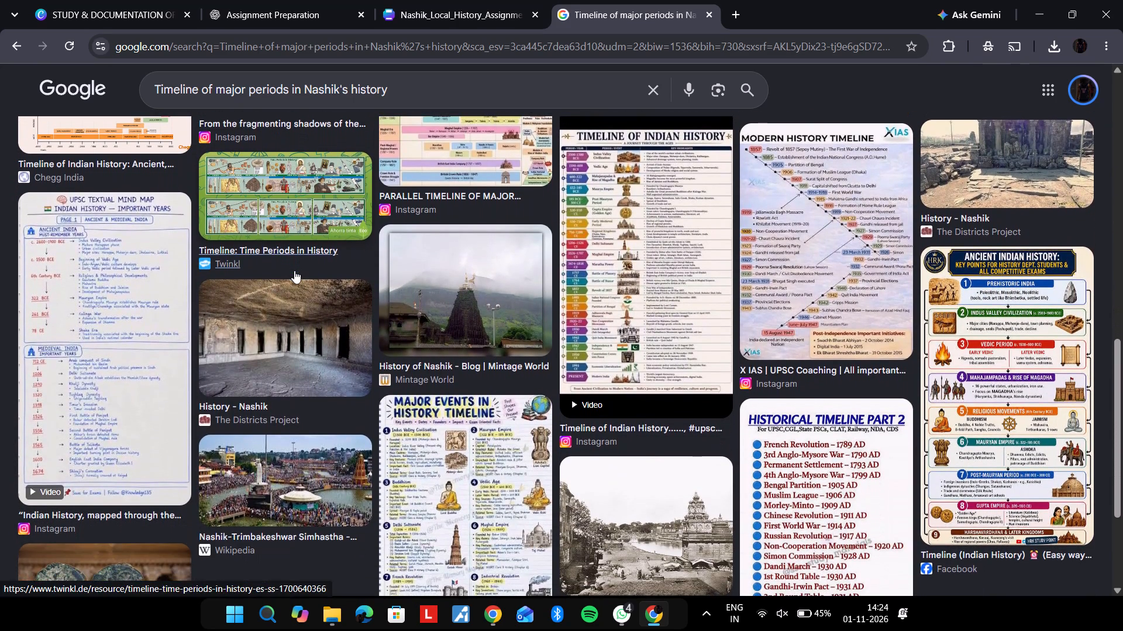
pyautogui.scroll(-3, 294, 271)
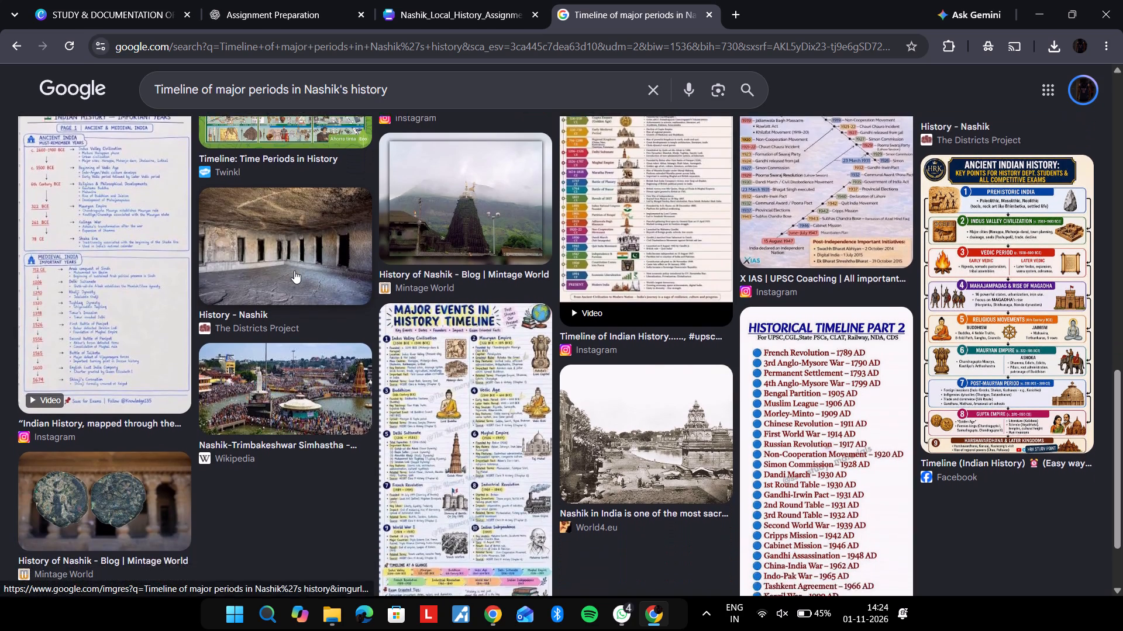
pyautogui.scroll(-1, 294, 271)
pyautogui.scroll(2, 294, 271)
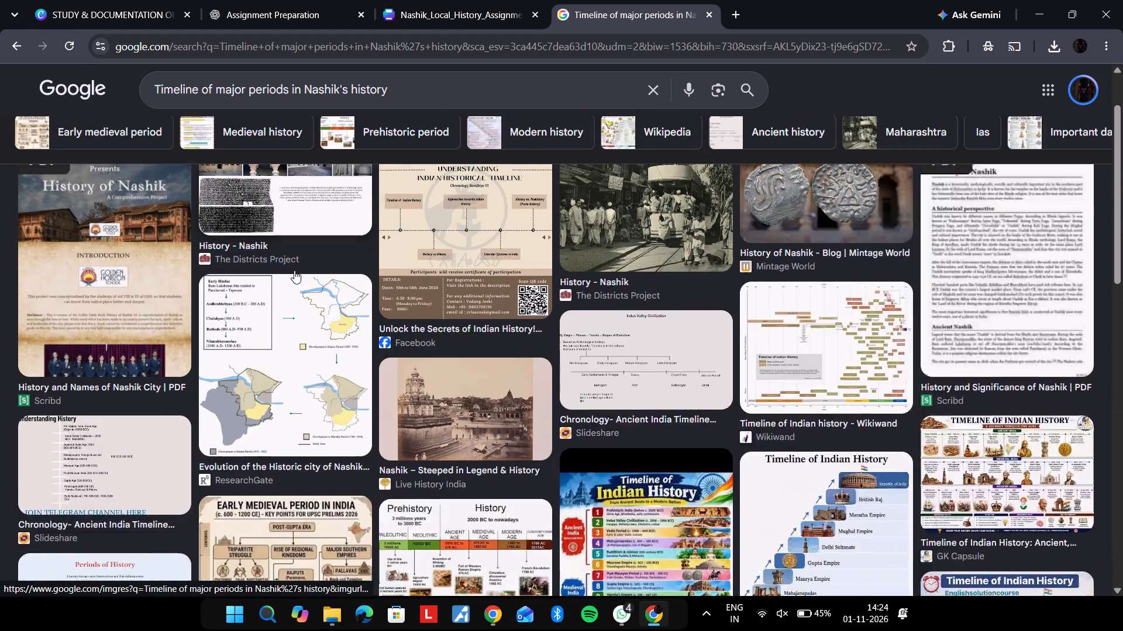
pyautogui.click(294, 271)
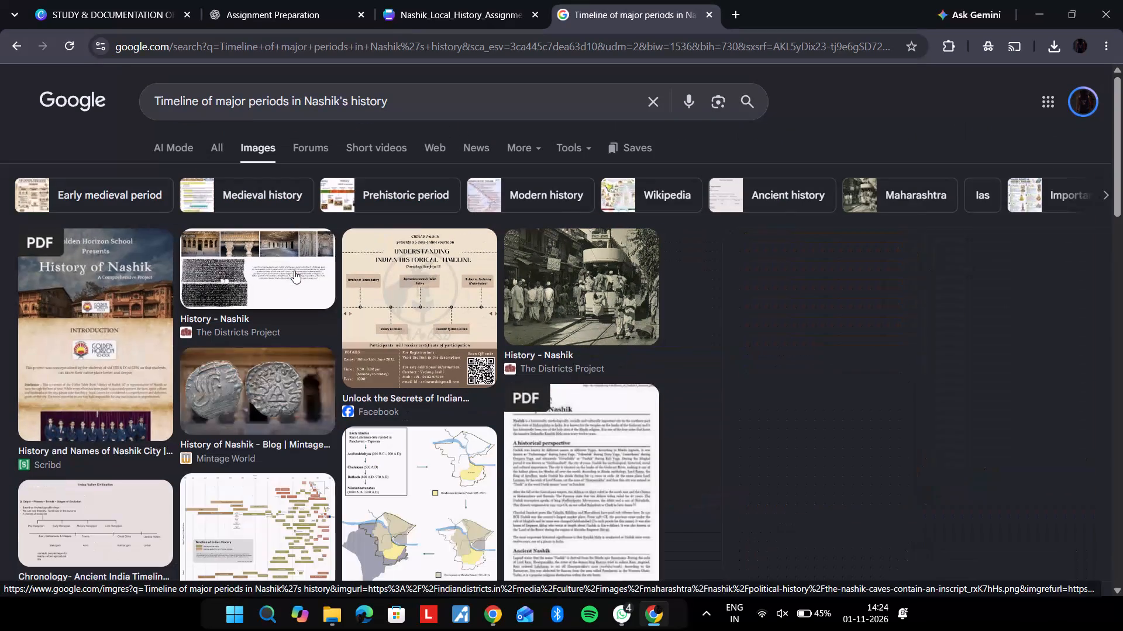
pyautogui.rightClick(907, 310)
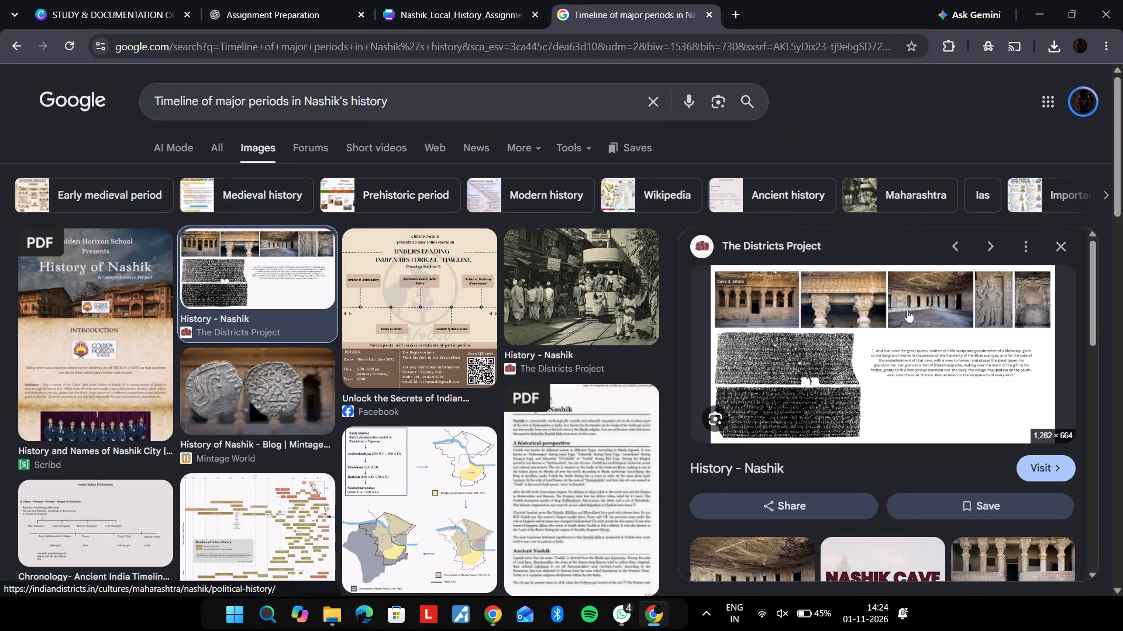
pyautogui.click(950, 501)
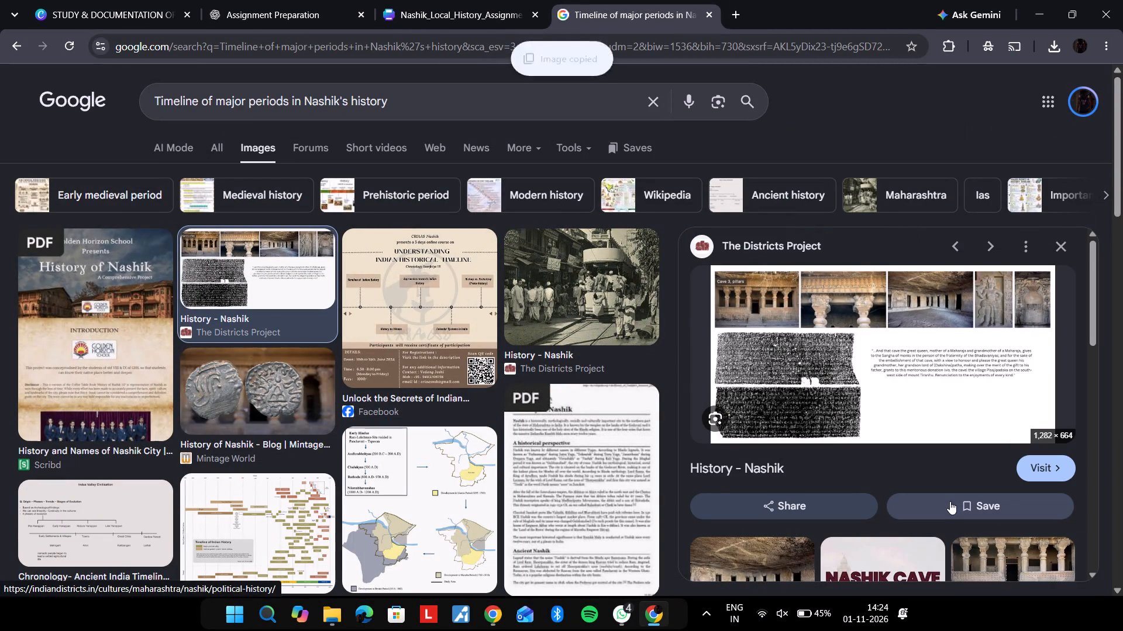
# Back in the Canva design, delete page 5's photo placeholder: the timeline caption, the box and the "PASTE COLOUR PHOTOGRAPH HERE" text.
pyautogui.click(443, 2)
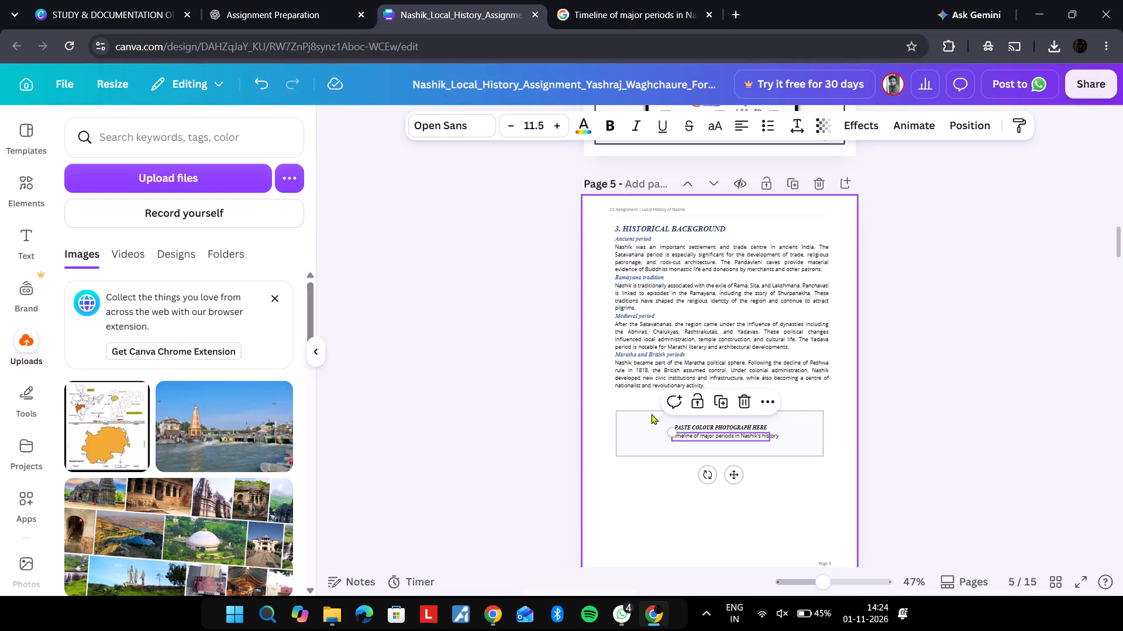
pyautogui.press('BackSpace')
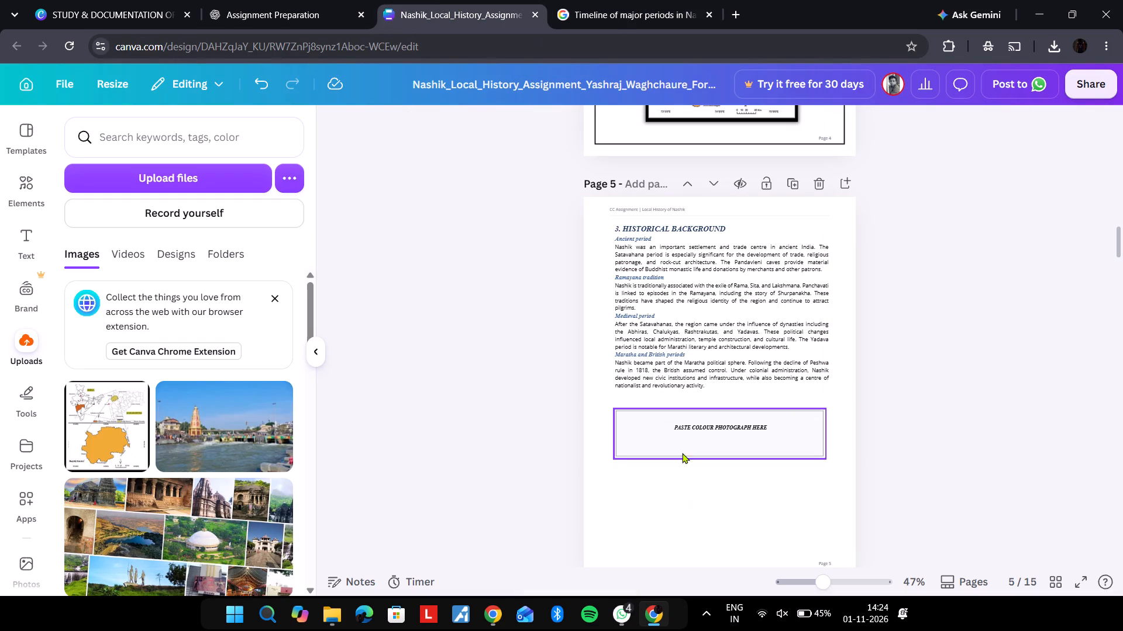
pyautogui.click(690, 434)
pyautogui.press('BackSpace')
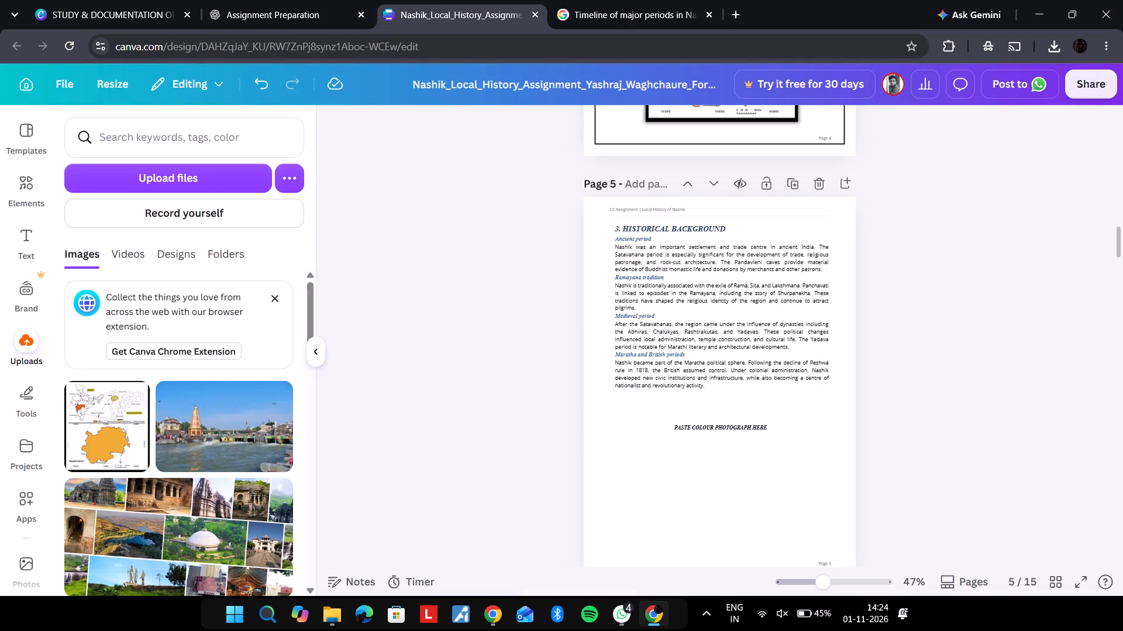
pyautogui.click(694, 424)
pyautogui.press('BackSpace')
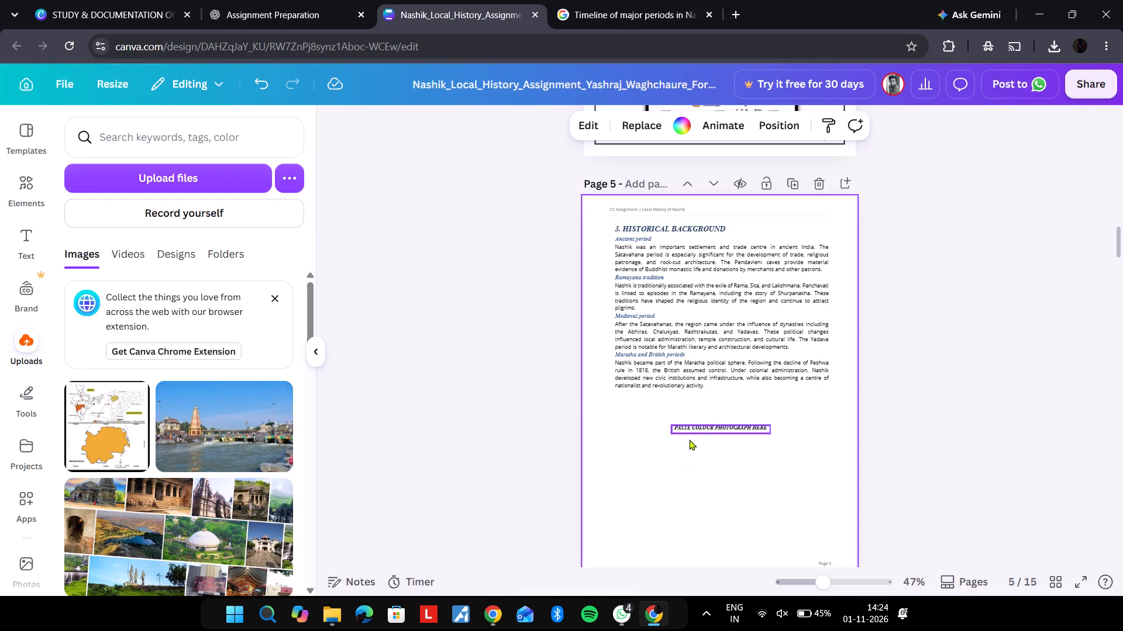
pyautogui.click(692, 431)
pyautogui.press('BackSpace')
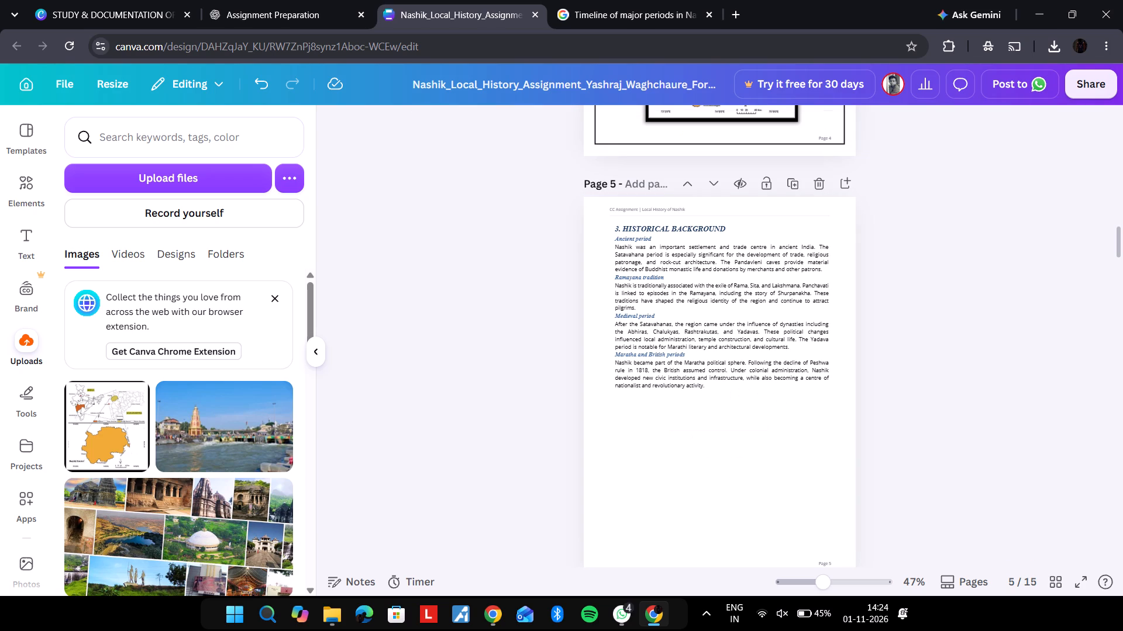
# Paste the border frame from the clipboard history onto page 5 and send it to the back behind the text.
pyautogui.press('super+v')
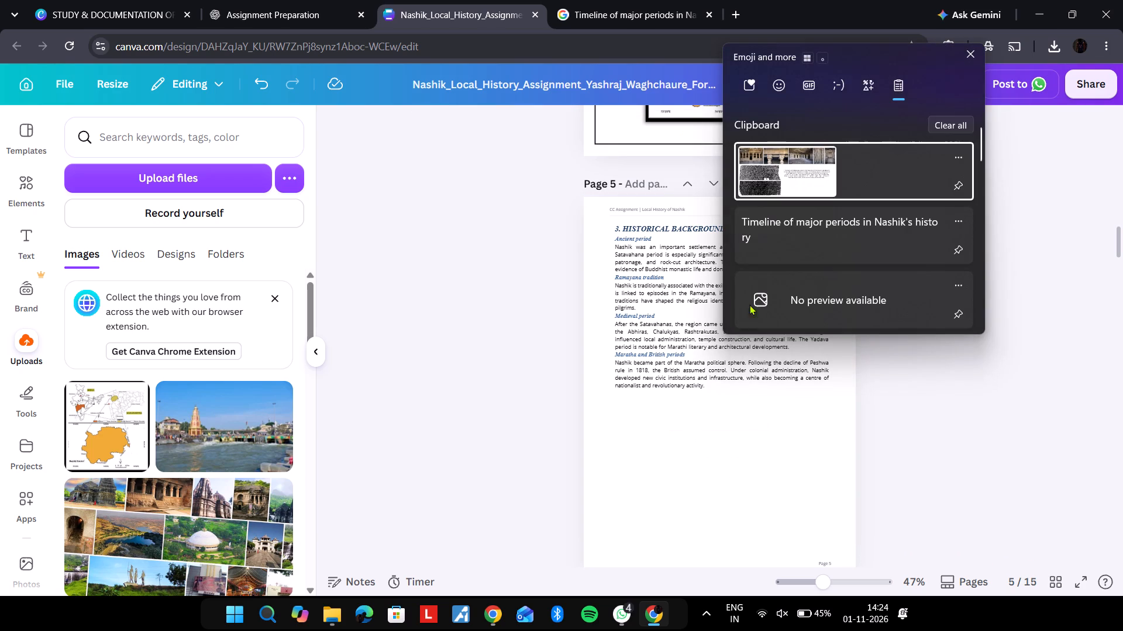
pyautogui.scroll(-1, 778, 271)
pyautogui.click(798, 197)
pyautogui.hotkey('ctrl', 'v')
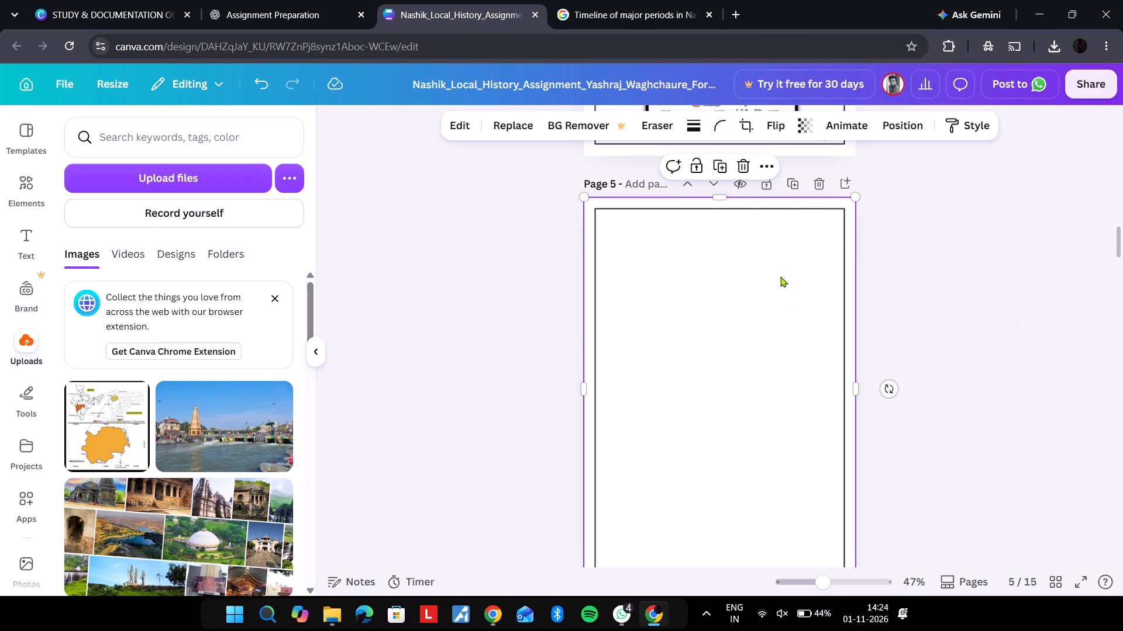
pyautogui.hotkey('ctrl', 'alt', '[')
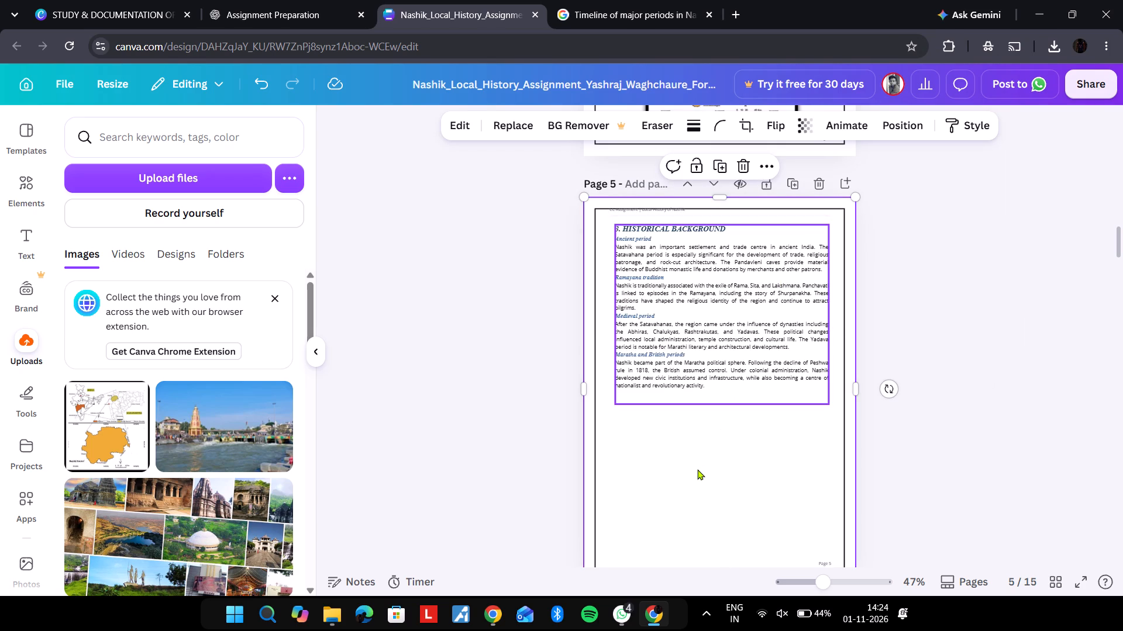
pyautogui.click(697, 469)
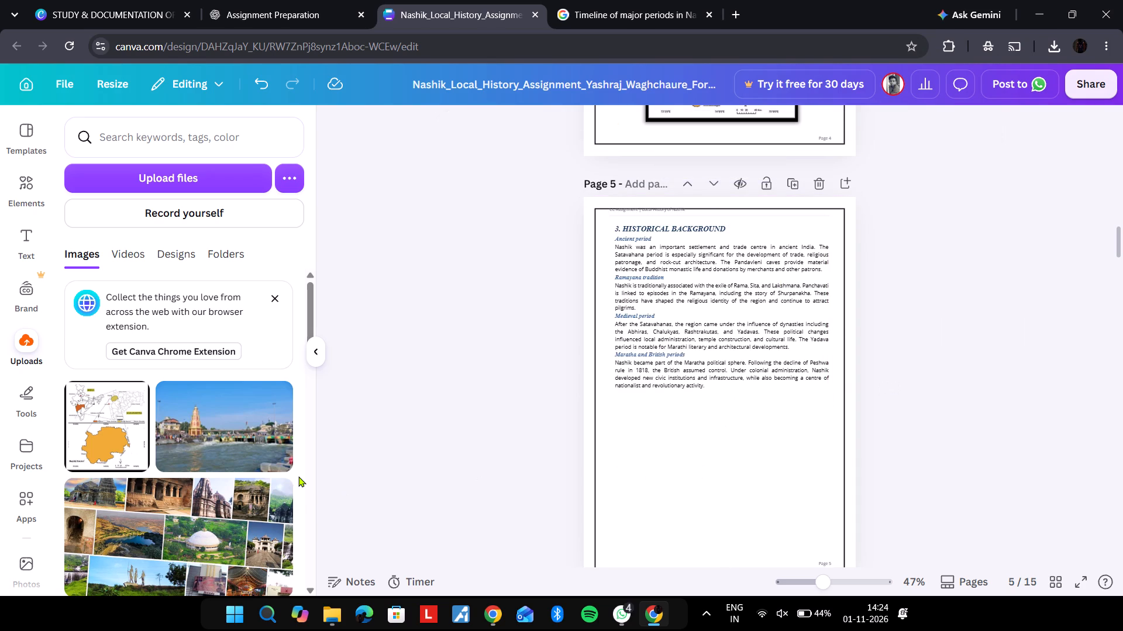
# Place the copied cave and inscription image below page 5's Maratha and British periods text, enlarged to about 16.2 × 8.4 and centred.
pyautogui.press('super+v')
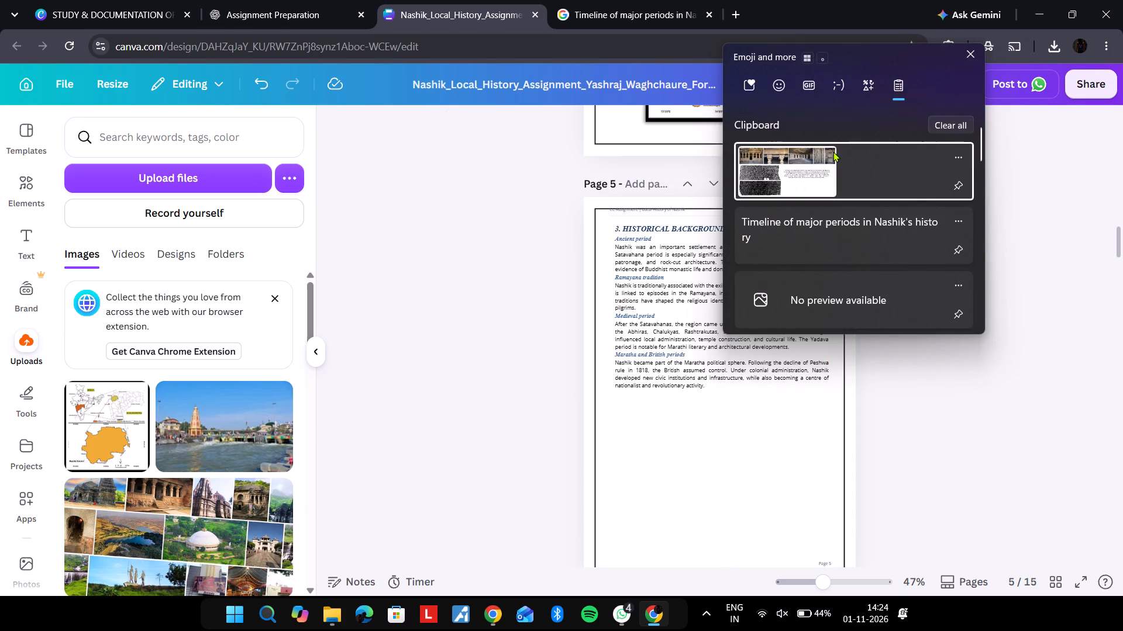
pyautogui.click(833, 151)
pyautogui.hotkey('ctrl', 'v')
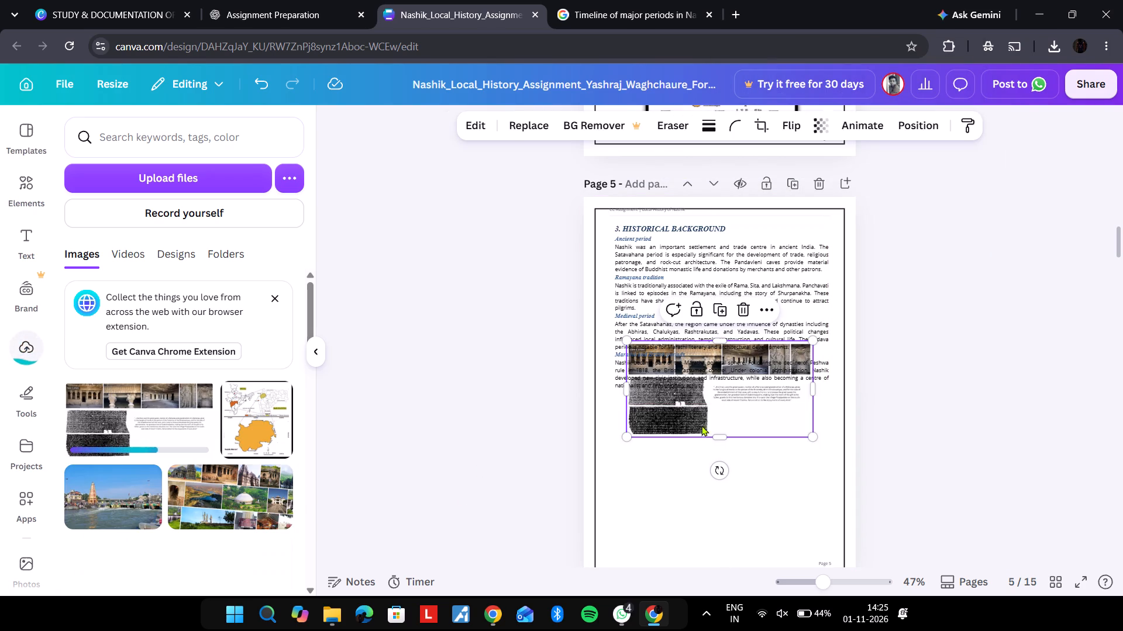
pyautogui.moveTo(725, 421); pyautogui.dragTo(725, 497)
pyautogui.scroll(-1, 725, 497)
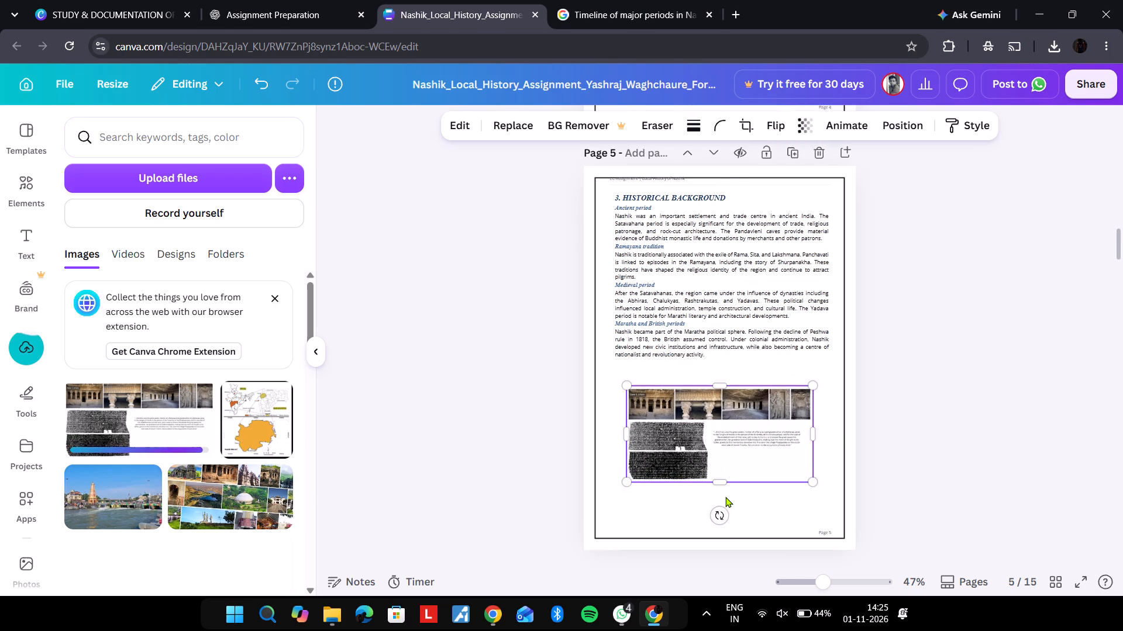
pyautogui.scroll(-1, 725, 497)
pyautogui.moveTo(628, 311); pyautogui.dragTo(605, 297)
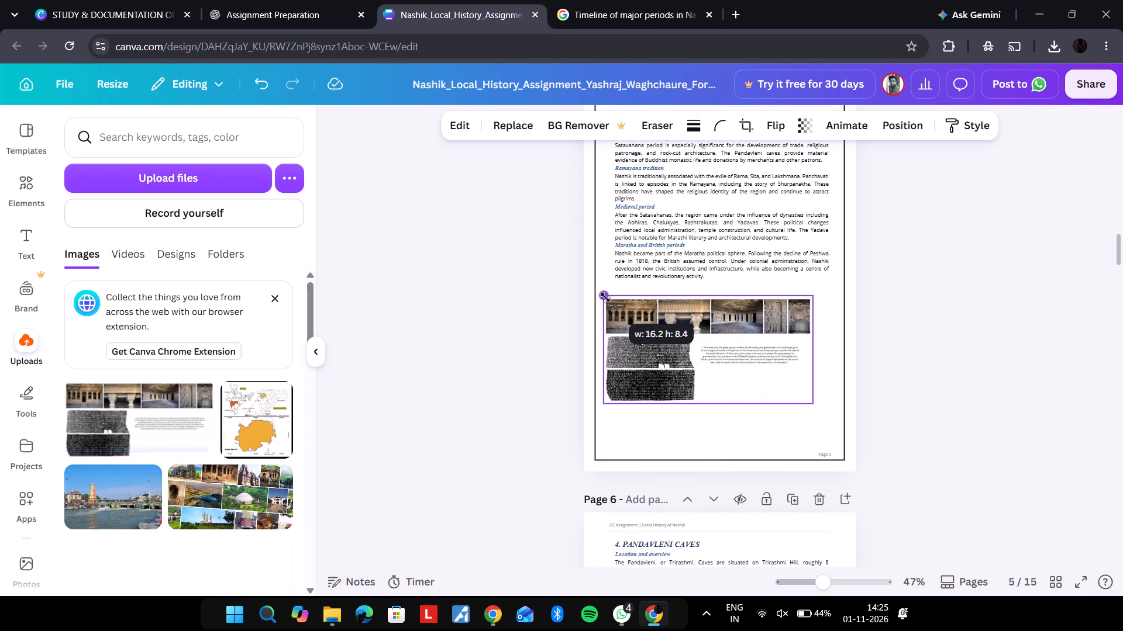
pyautogui.moveTo(605, 297); pyautogui.dragTo(605, 297)
pyautogui.moveTo(704, 341); pyautogui.dragTo(717, 355)
# Apply the Glow shadow to page 5's cave and inscription image.
pyautogui.click(467, 129)
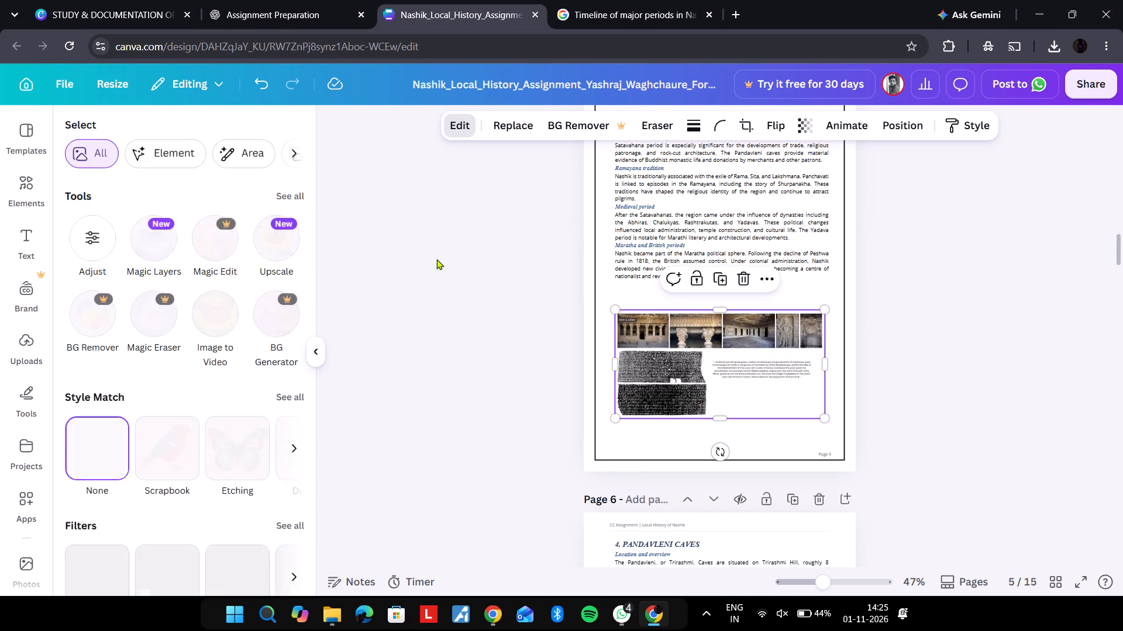
pyautogui.scroll(-6, 179, 422)
pyautogui.click(164, 543)
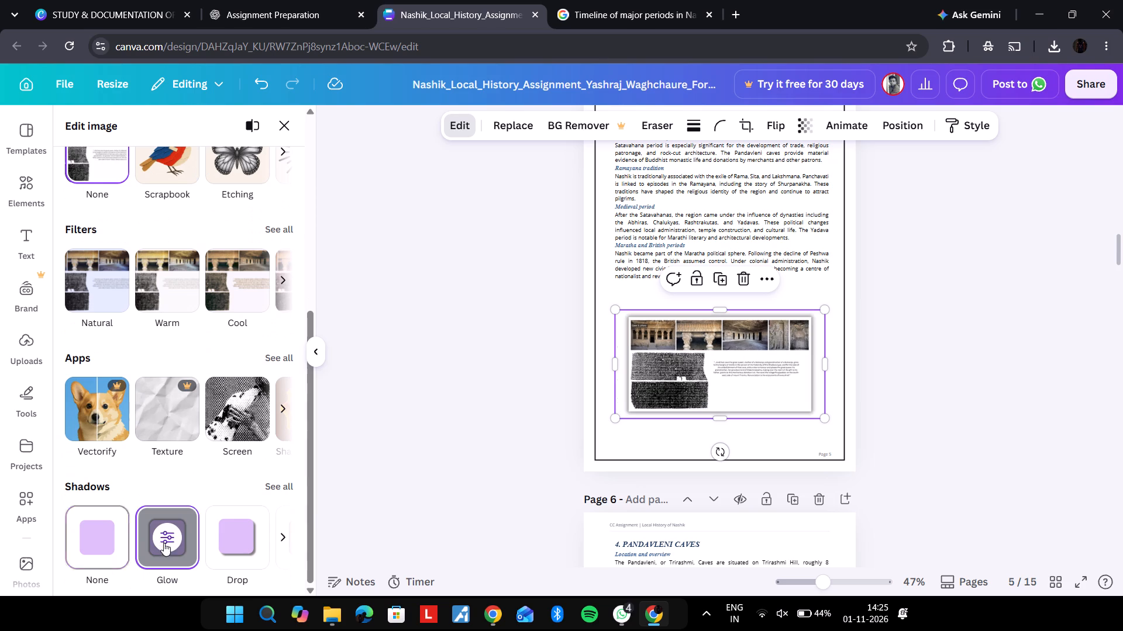
pyautogui.click(430, 449)
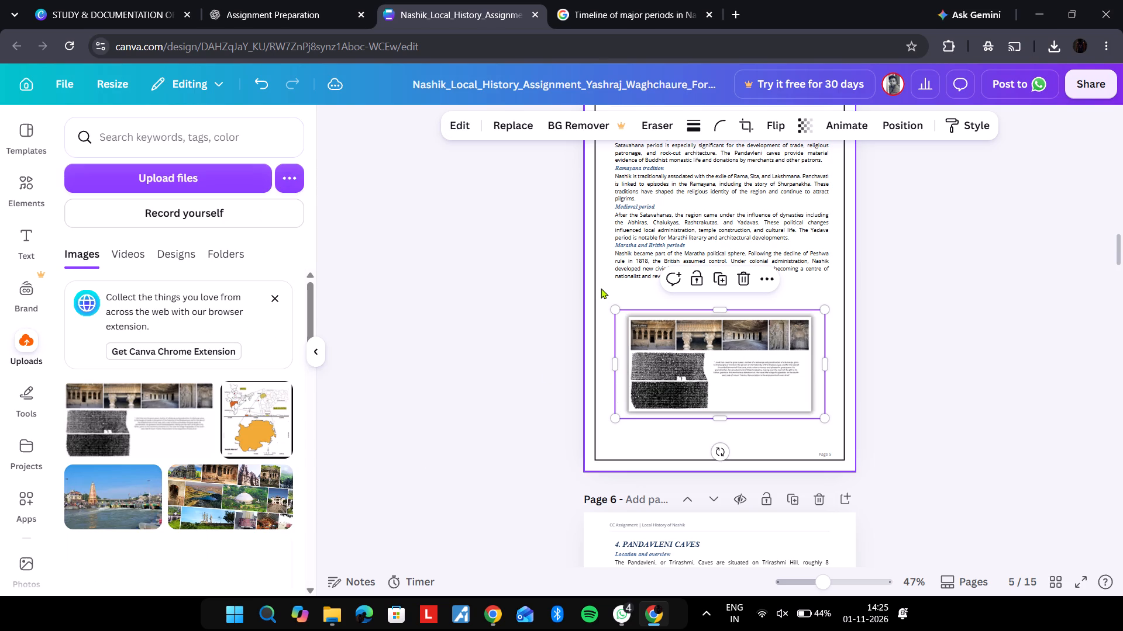
# Copy page 6's photo caption and search Google Images for "Pandavleni cave façade, inscriptions, or panoramic hill view".
pyautogui.click(601, 288)
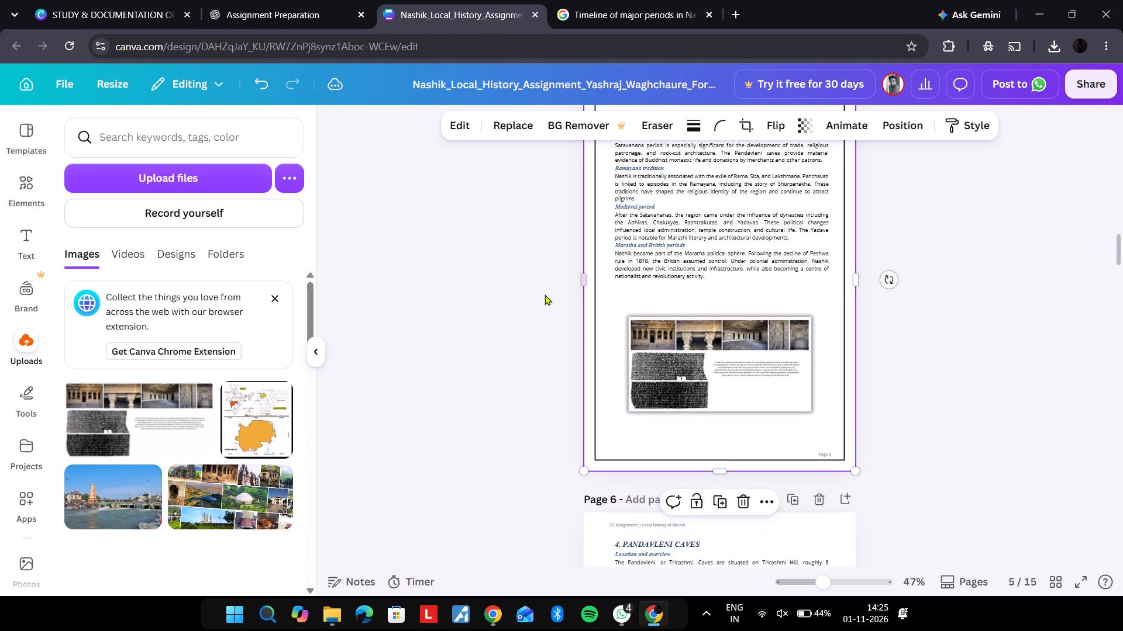
pyautogui.scroll(-5, 545, 294)
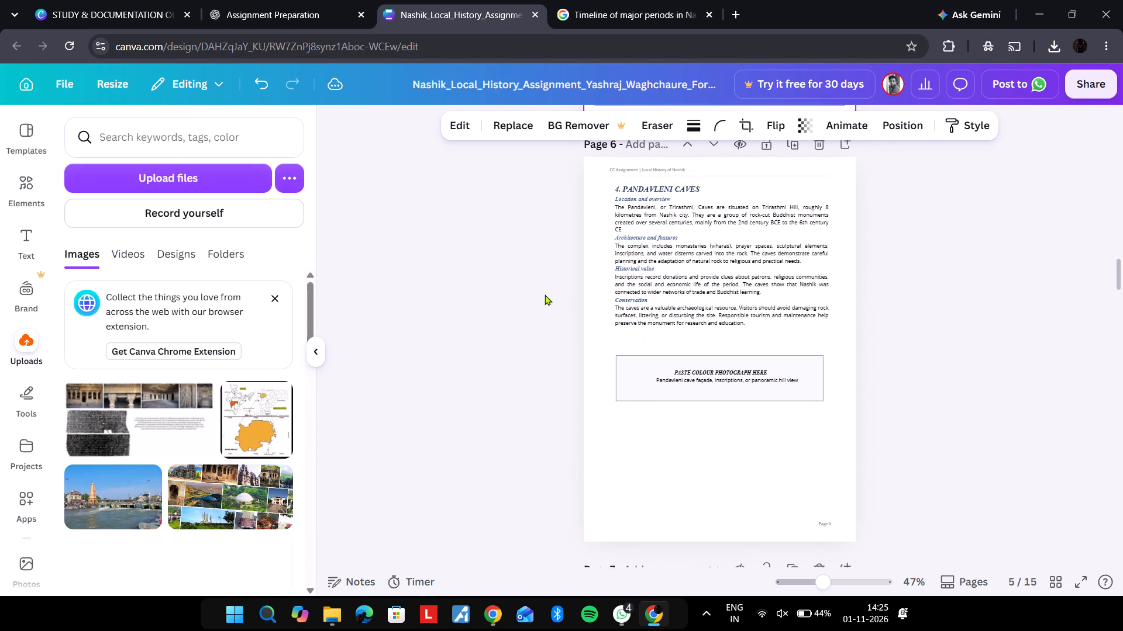
pyautogui.click(713, 383)
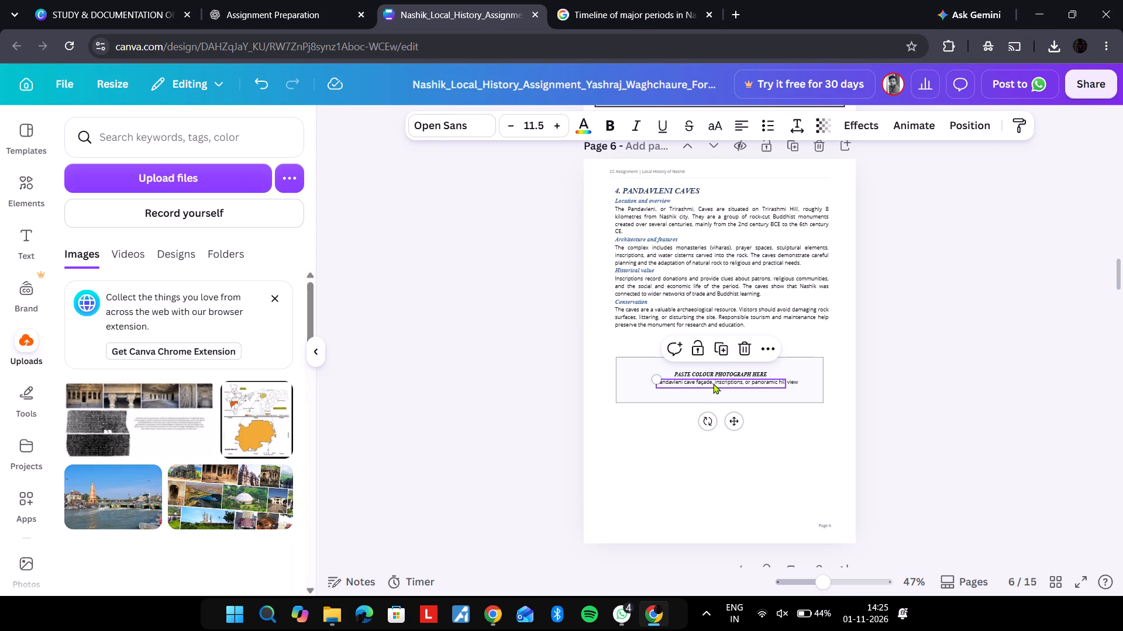
pyautogui.hotkey('ctrl', 'c')
pyautogui.moveTo(643, 3); pyautogui.dragTo(640, 32)
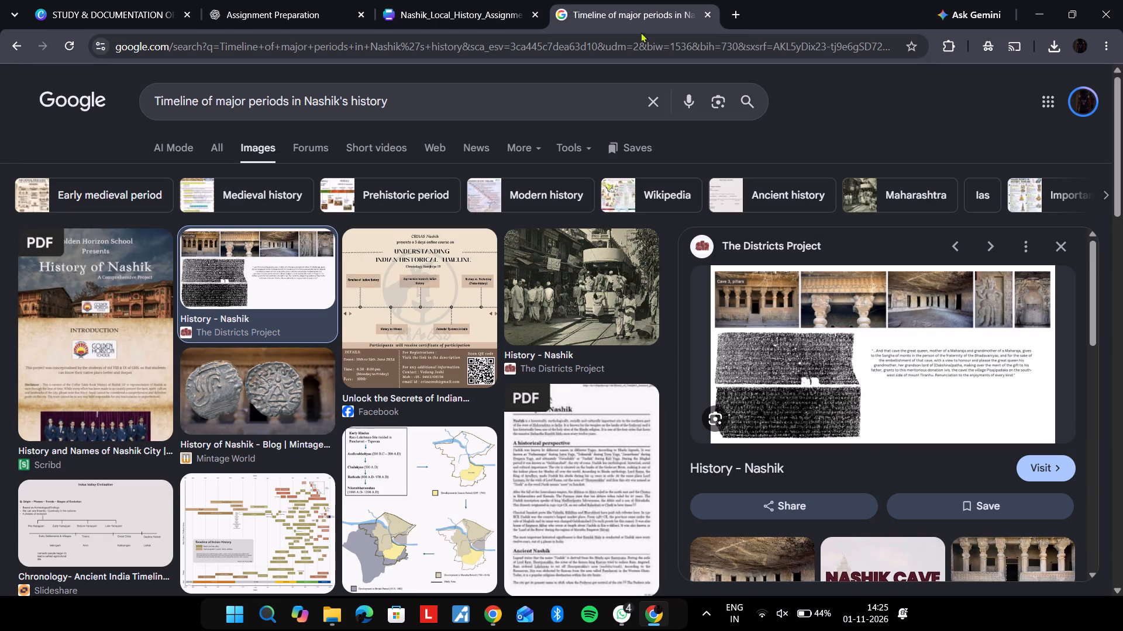
pyautogui.moveTo(640, 32); pyautogui.dragTo(646, 103)
pyautogui.moveTo(652, 108); pyautogui.dragTo(673, 42)
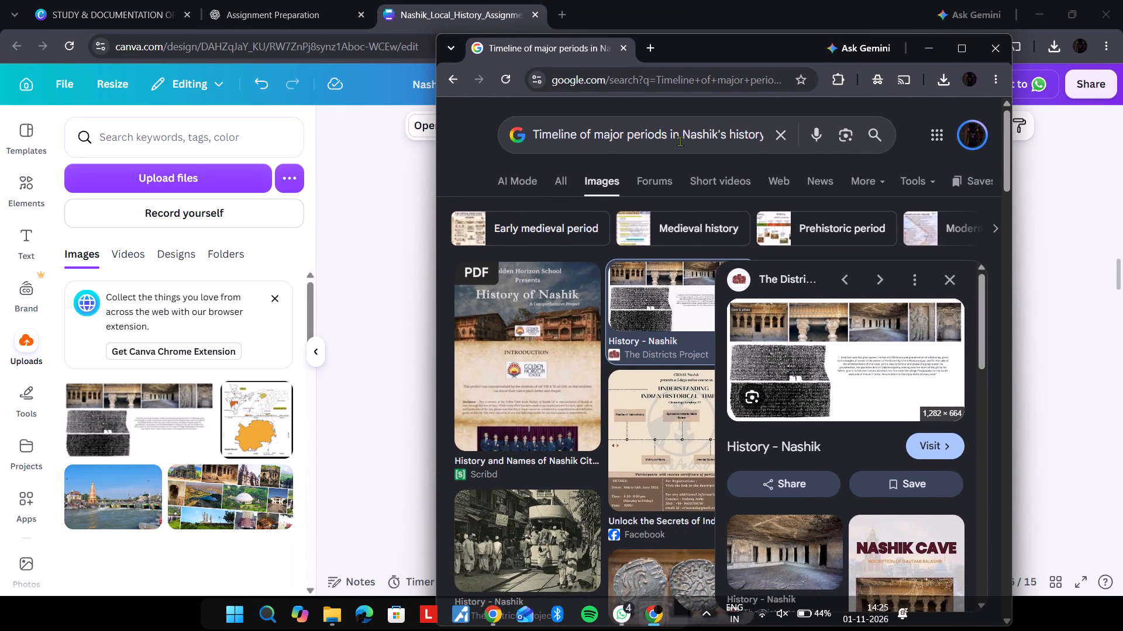
pyautogui.click(680, 141)
pyautogui.hotkey('ctrl', 'a')
pyautogui.hotkey('ctrl', 'v')
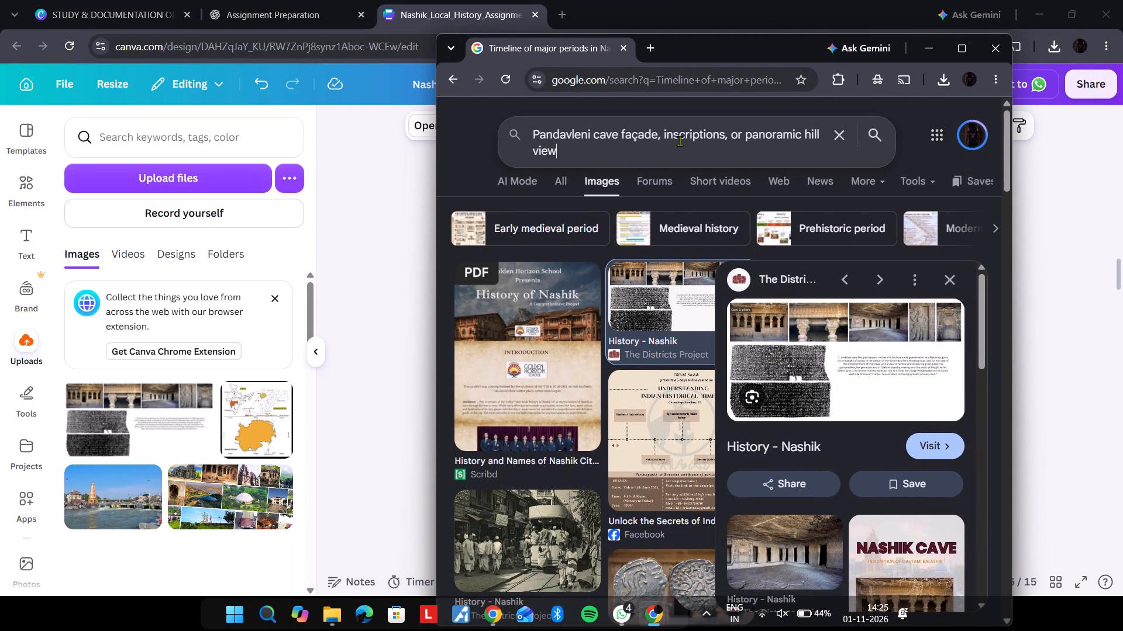
pyautogui.press('Return')
pyautogui.click(955, 44)
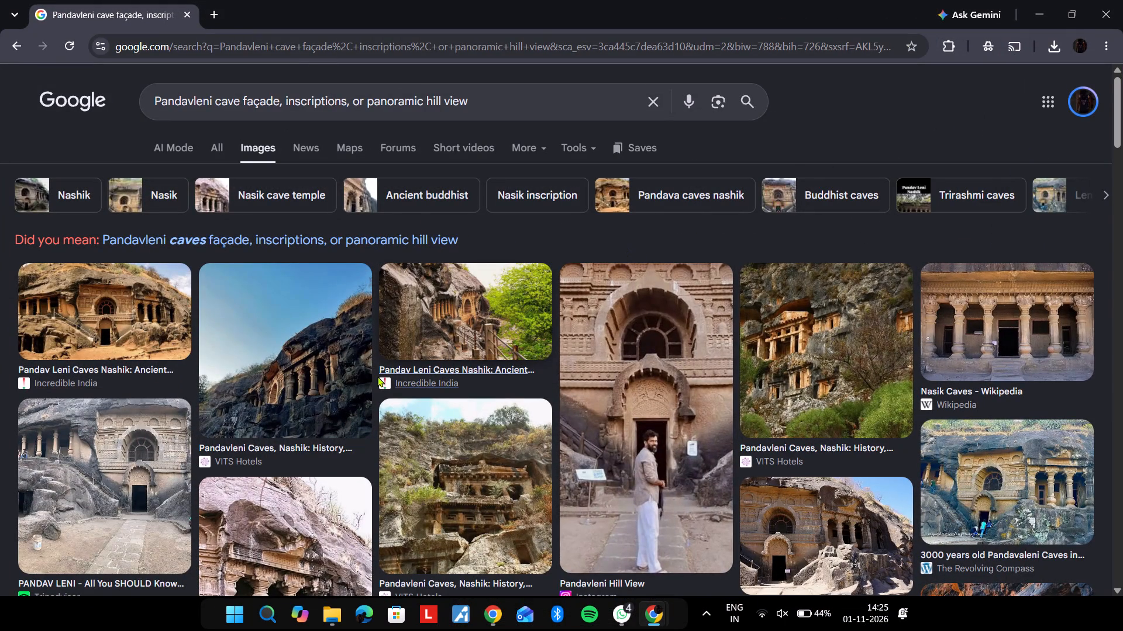
# Find the Tripoto photo of the orange-lit Pandavleni cave pillars, copy it and paste it onto page 6 of the Canva design.
pyautogui.scroll(-1, 377, 376)
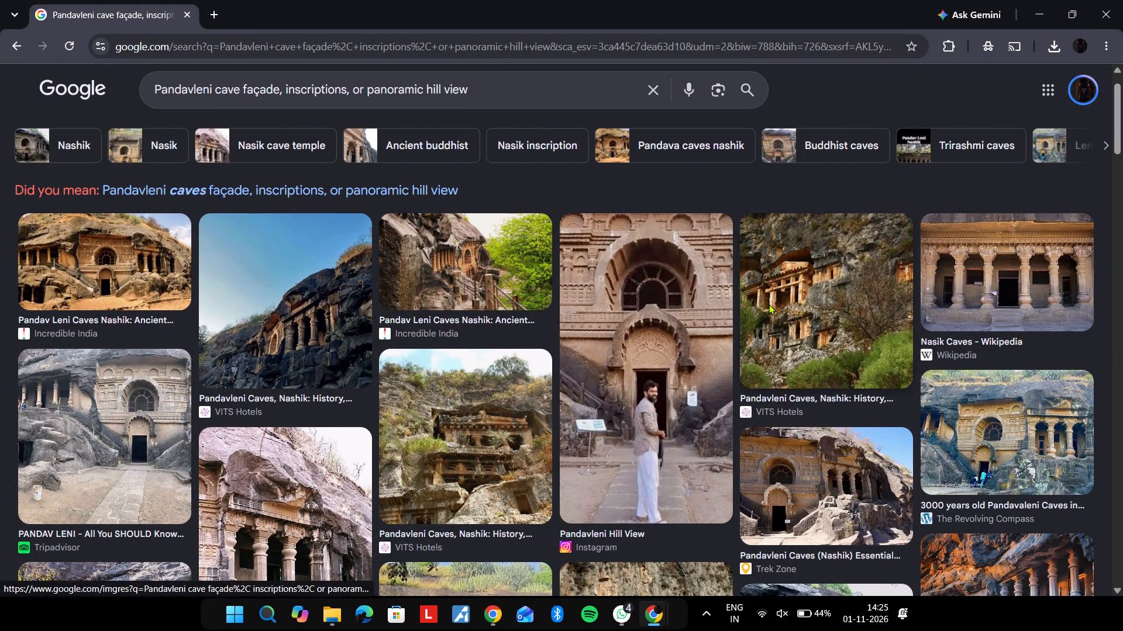
pyautogui.scroll(-5, 742, 385)
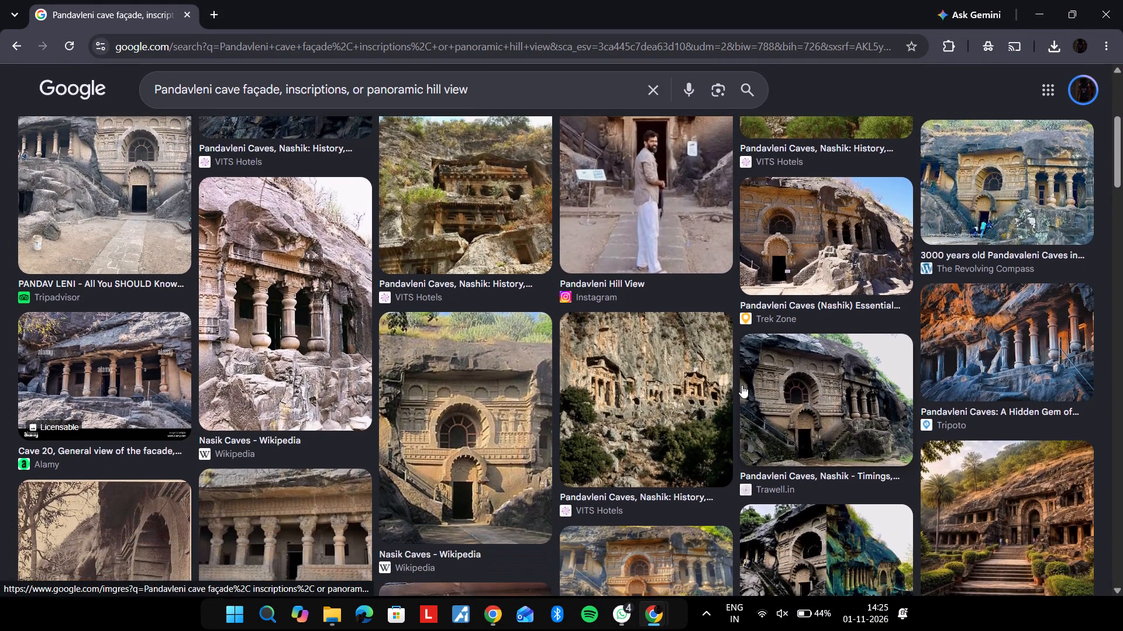
pyautogui.scroll(-2, 742, 385)
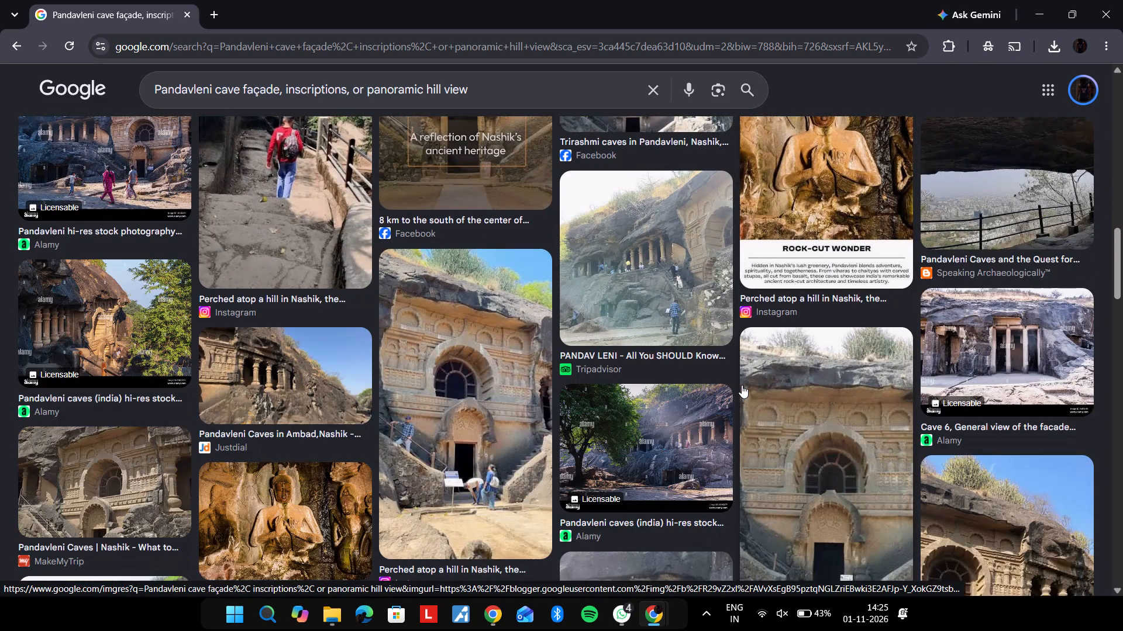
pyautogui.scroll(7, 742, 385)
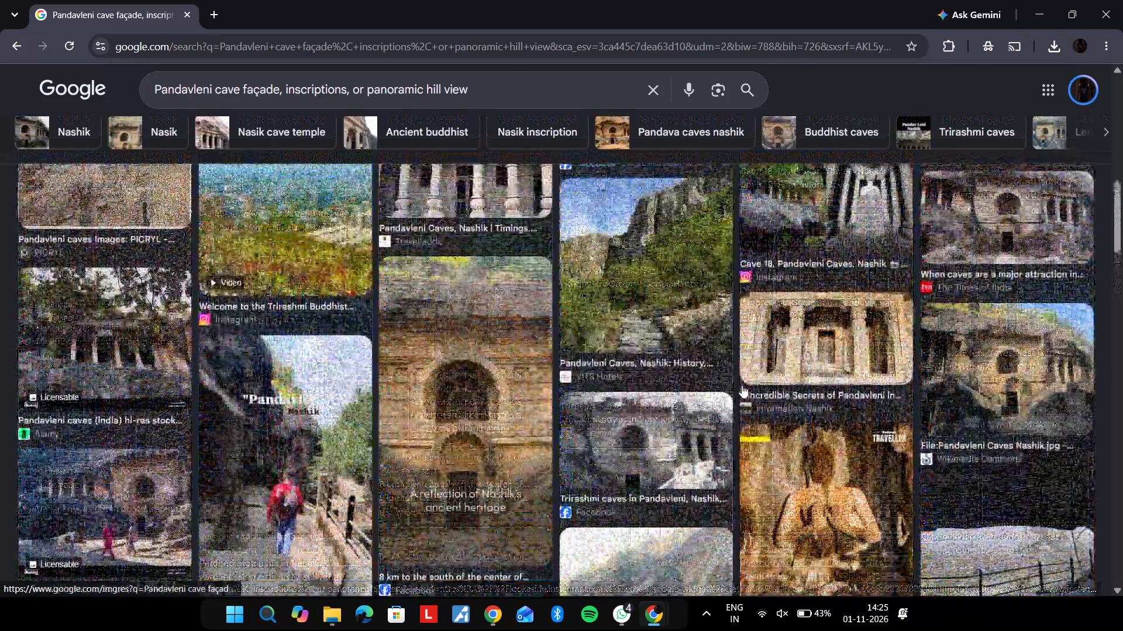
pyautogui.scroll(2, 742, 385)
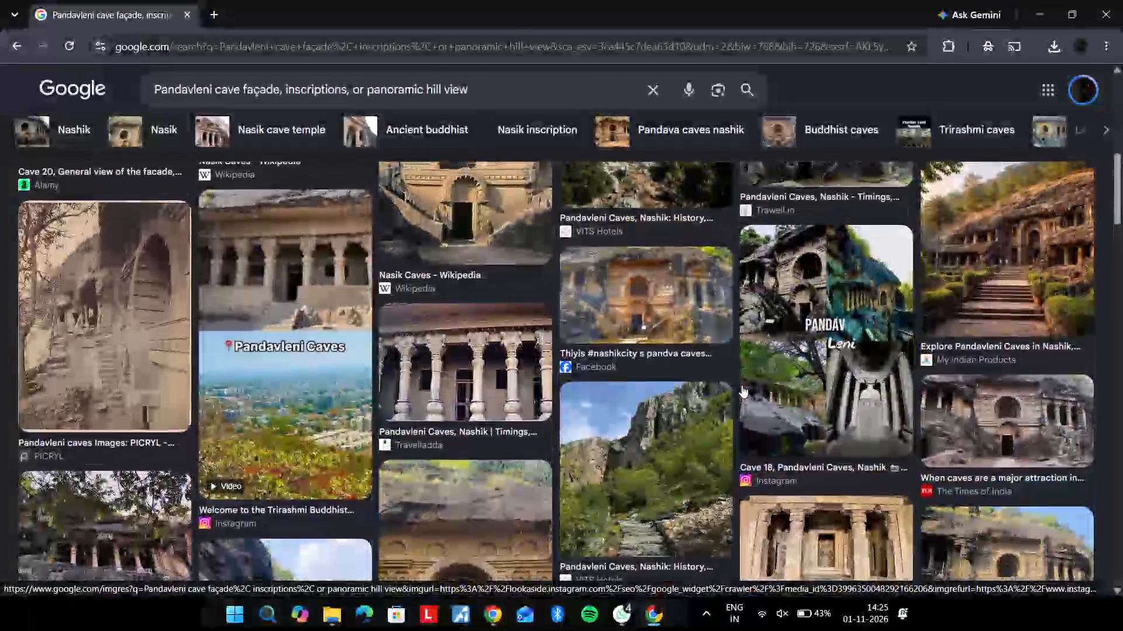
pyautogui.scroll(2, 742, 385)
pyautogui.scroll(1, 869, 393)
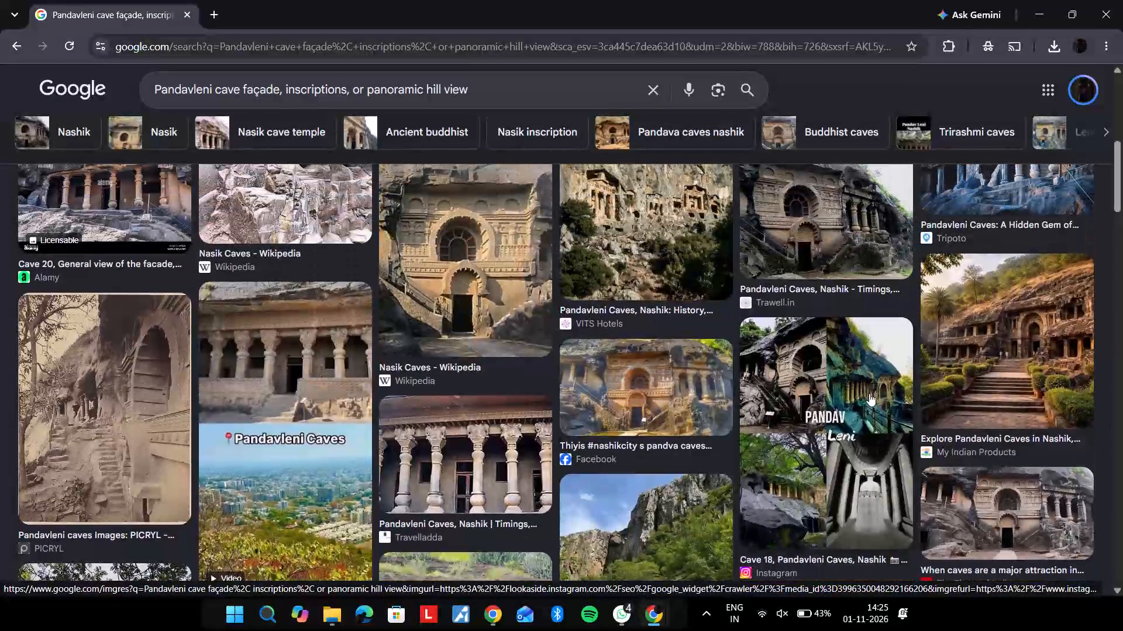
pyautogui.scroll(1, 869, 393)
pyautogui.click(973, 272)
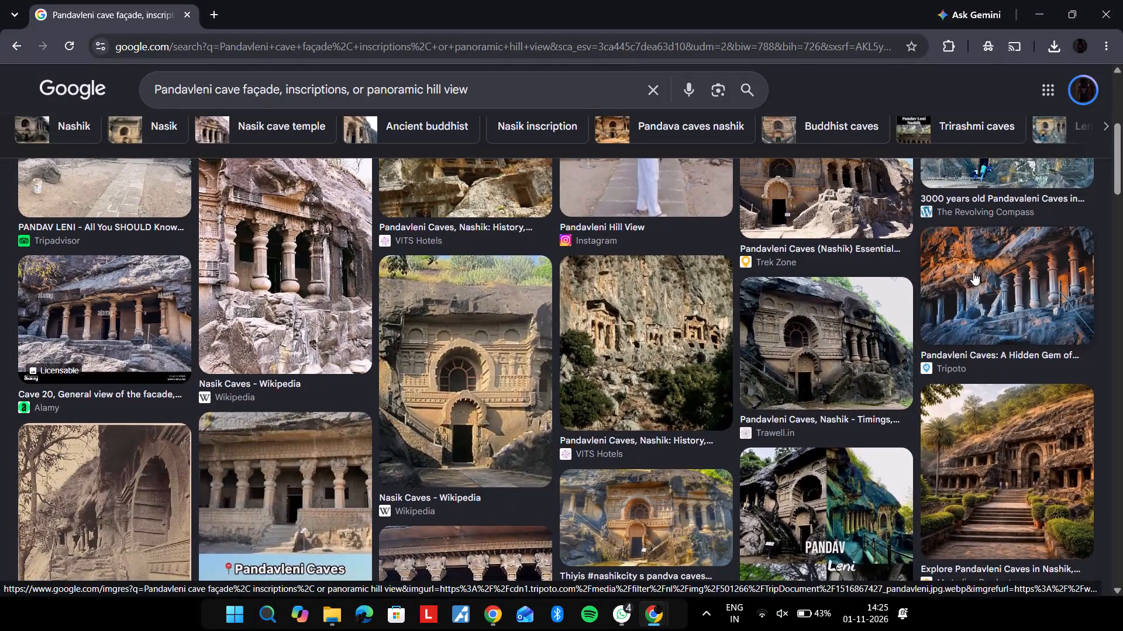
pyautogui.rightClick(869, 274)
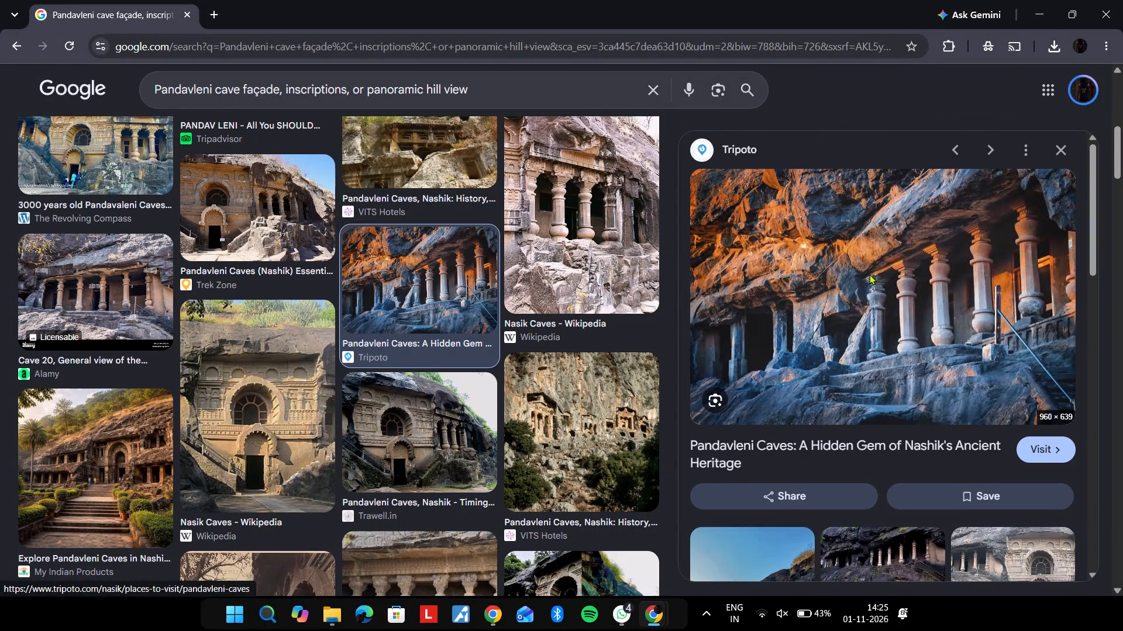
pyautogui.click(945, 498)
pyautogui.hotkey('alt', 'Tab')
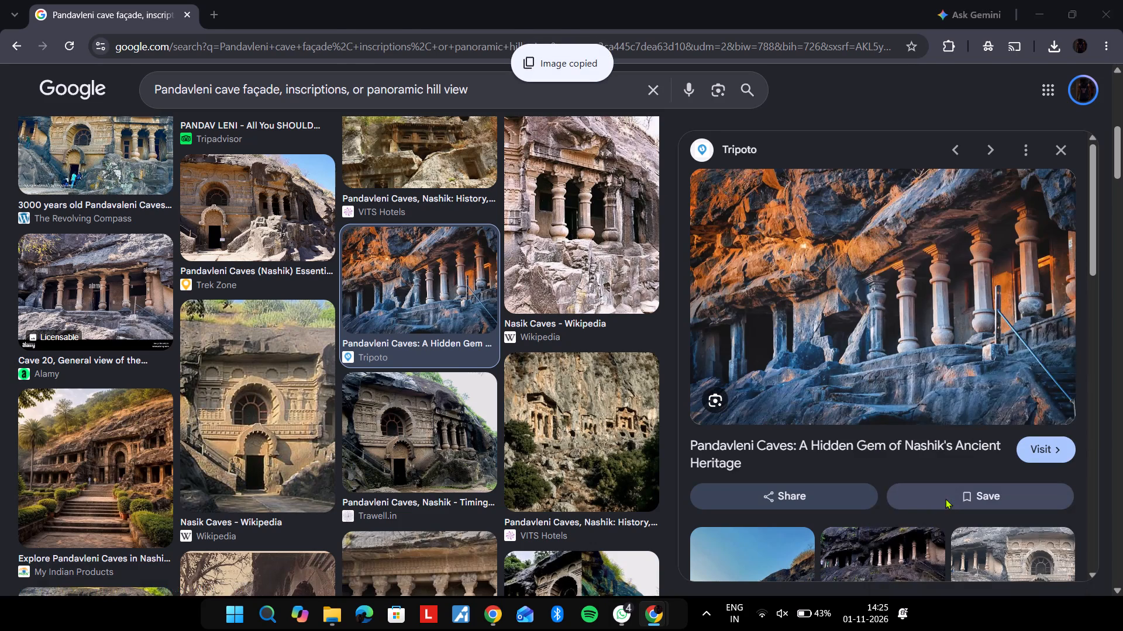
pyautogui.hotkey('ctrl', 'v')
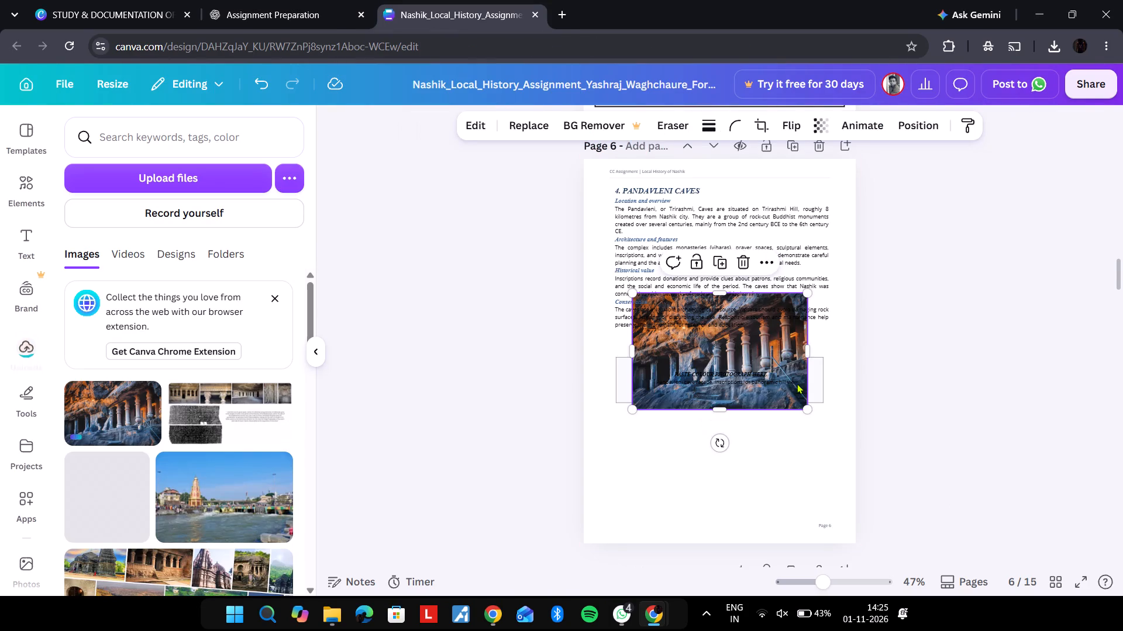
# Delete page 6's photo placeholder: the Pandavleni caption, the "PASTE COLOUR PHOTOGRAPH HERE" text and the box.
pyautogui.click(787, 385)
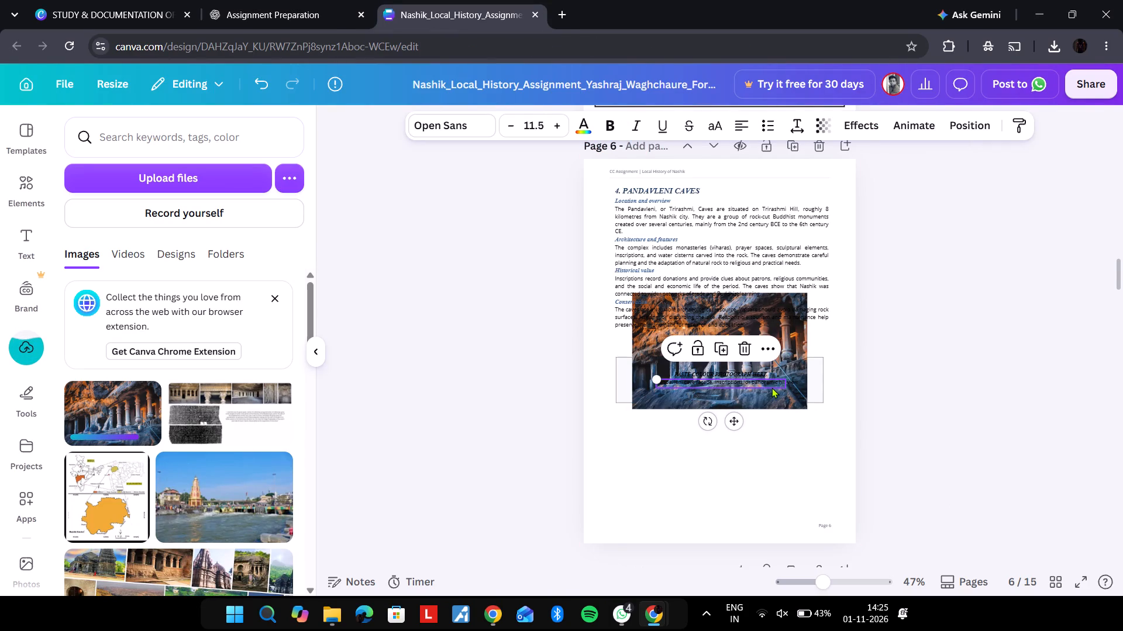
pyautogui.press('BackSpace')
pyautogui.click(760, 374)
pyautogui.press('BackSpace')
pyautogui.click(824, 383)
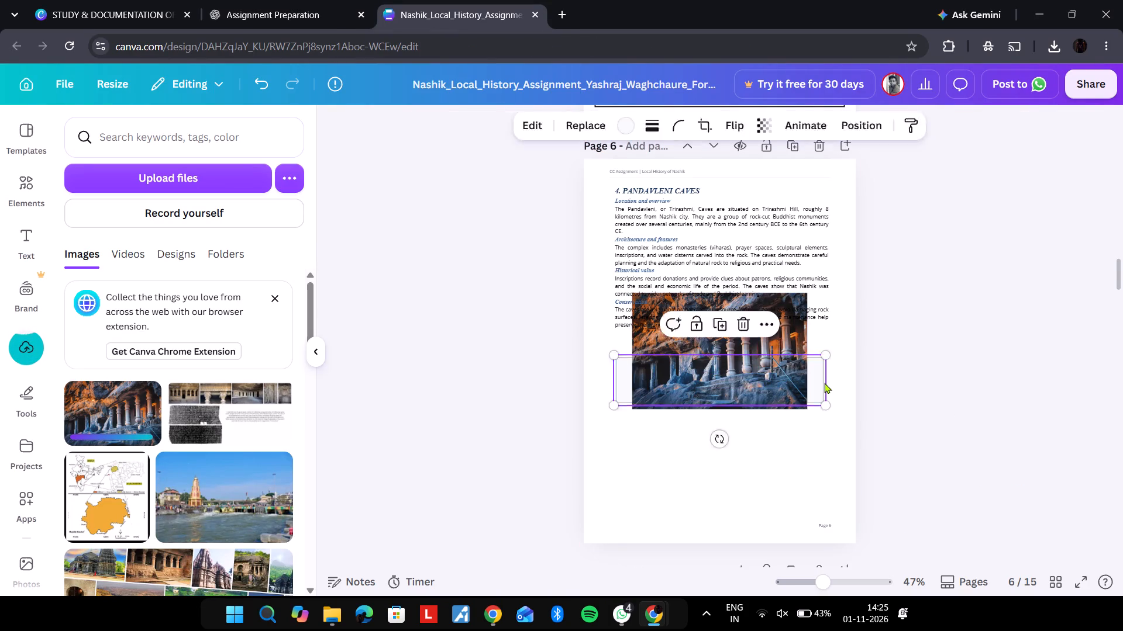
pyautogui.press('BackSpace')
# Move the pasted cave photo down into the empty space below page 6's Conservation text.
pyautogui.moveTo(691, 372); pyautogui.dragTo(690, 446)
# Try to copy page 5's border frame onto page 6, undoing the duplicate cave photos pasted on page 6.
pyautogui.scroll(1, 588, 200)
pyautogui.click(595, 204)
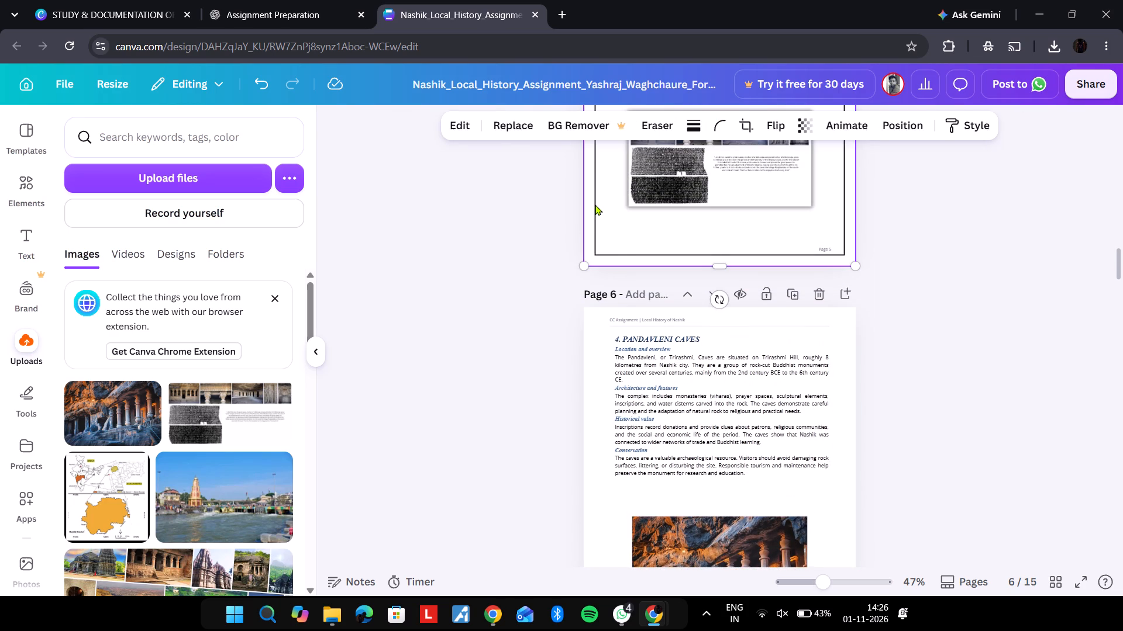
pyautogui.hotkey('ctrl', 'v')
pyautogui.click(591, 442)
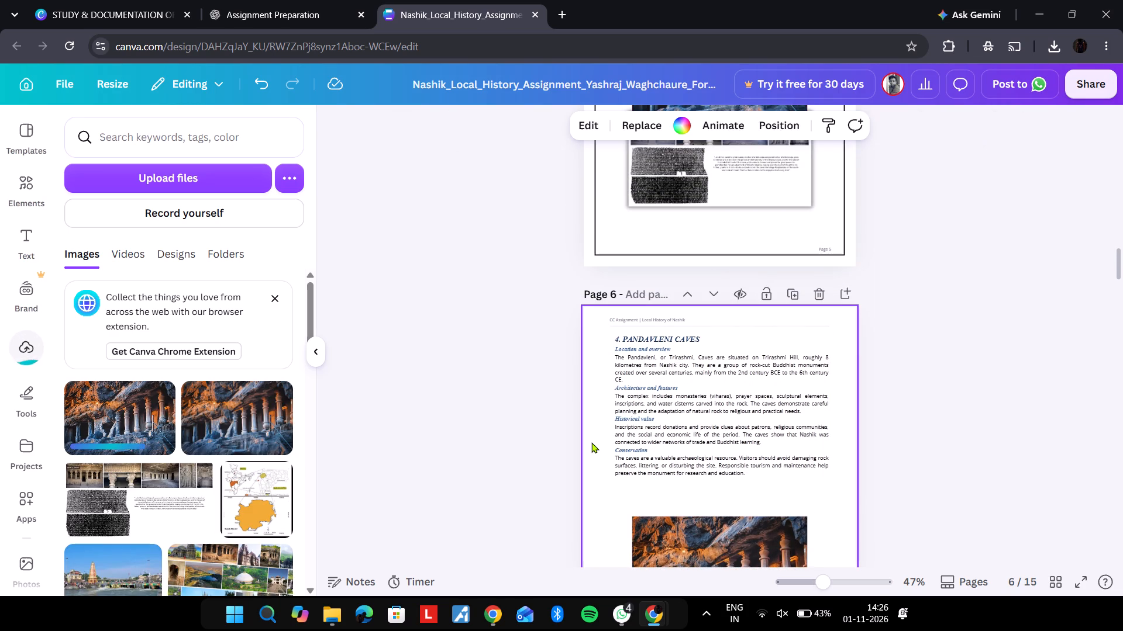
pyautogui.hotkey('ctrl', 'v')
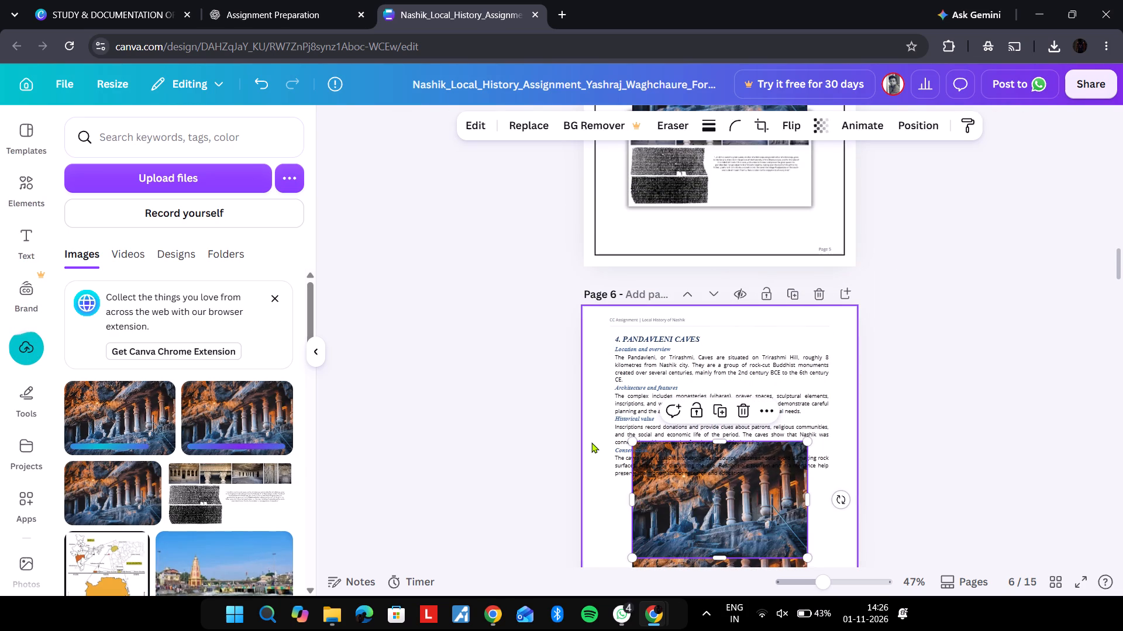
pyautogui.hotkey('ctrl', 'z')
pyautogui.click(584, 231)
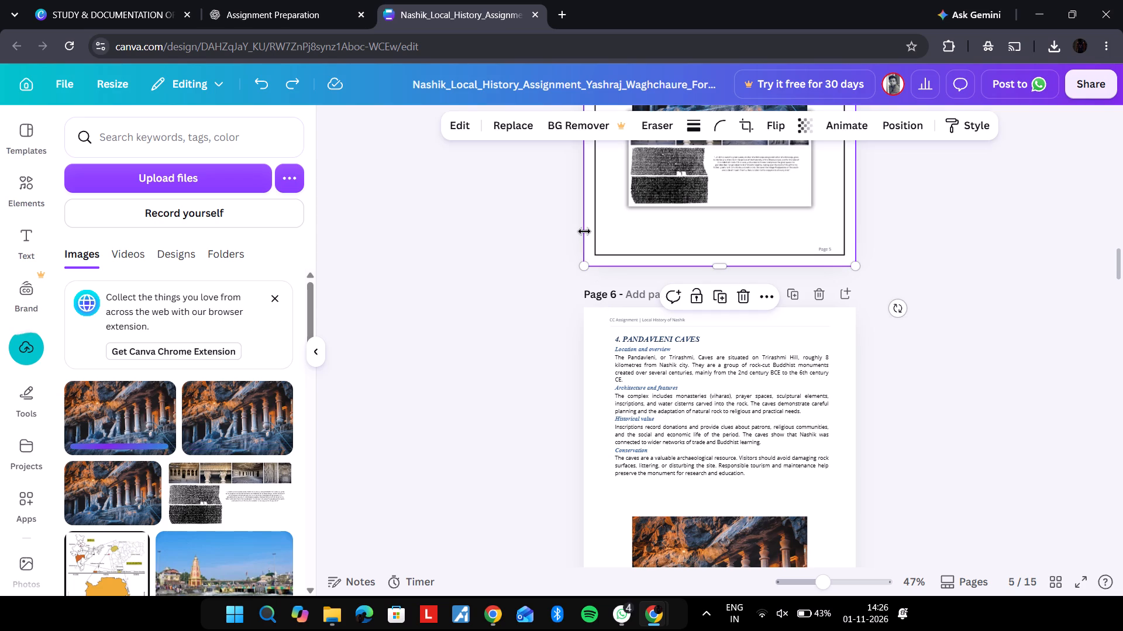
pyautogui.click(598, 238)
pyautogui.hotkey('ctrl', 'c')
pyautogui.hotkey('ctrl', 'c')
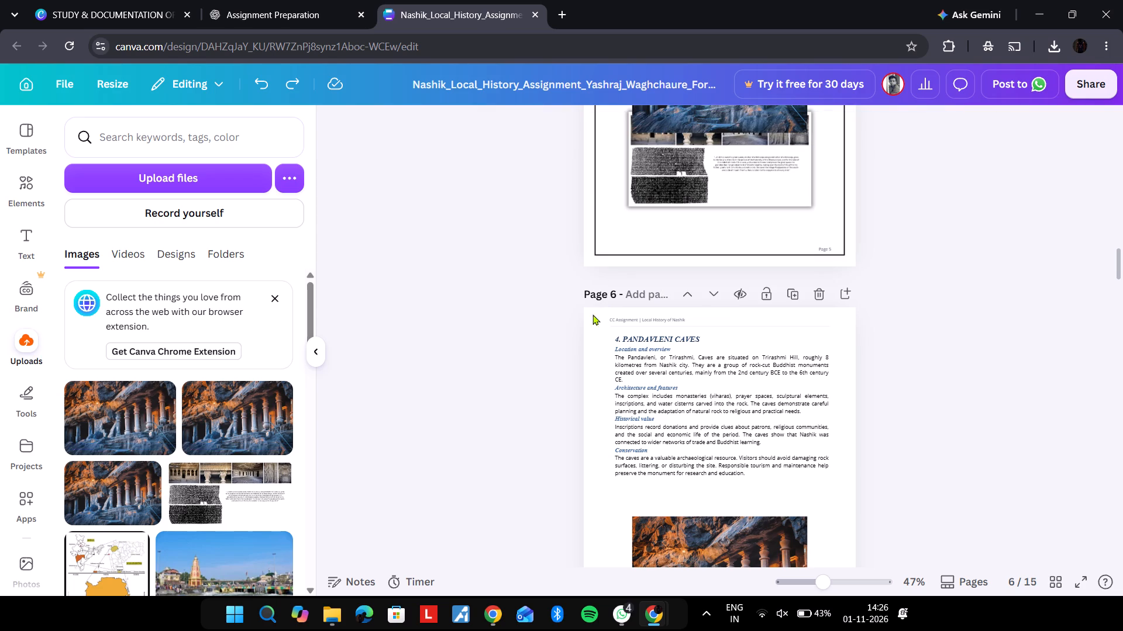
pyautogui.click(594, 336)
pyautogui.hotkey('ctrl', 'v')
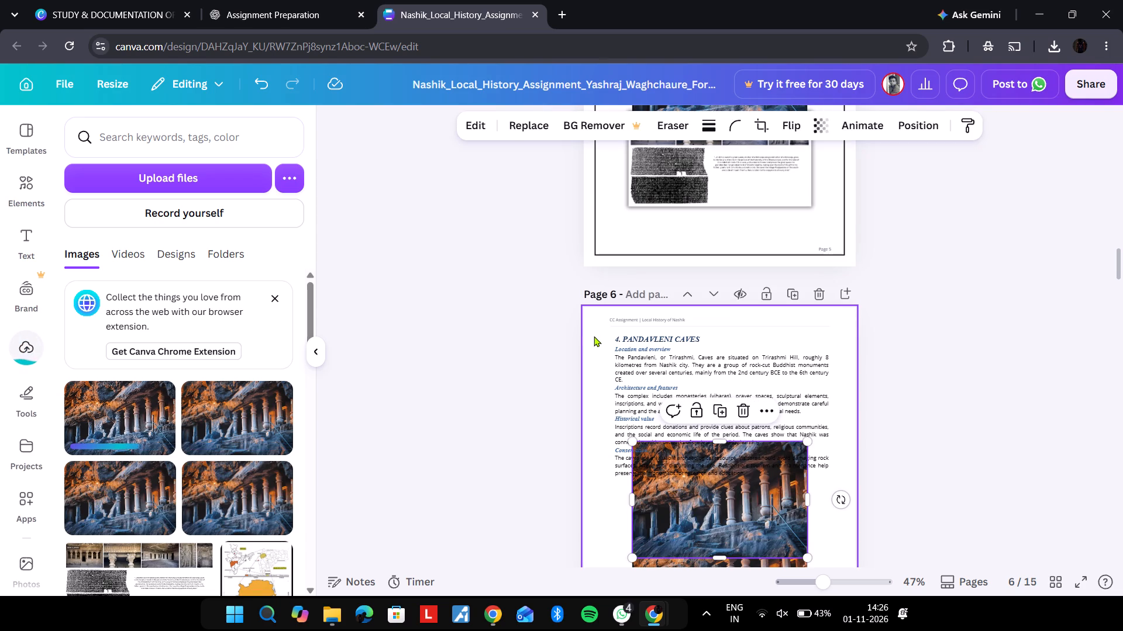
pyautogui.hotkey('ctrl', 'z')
# Paste the border frame from the clipboard history onto page 6 and send it to the back behind the text and photo.
pyautogui.click(603, 498)
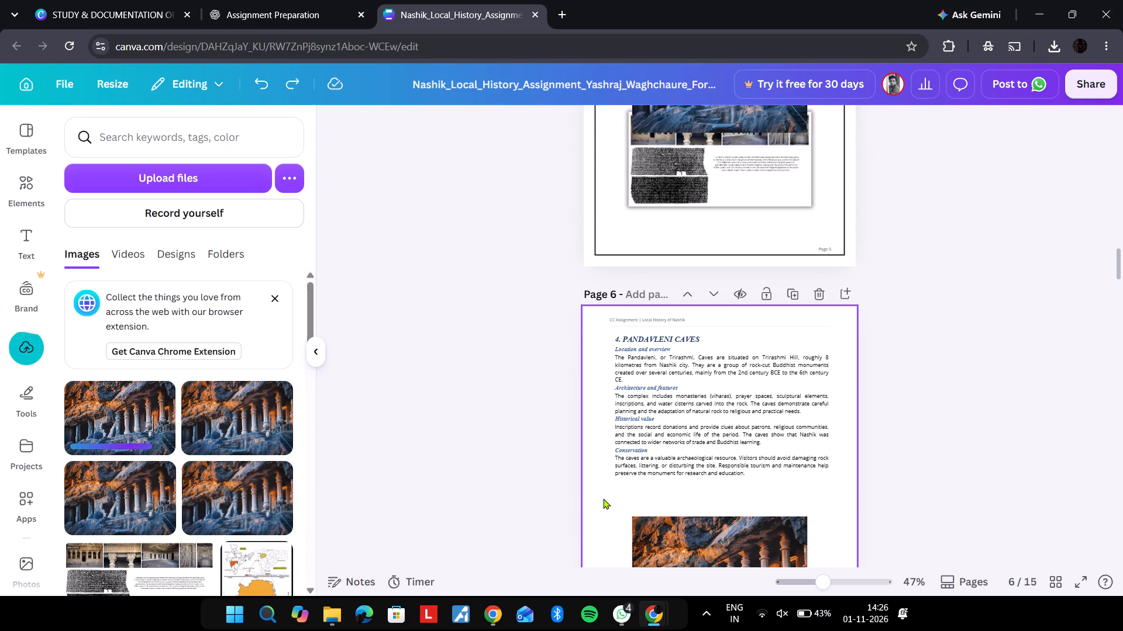
pyautogui.press('super+v')
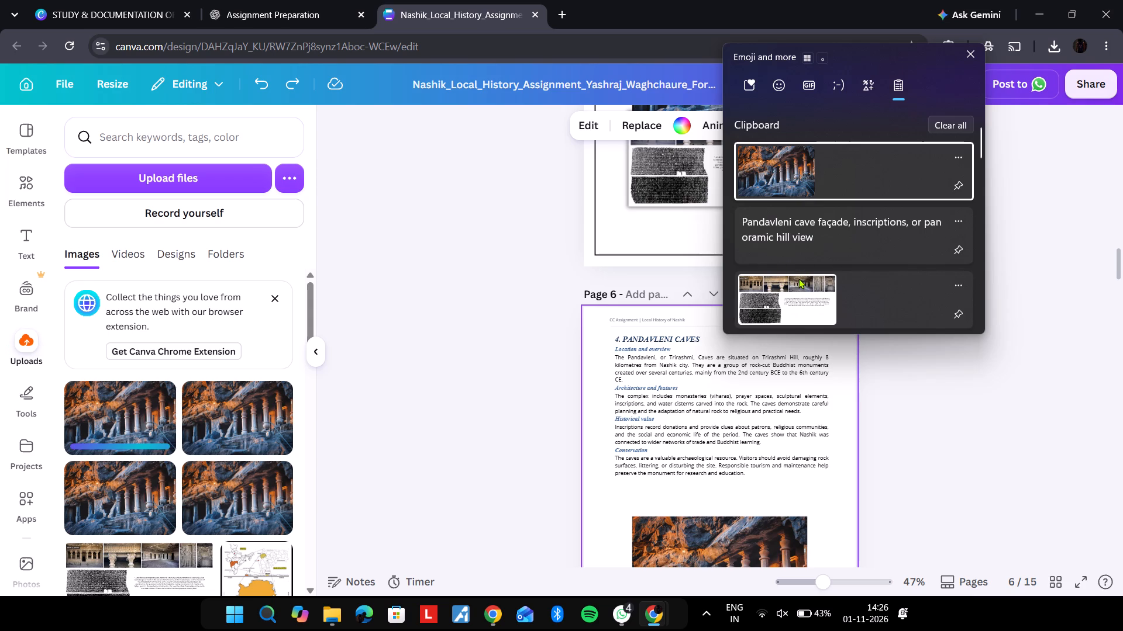
pyautogui.scroll(-1, 798, 278)
pyautogui.click(761, 310)
pyautogui.hotkey('ctrl', 'v')
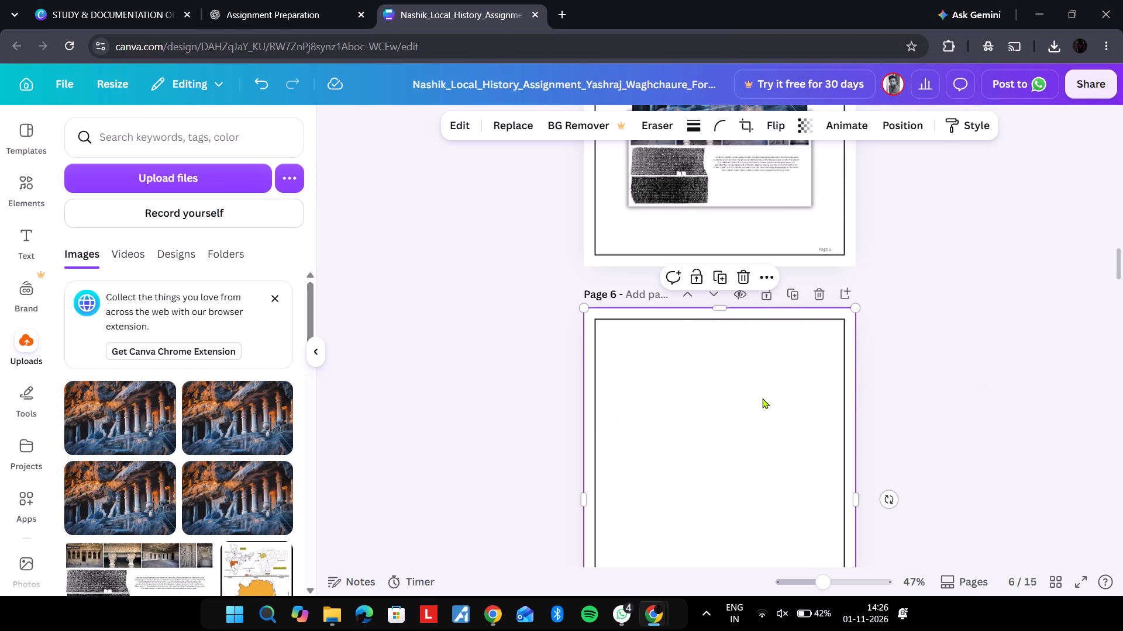
pyautogui.hotkey('ctrl', 'alt', '[')
pyautogui.click(549, 457)
# Apply the Glow shadow to page 6's cave photo.
pyautogui.scroll(-2, 549, 457)
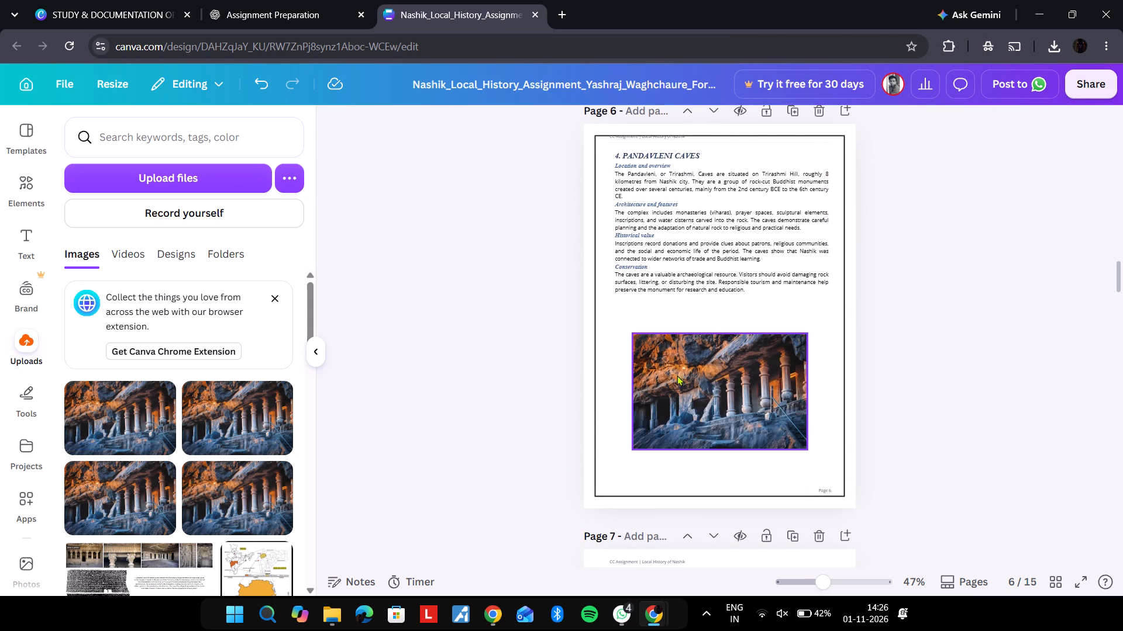
pyautogui.click(681, 375)
pyautogui.click(406, 134)
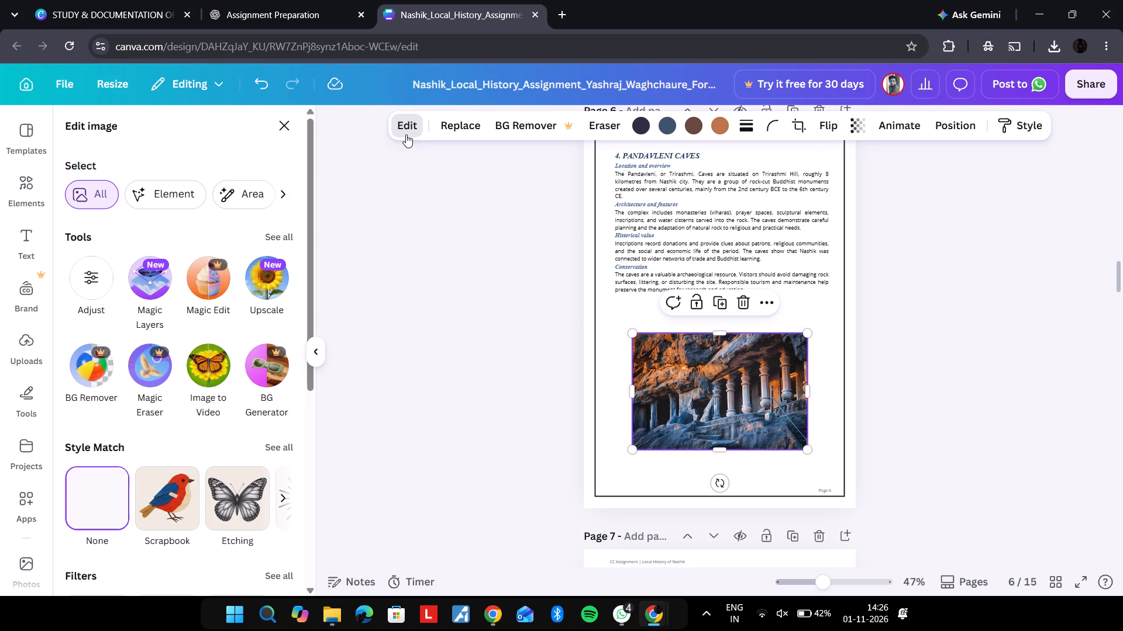
pyautogui.scroll(-5, 171, 338)
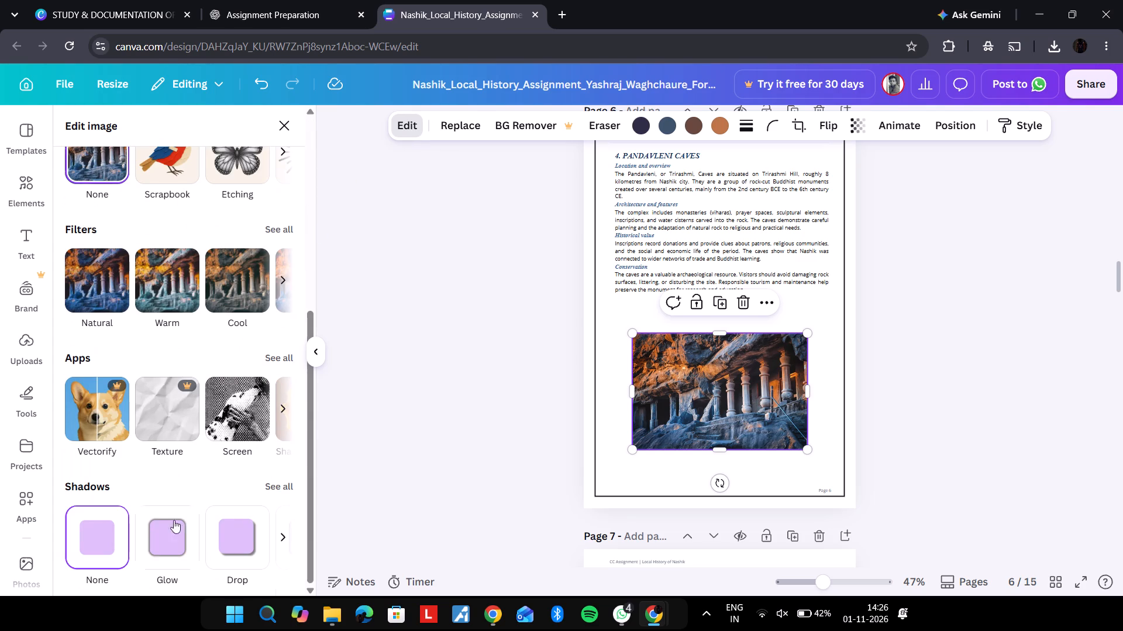
pyautogui.click(153, 542)
# Enlarge page 6's cave photo to nearly the text's width and centre it below the Conservation text.
pyautogui.moveTo(635, 336); pyautogui.dragTo(619, 284)
pyautogui.moveTo(669, 373); pyautogui.dragTo(687, 382)
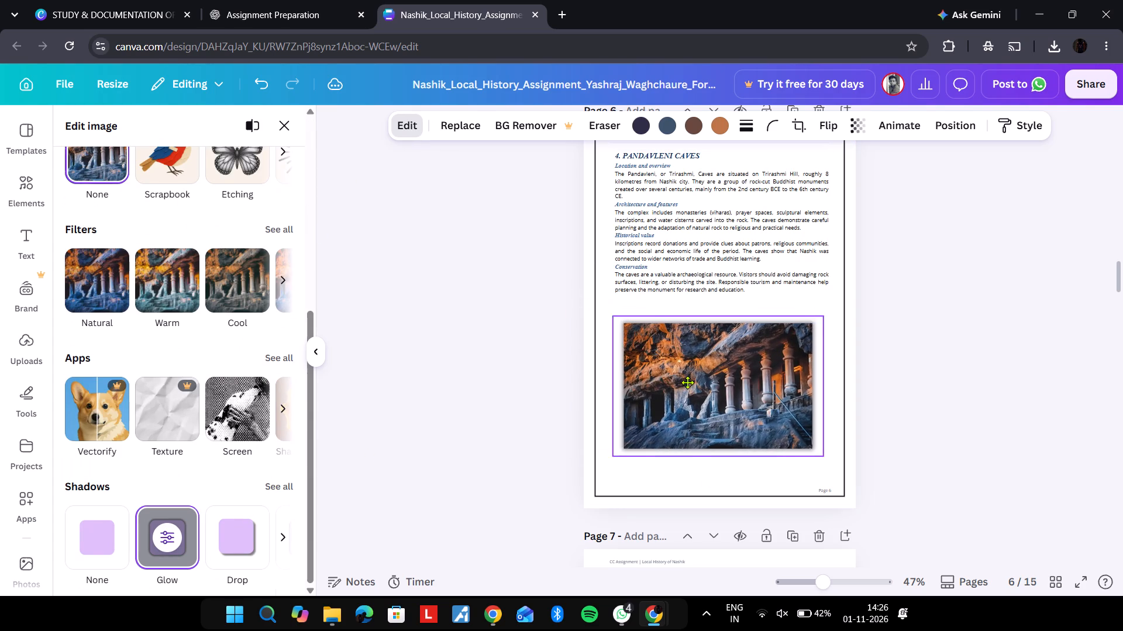
pyautogui.moveTo(687, 382); pyautogui.dragTo(692, 384)
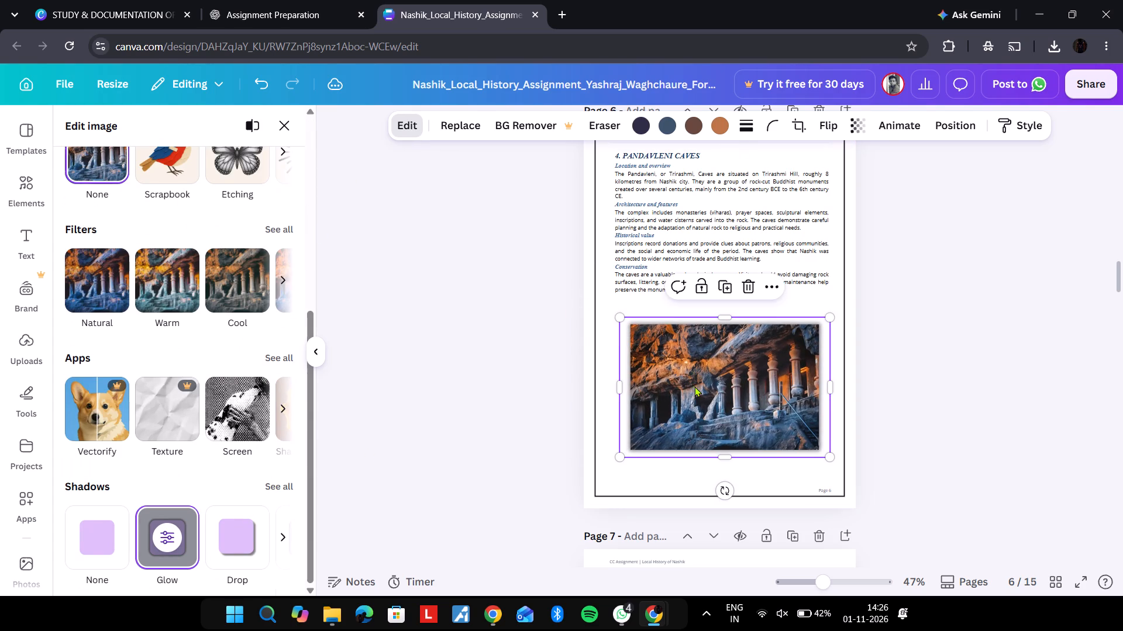
pyautogui.click(705, 394)
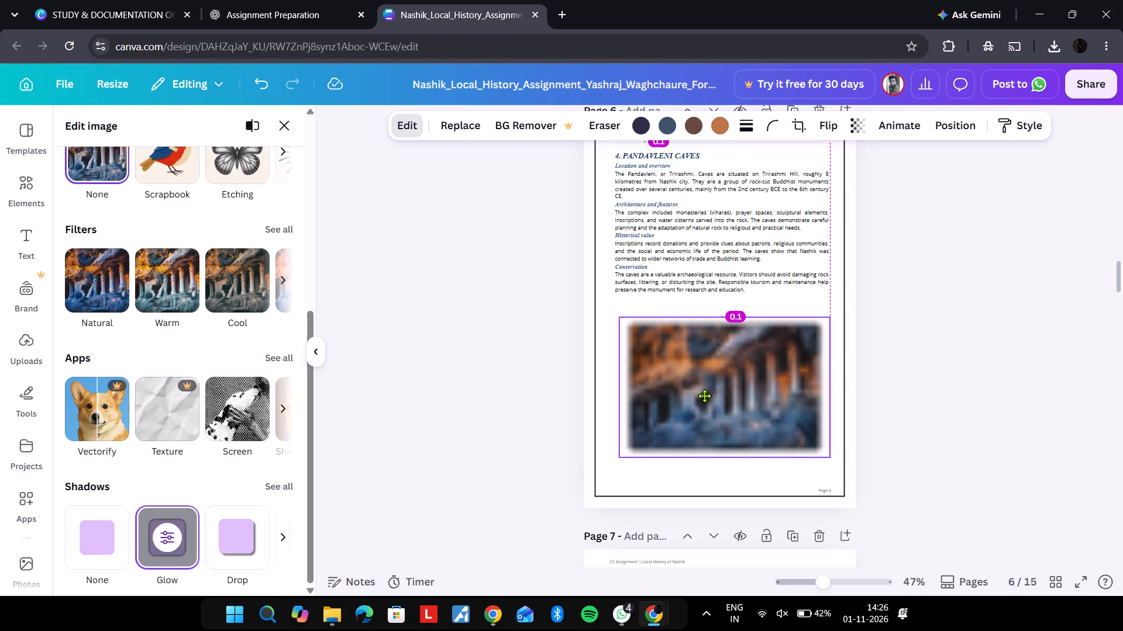
pyautogui.click(429, 343)
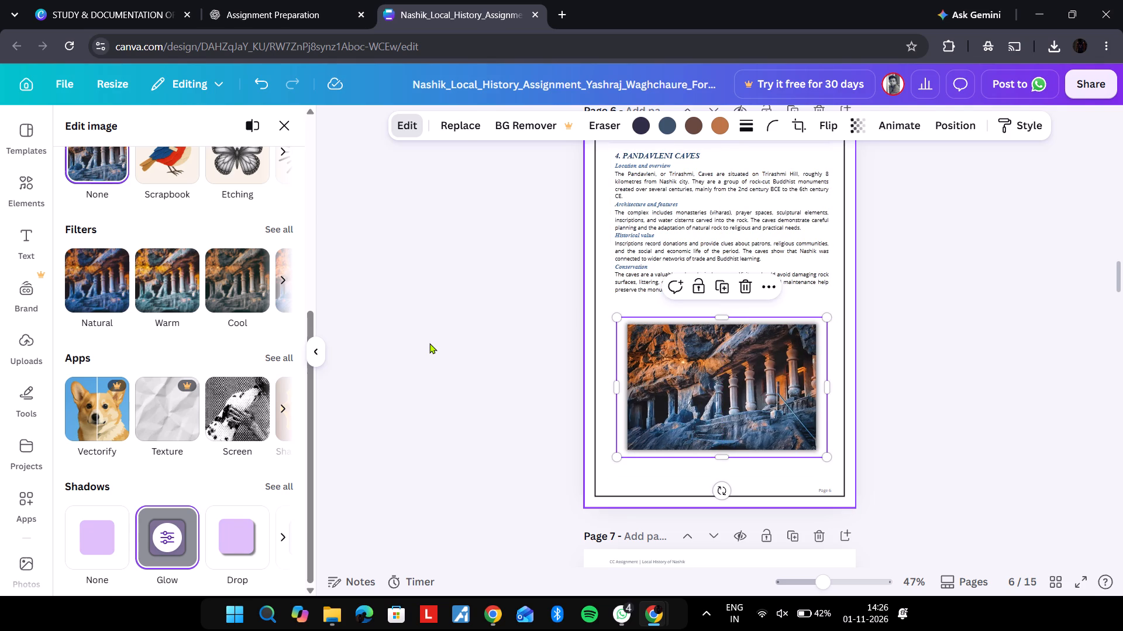
# Move page 6's header text slightly down so it sits just inside the border frame.
pyautogui.click(429, 343)
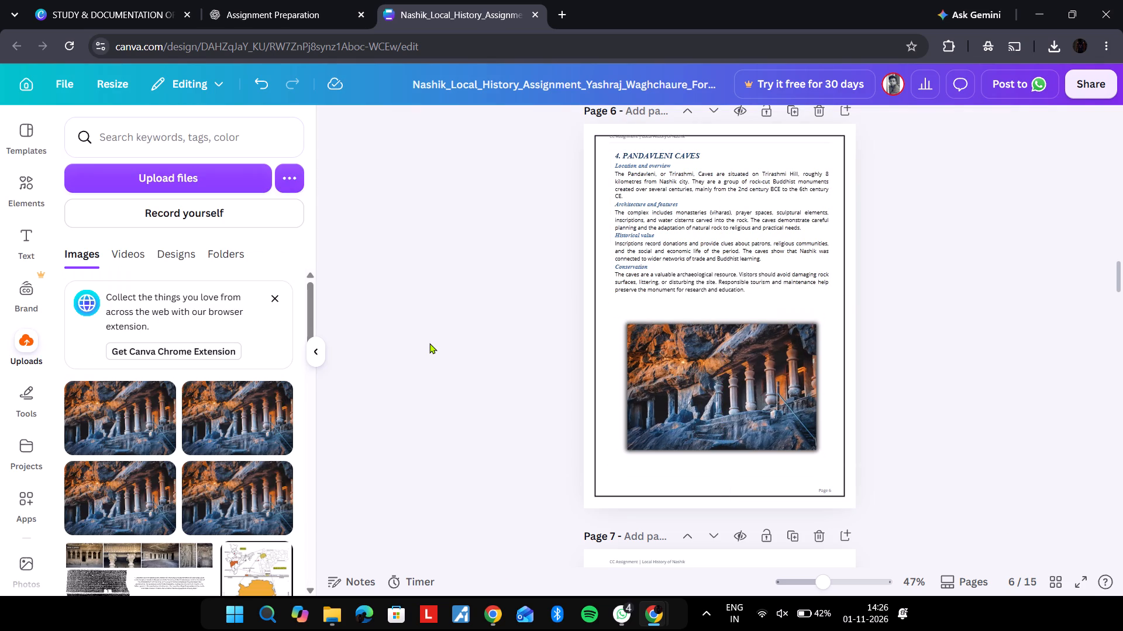
pyautogui.click(646, 136)
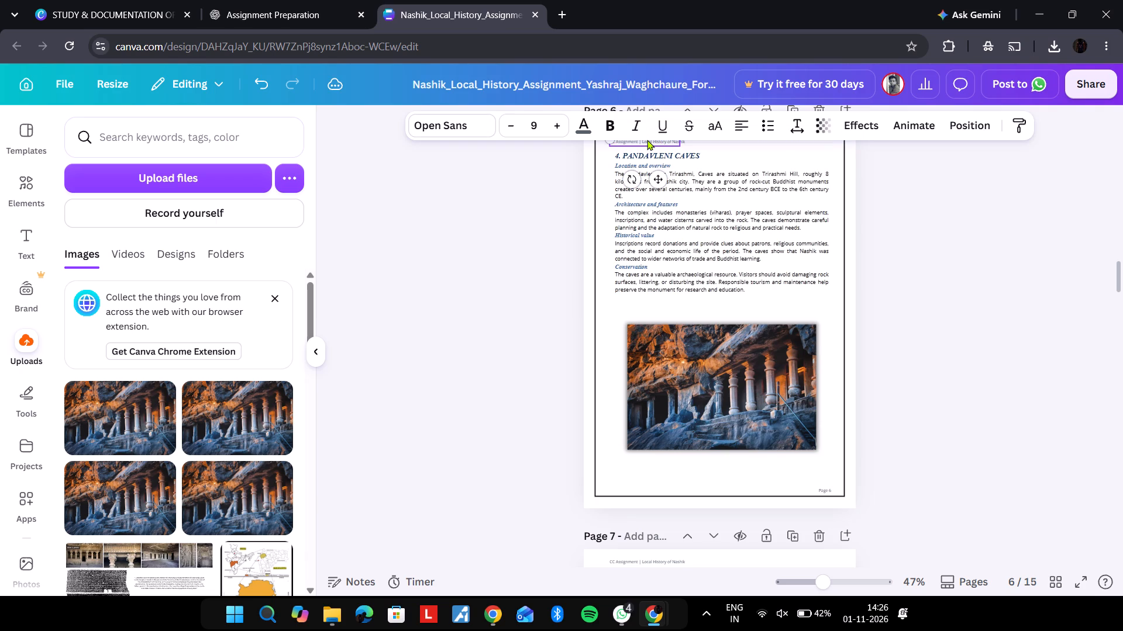
pyautogui.click(567, 200)
# Delete the stray cave photo covering the Historical Background text on page 5.
pyautogui.scroll(1, 567, 200)
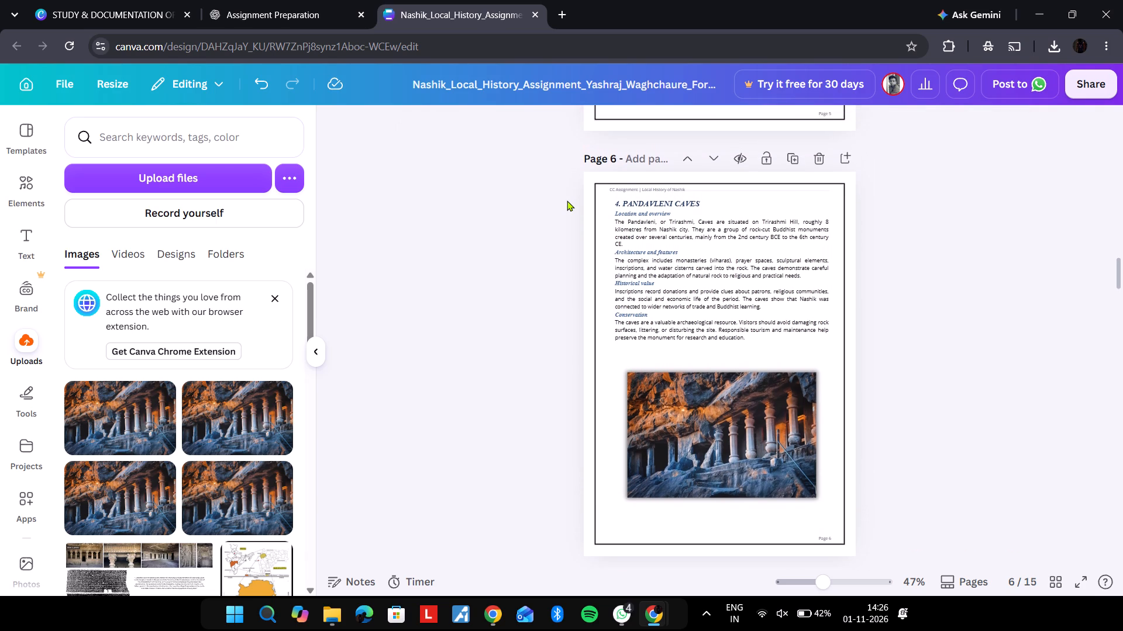
pyautogui.scroll(4, 567, 200)
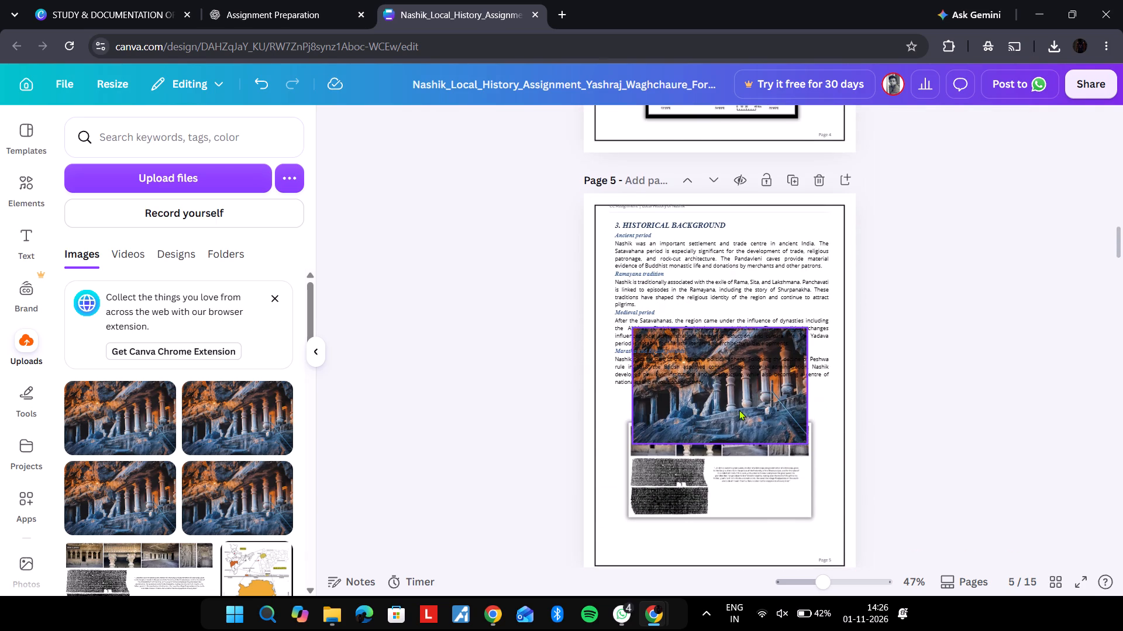
pyautogui.click(739, 410)
pyautogui.press('BackSpace')
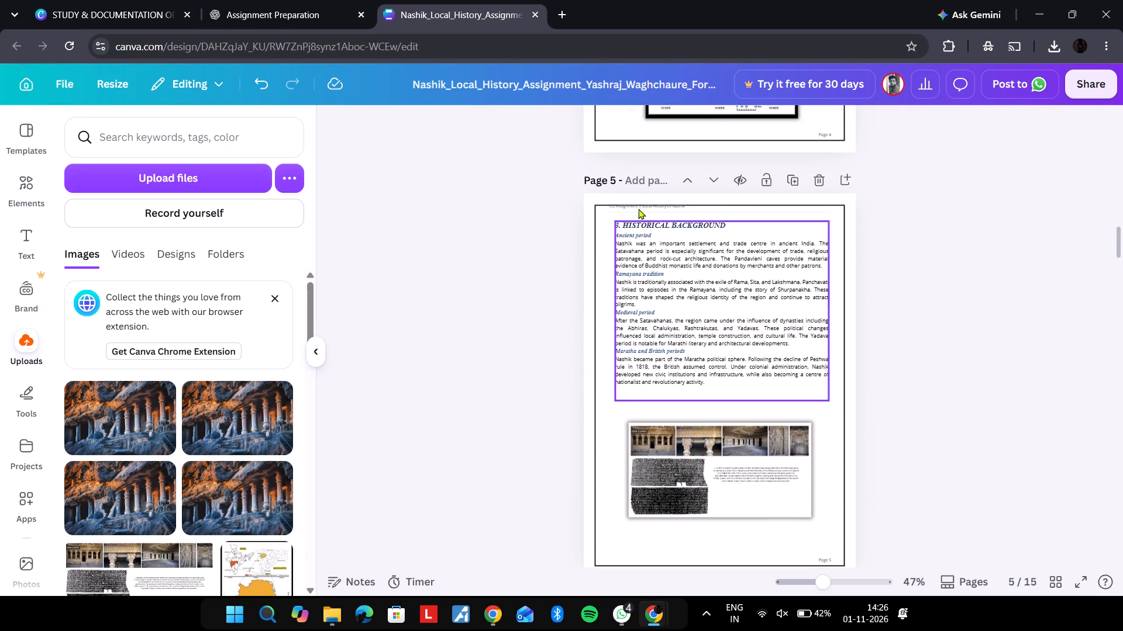
# Move page 5's header text slightly down so it sits just inside the border frame.
pyautogui.click(660, 204)
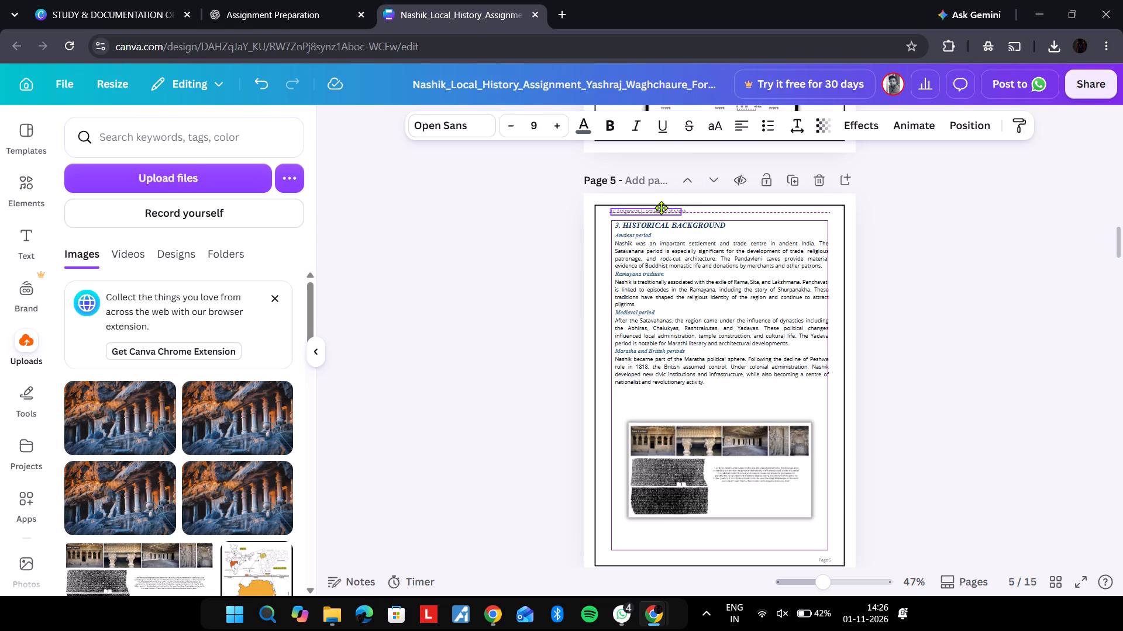
pyautogui.click(594, 240)
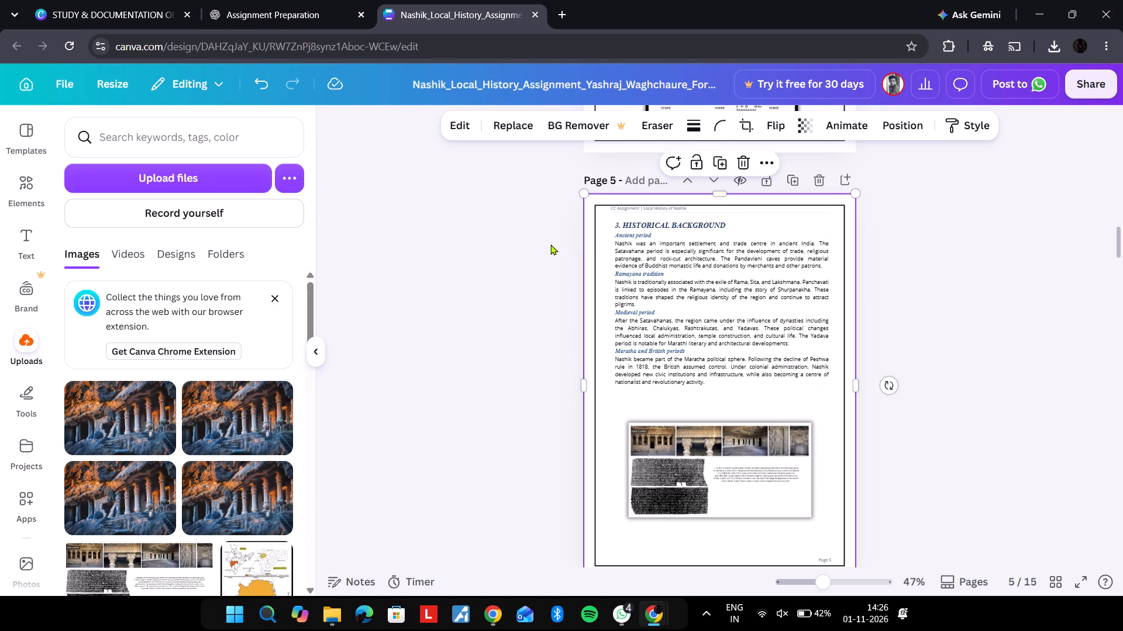
pyautogui.click(550, 244)
# Copy the caption "Panchavati or Ramkund riverfront" from page 7's photo placeholder and search Google Images for it in the other browser window.
pyautogui.scroll(5, 550, 244)
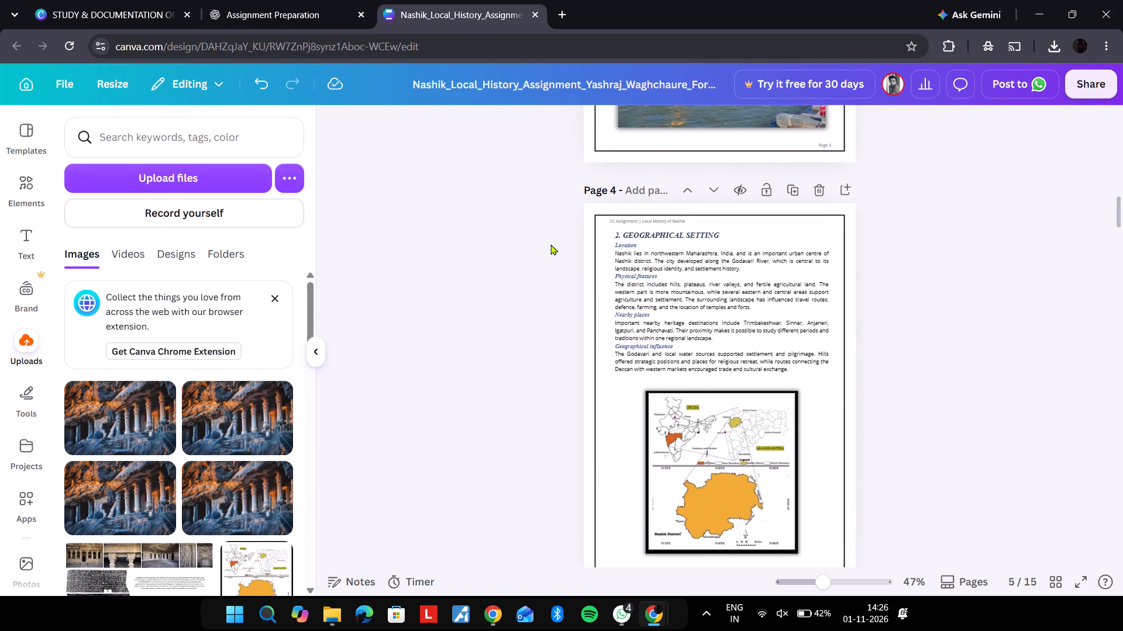
pyautogui.scroll(-11, 550, 244)
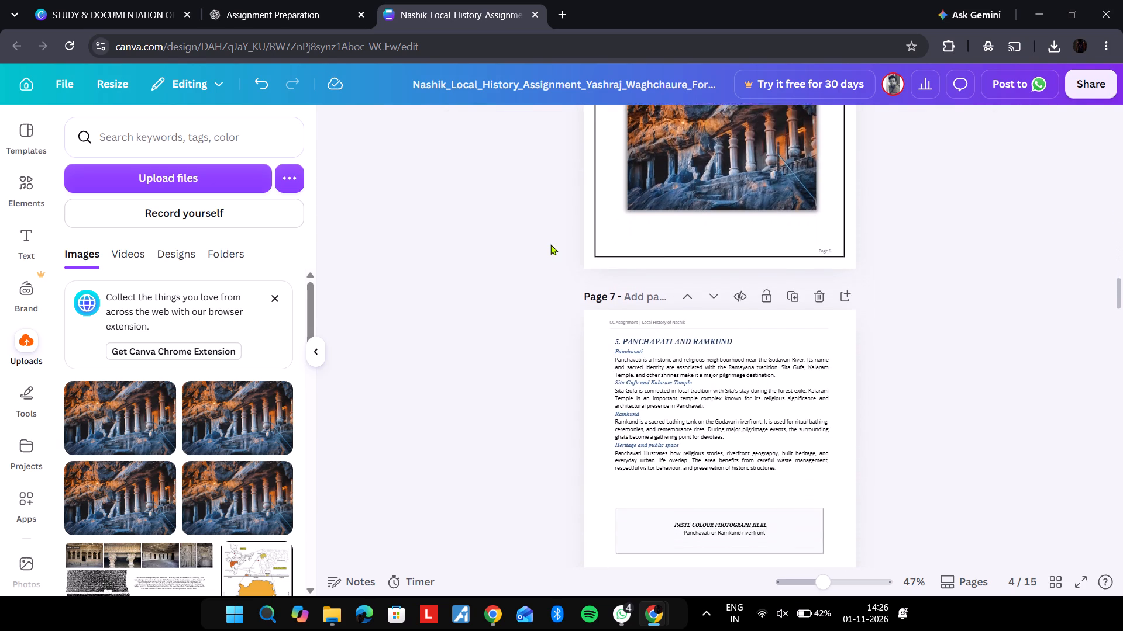
pyautogui.scroll(-1, 550, 244)
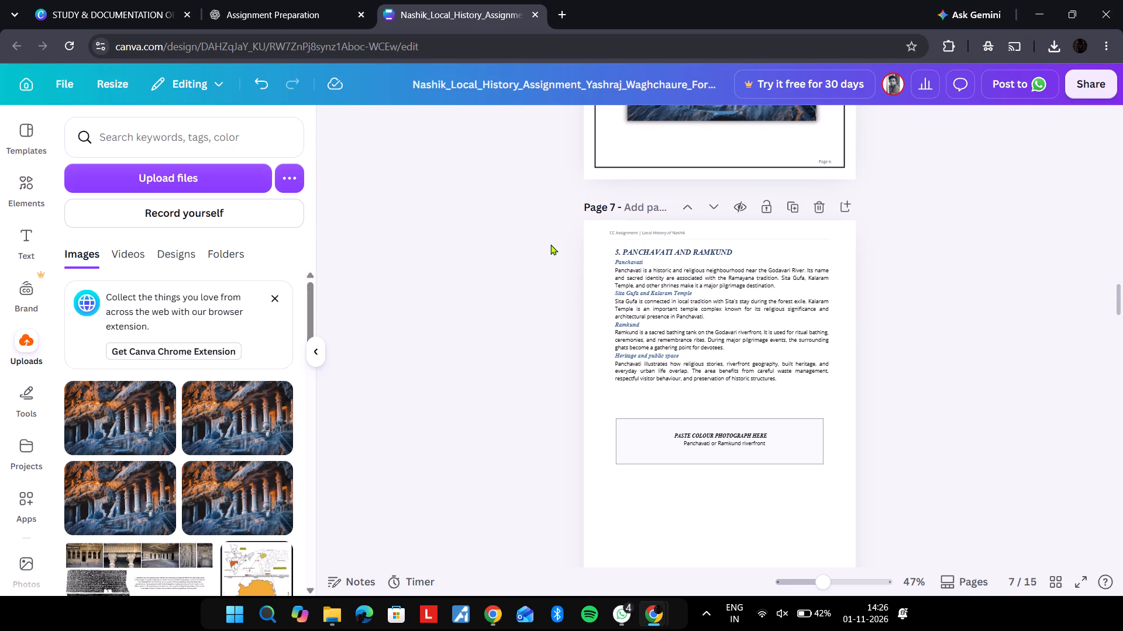
pyautogui.scroll(-2, 550, 244)
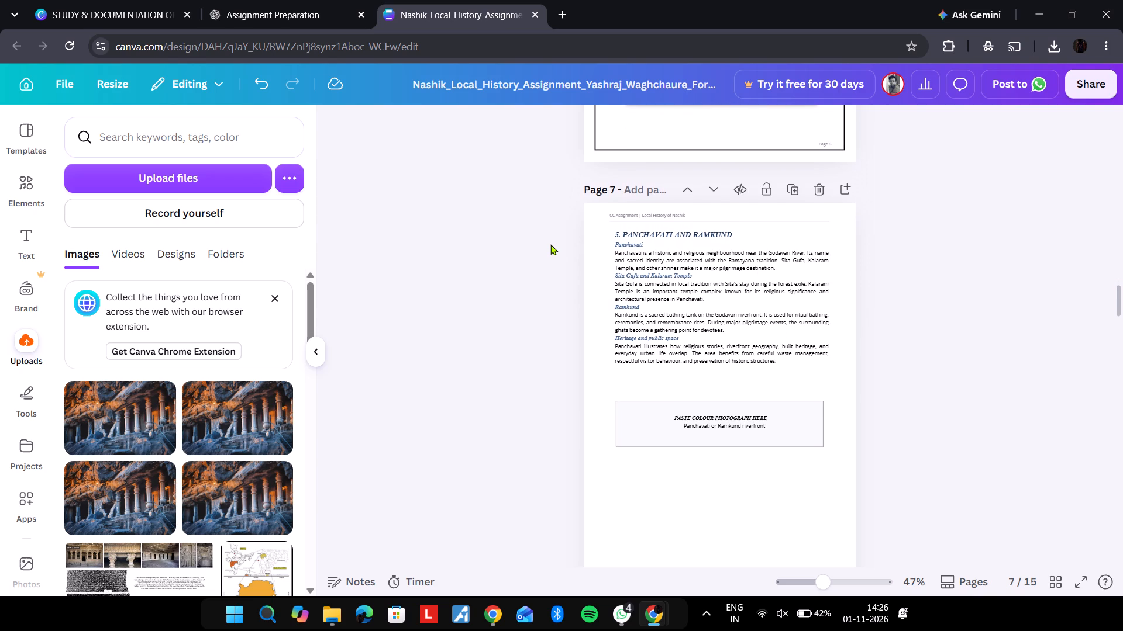
pyautogui.click(755, 424)
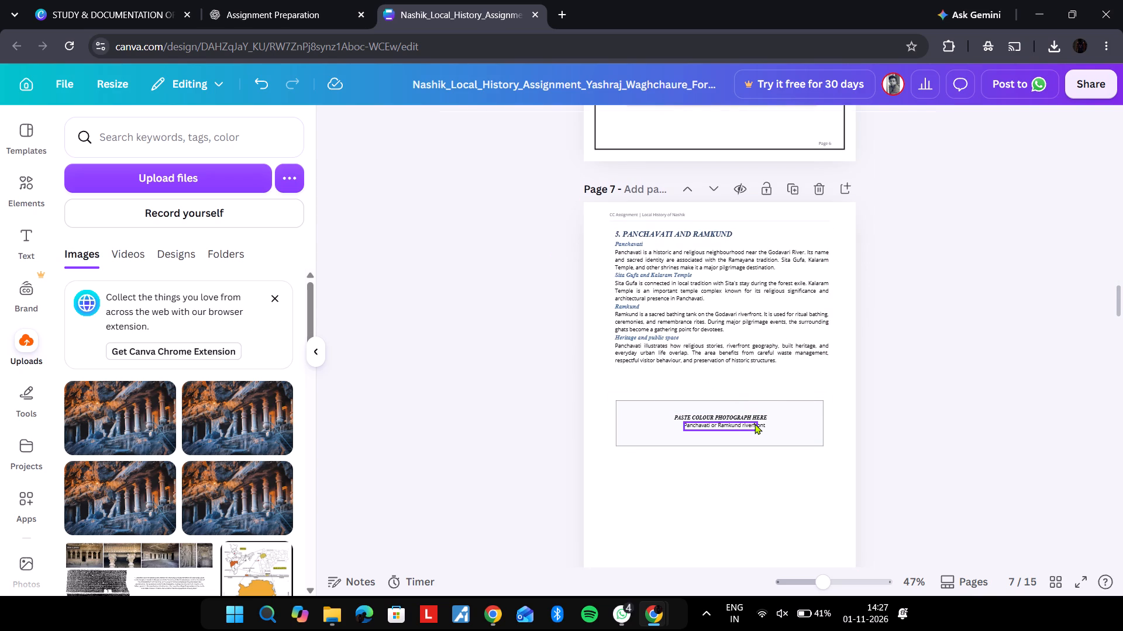
pyautogui.hotkey('ctrl', 'c')
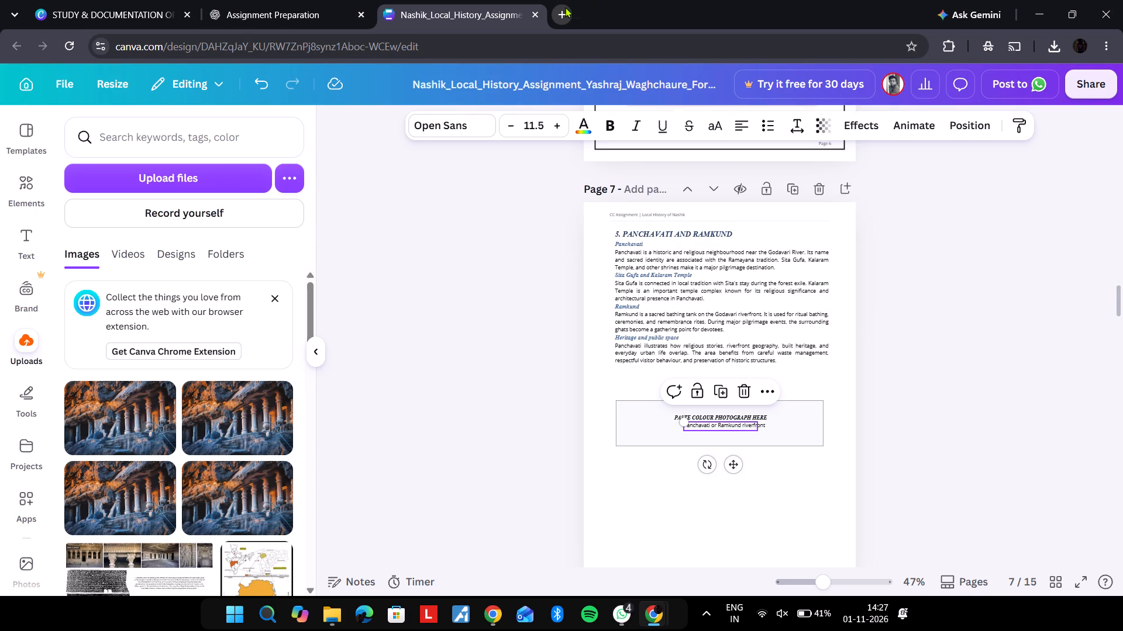
pyautogui.hotkey('alt', 'Tab')
pyautogui.hotkey('ctrl', 'v')
pyautogui.click(526, 96)
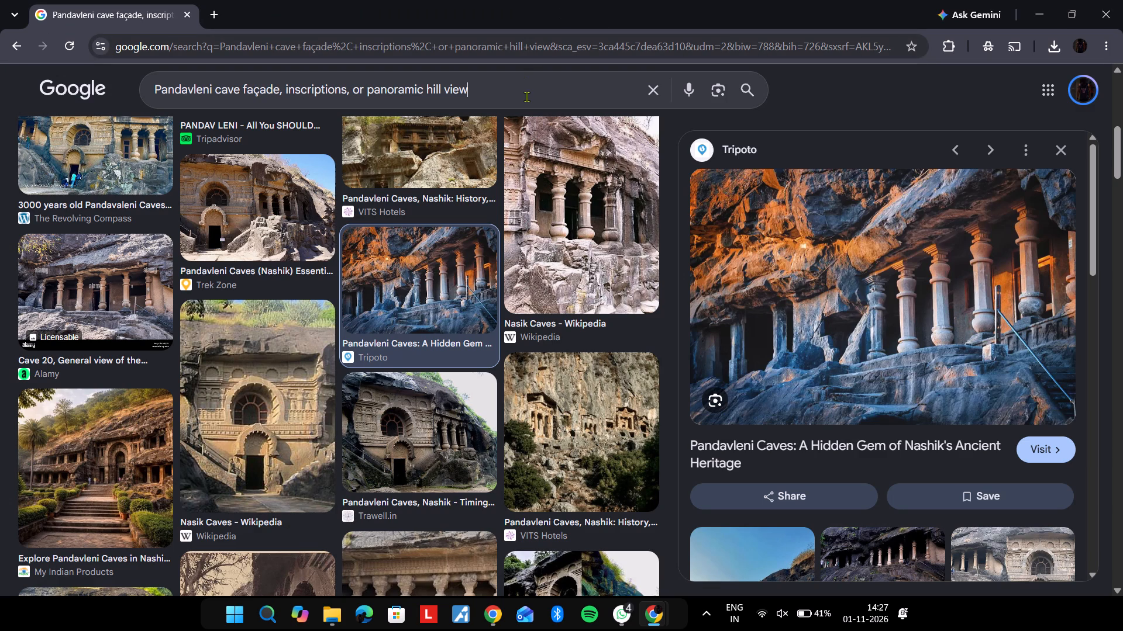
pyautogui.hotkey('ctrl', 'z')
pyautogui.hotkey('ctrl', 'a')
pyautogui.hotkey('ctrl', 'v')
pyautogui.press('Return')
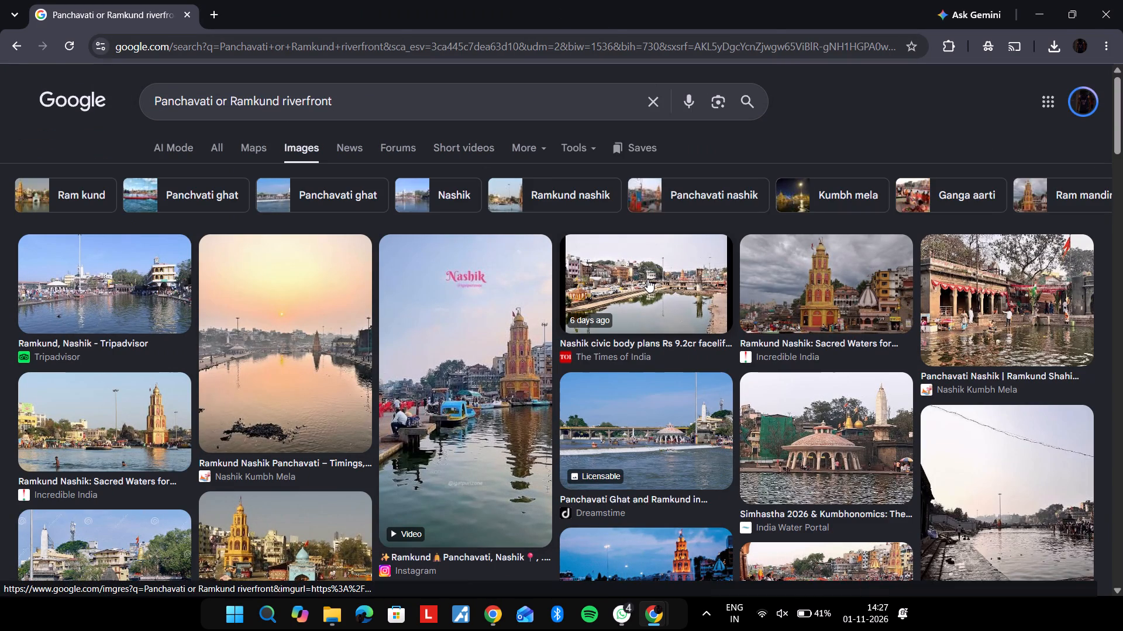
# Open the Incredible India "Ramkund Nashik: Sacred Waters" result showing the temple tower by the river and copy its image.
pyautogui.click(66, 435)
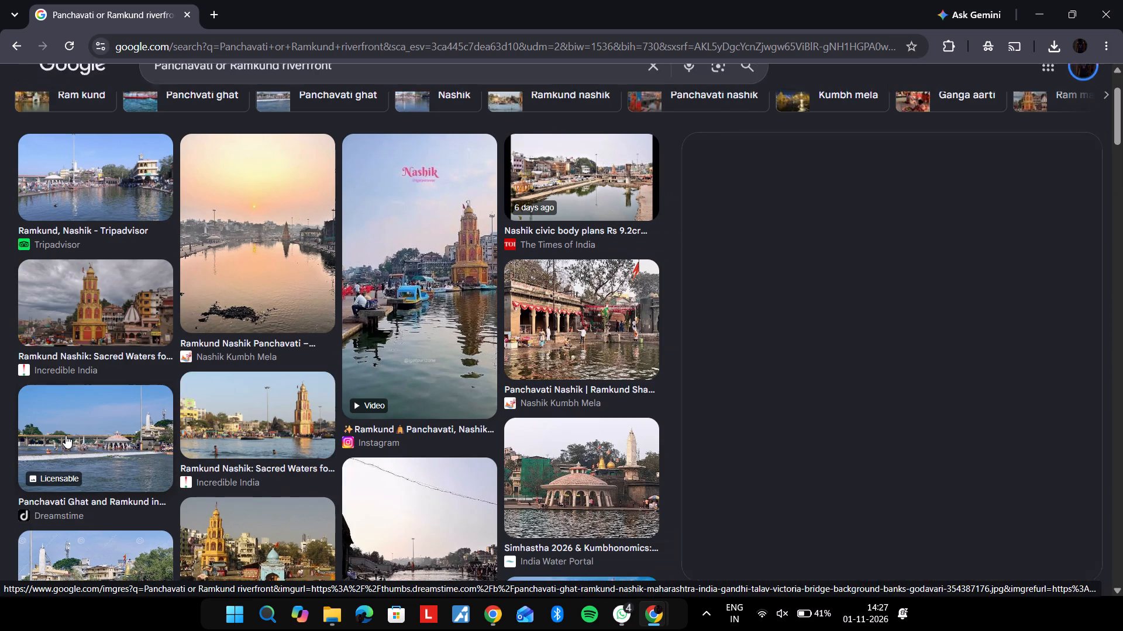
pyautogui.rightClick(903, 249)
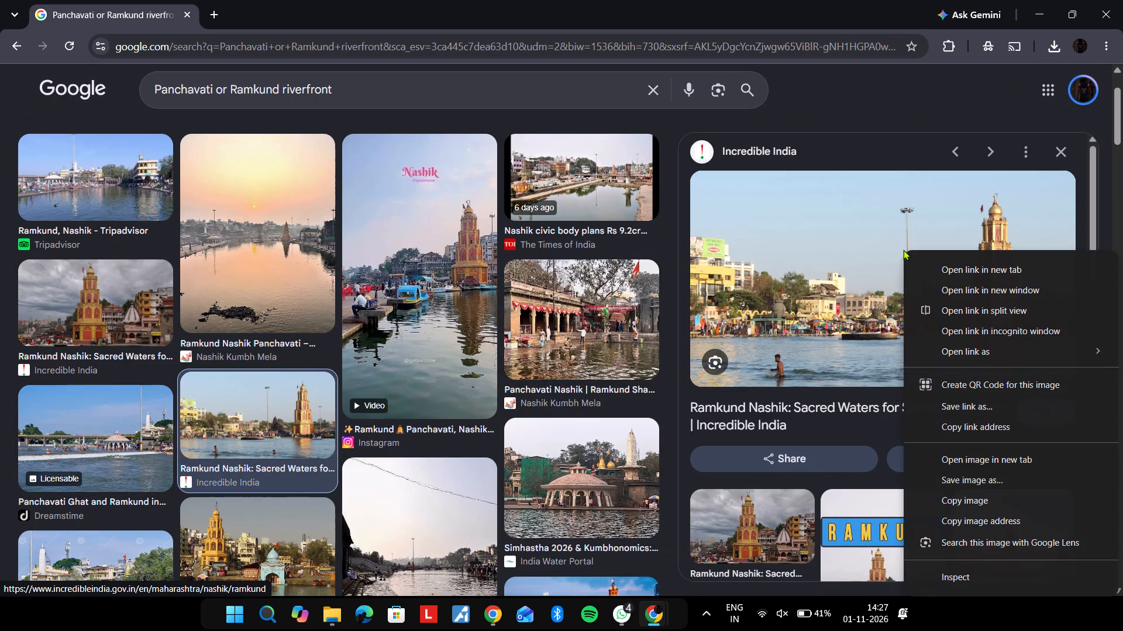
pyautogui.click(973, 498)
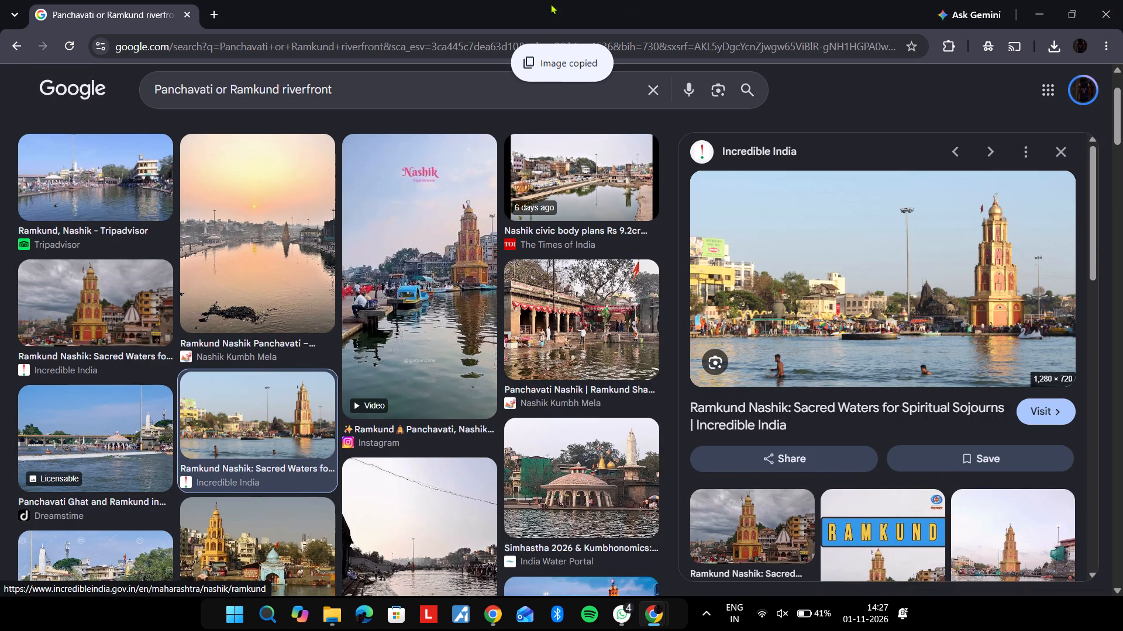
# Back in the Canva design, delete page 7's photo placeholder box and its texts, and paste the copied Ramkund photo onto the page.
pyautogui.hotkey('alt', 'Tab')
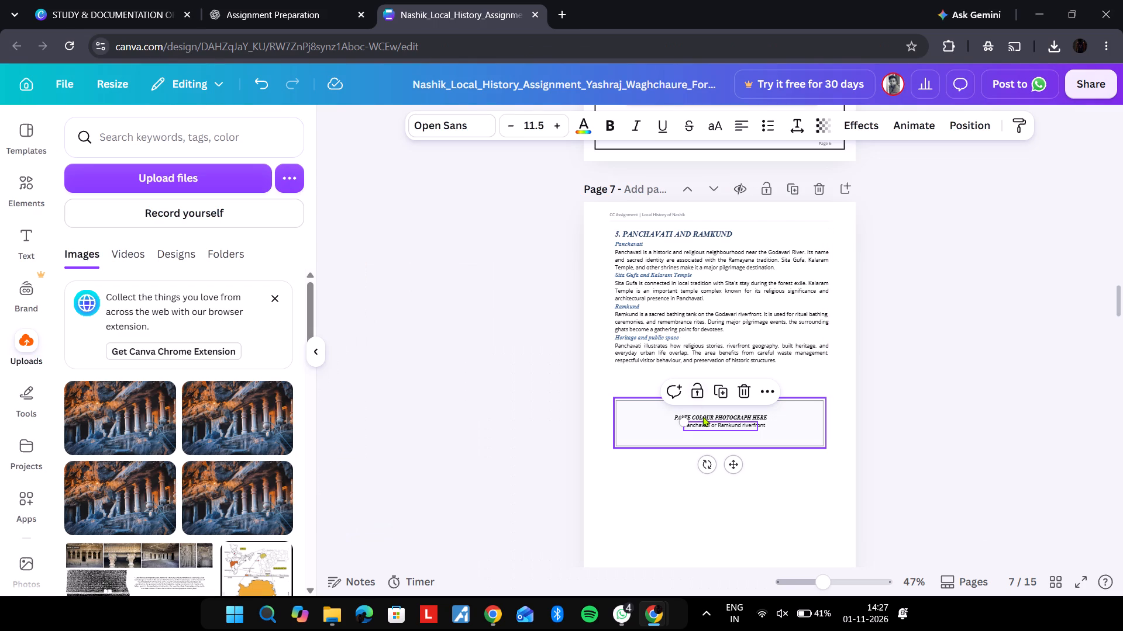
pyautogui.press('BackSpace')
pyautogui.click(702, 416)
pyautogui.press('BackSpace')
pyautogui.click(702, 416)
pyautogui.press('BackSpace')
pyautogui.hotkey('ctrl', 'v')
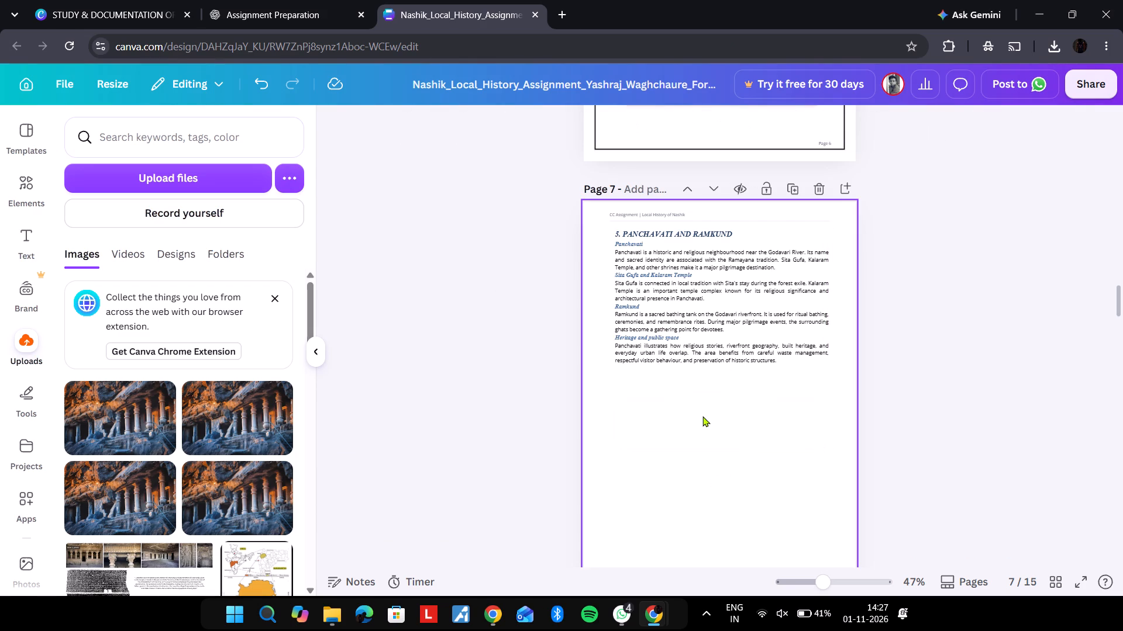
# Place the Ramkund photo below page 7's Heritage and public space text and enlarge it to about the text's width.
pyautogui.click(702, 416)
pyautogui.moveTo(667, 415); pyautogui.dragTo(667, 475)
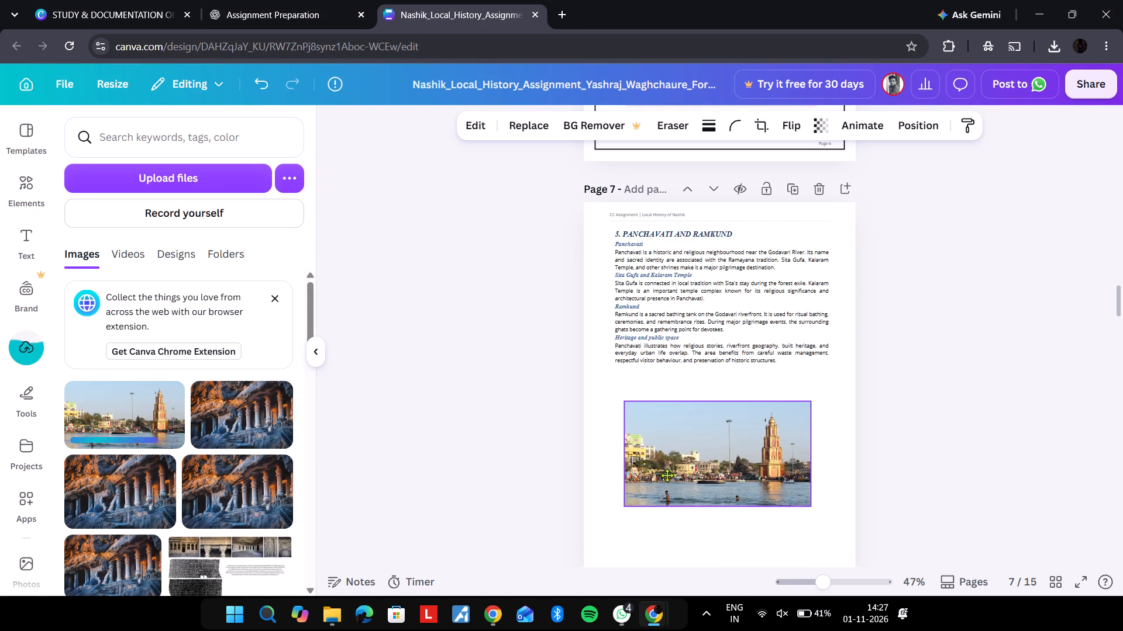
pyautogui.moveTo(667, 475); pyautogui.dragTo(664, 484)
pyautogui.moveTo(629, 412); pyautogui.dragTo(606, 383)
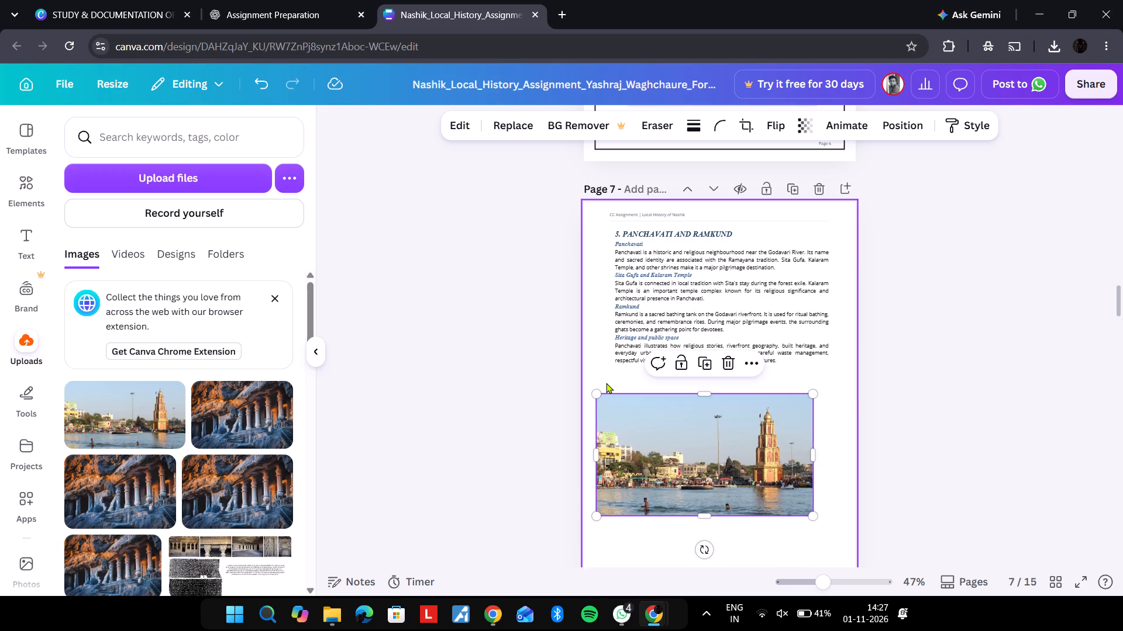
pyautogui.moveTo(664, 450); pyautogui.dragTo(675, 450)
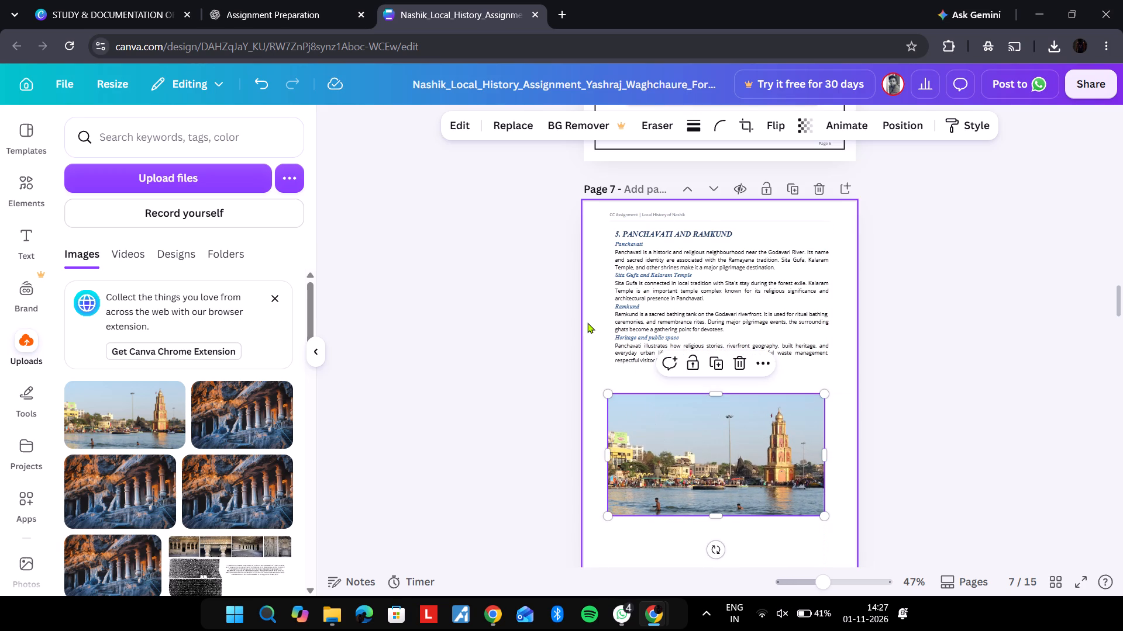
# Copy page 6's border frame onto page 7 and send it to the back behind the text and photo.
pyautogui.click(594, 143)
pyautogui.hotkey('ctrl', 'c')
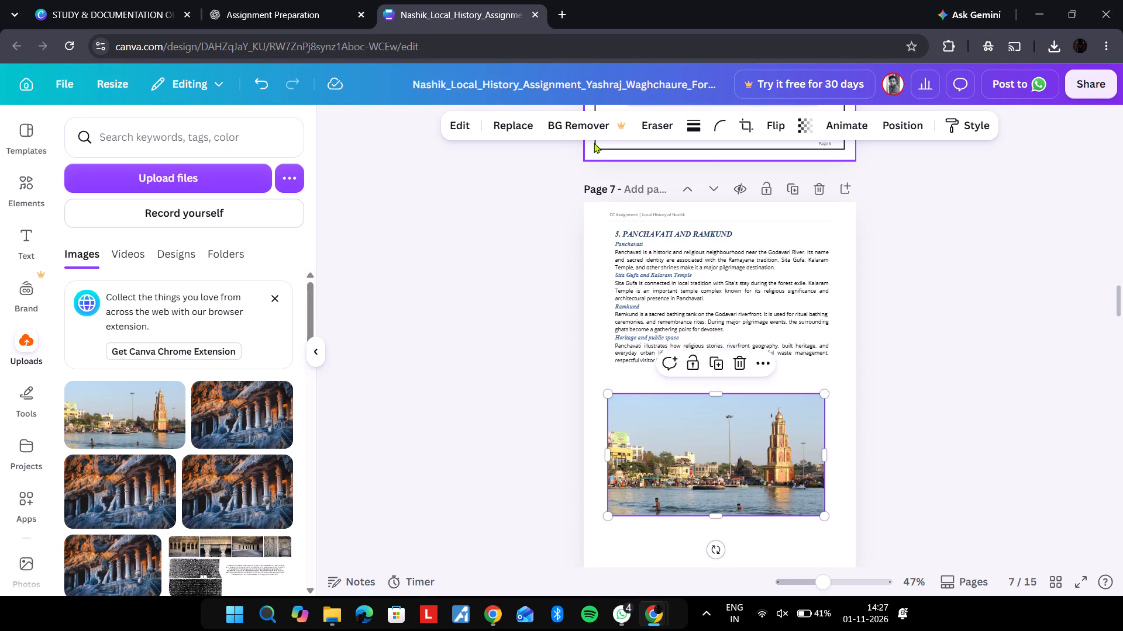
pyautogui.click(595, 224)
pyautogui.hotkey('ctrl', 'v')
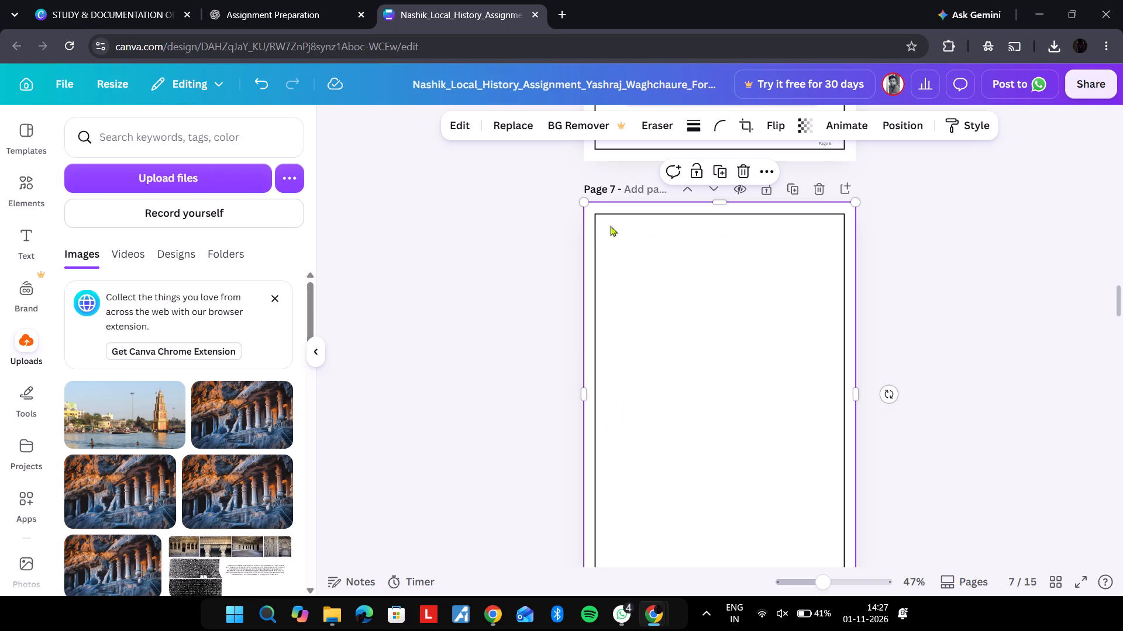
pyautogui.hotkey('ctrl', 'alt', '[')
pyautogui.click(476, 385)
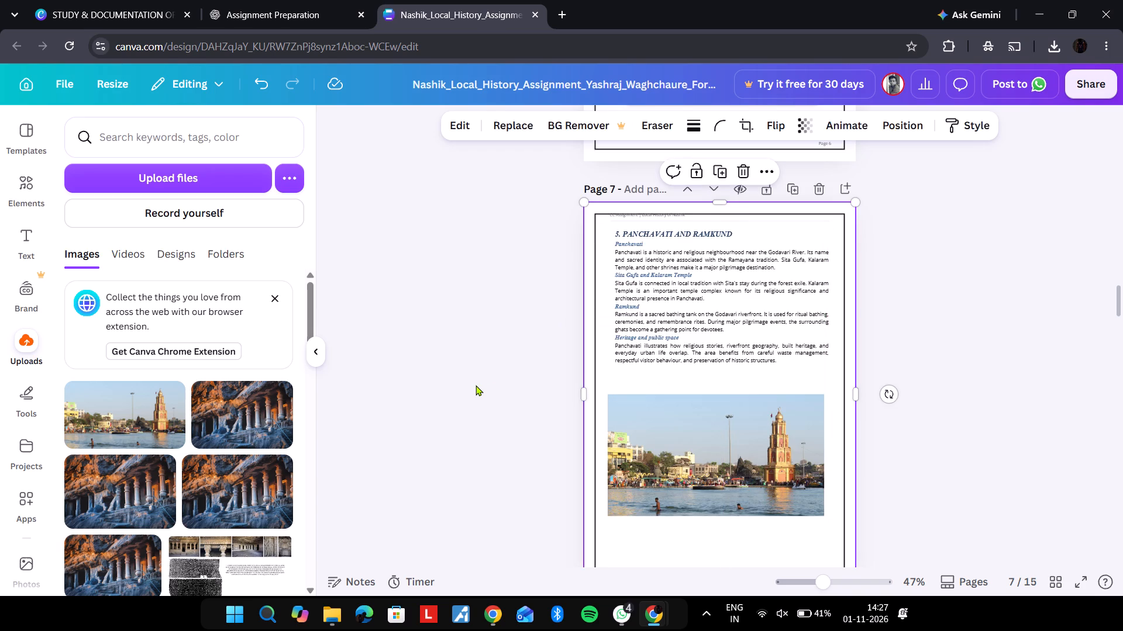
# Move page 7's header text slightly down so it sits just inside the border frame.
pyautogui.click(616, 214)
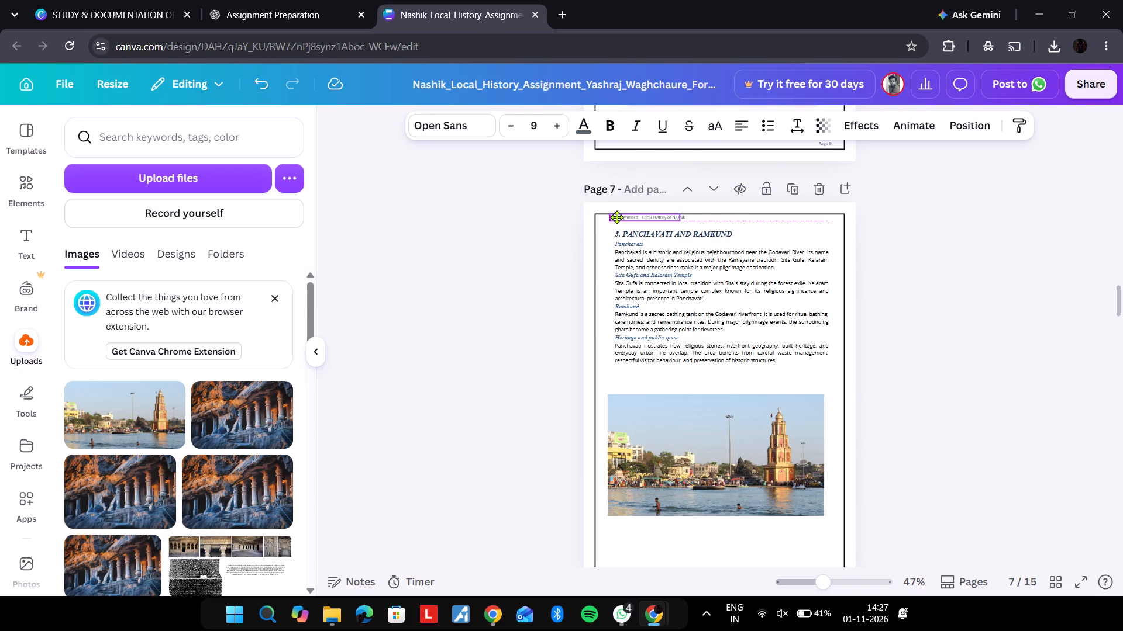
pyautogui.click(436, 245)
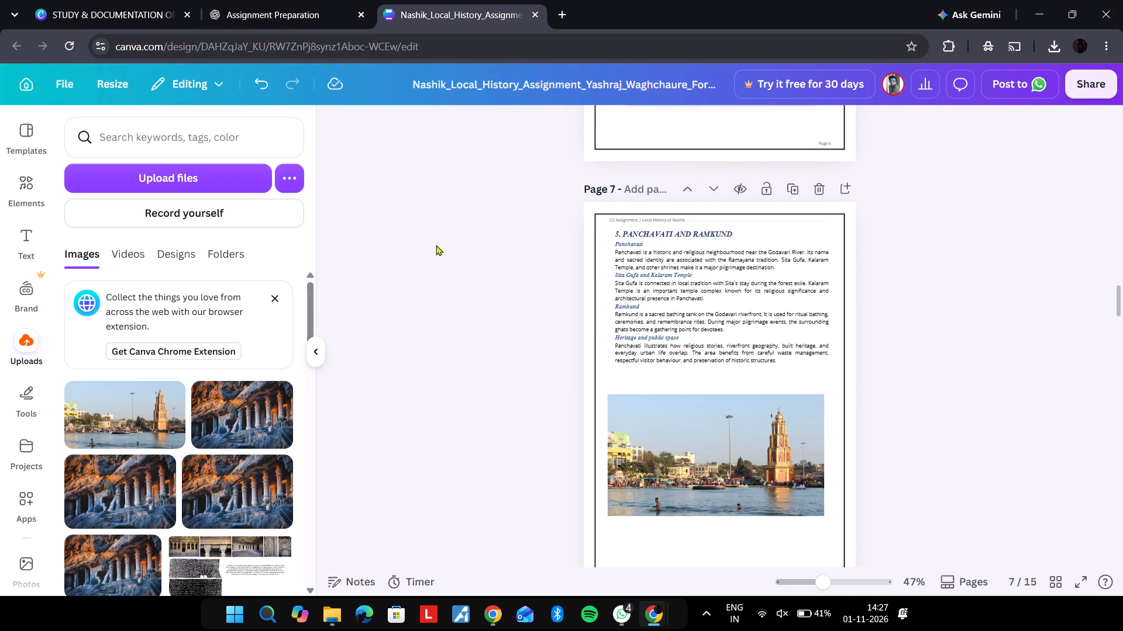
# Centre the Ramkund photo horizontally between page 7's text and the bottom border.
pyautogui.scroll(-3, 436, 245)
pyautogui.moveTo(683, 360); pyautogui.dragTo(688, 369)
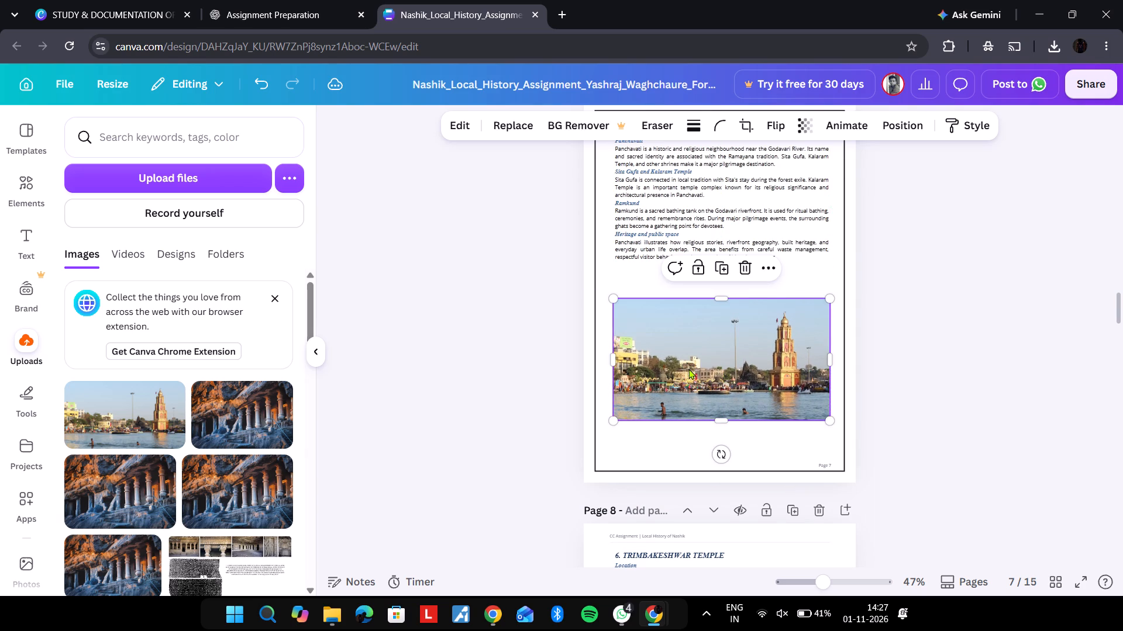
# Apply the Glow shadow to page 7's Ramkund photo.
pyautogui.click(468, 123)
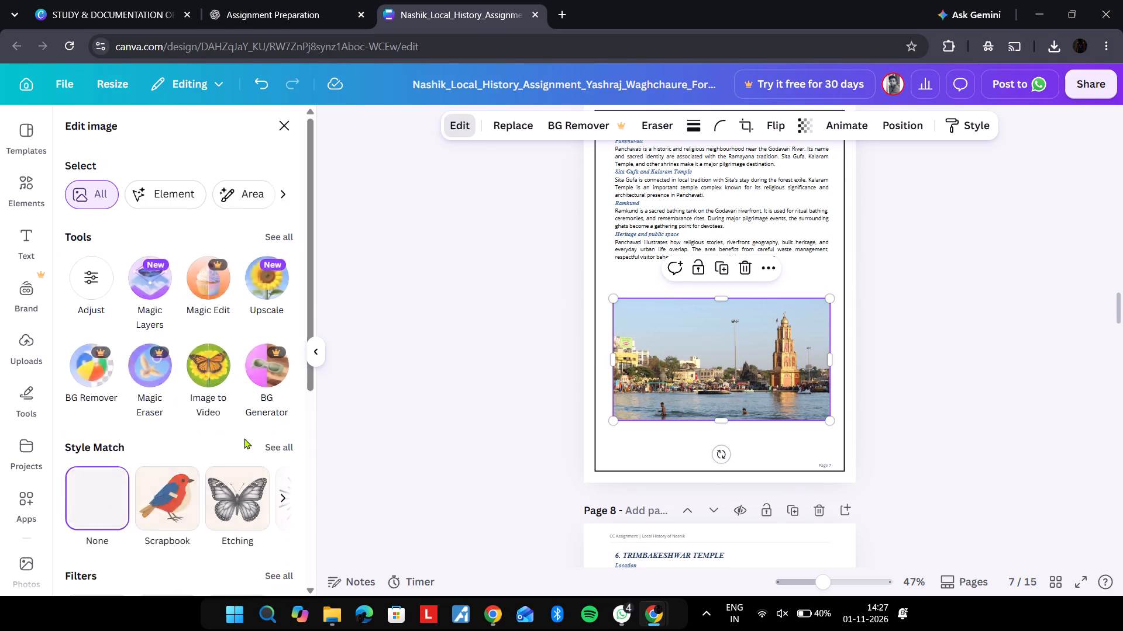
pyautogui.scroll(-7, 244, 438)
pyautogui.click(196, 541)
pyautogui.click(521, 412)
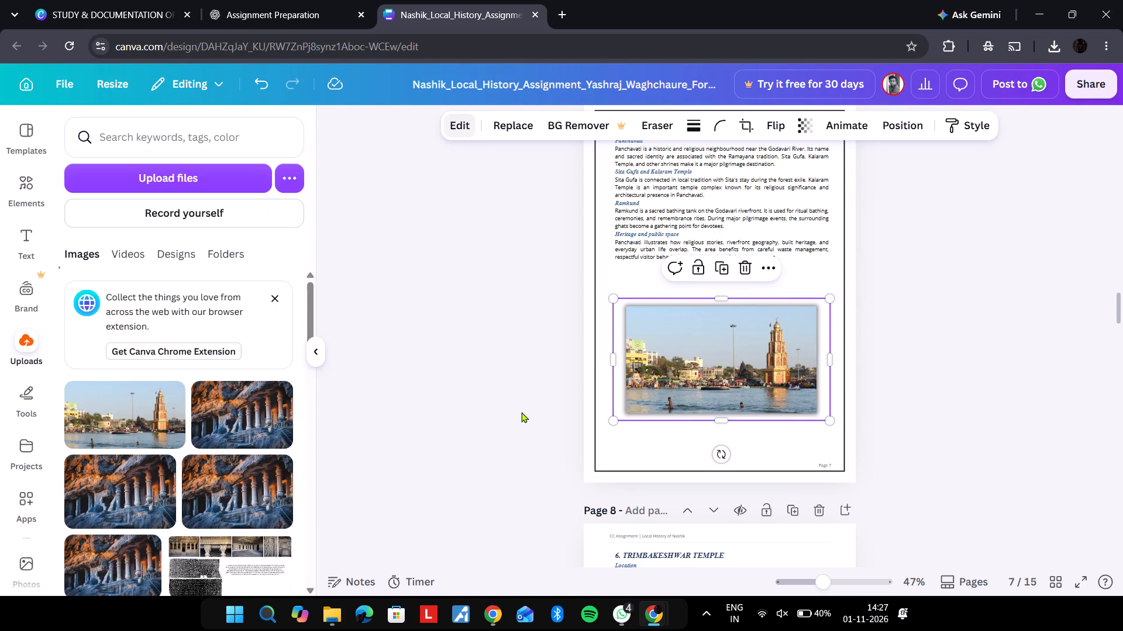
# Enlarge page 7's glowing Ramkund photo slightly and re-centre it inside the border frame.
pyautogui.moveTo(614, 298); pyautogui.dragTo(602, 289)
pyautogui.moveTo(677, 327); pyautogui.dragTo(685, 338)
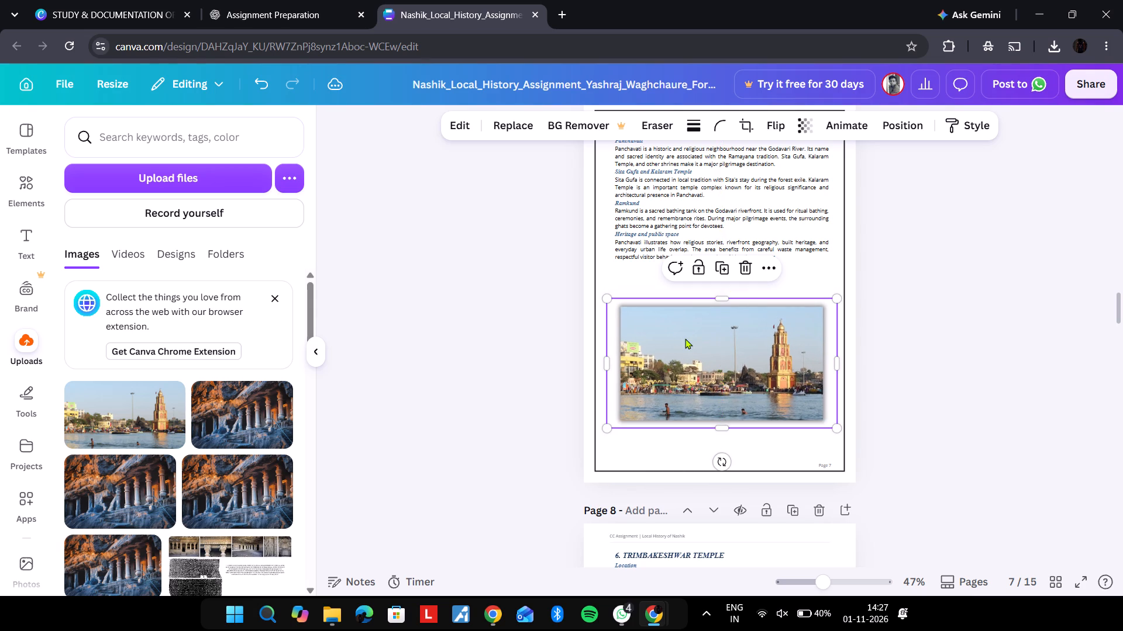
pyautogui.click(466, 311)
# Copy page 8's photo placeholder caption and search Google Images for "Trimbakeshwar Temple exterior and Kushavarta Kund".
pyautogui.scroll(-5, 466, 311)
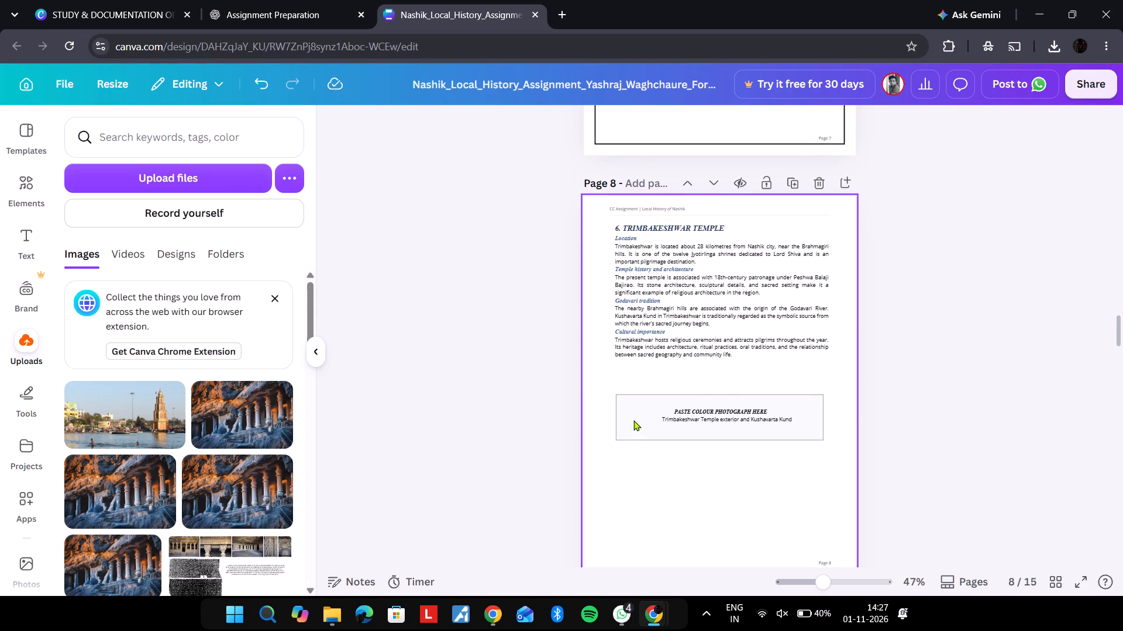
pyautogui.click(718, 417)
pyautogui.click(725, 422)
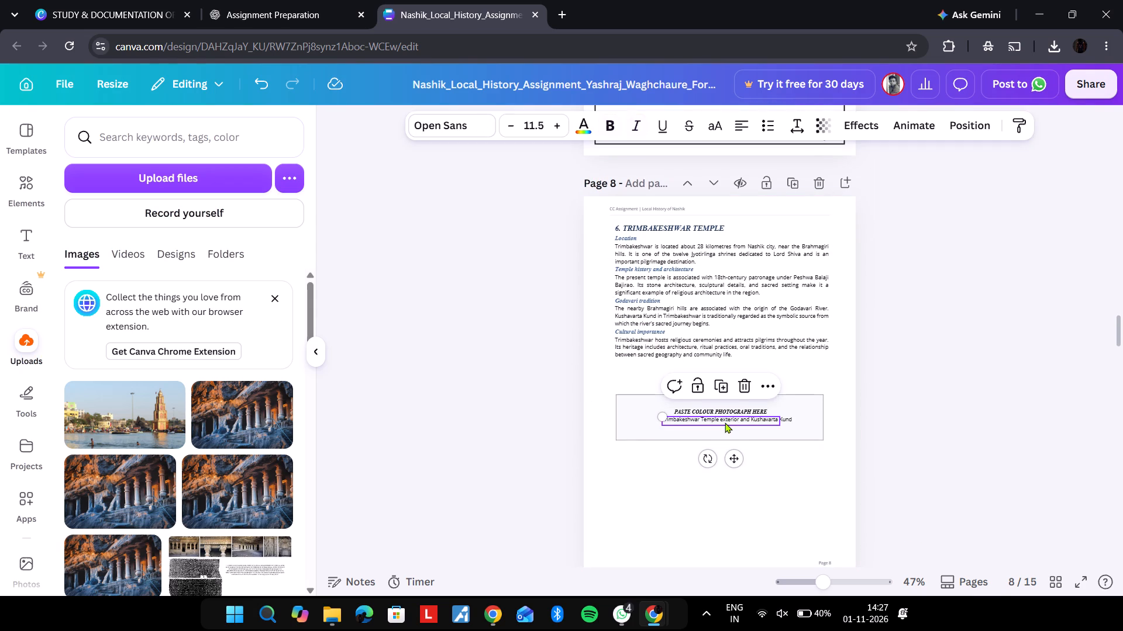
pyautogui.hotkey('ctrl', 'c')
pyautogui.hotkey('alt', 'Tab')
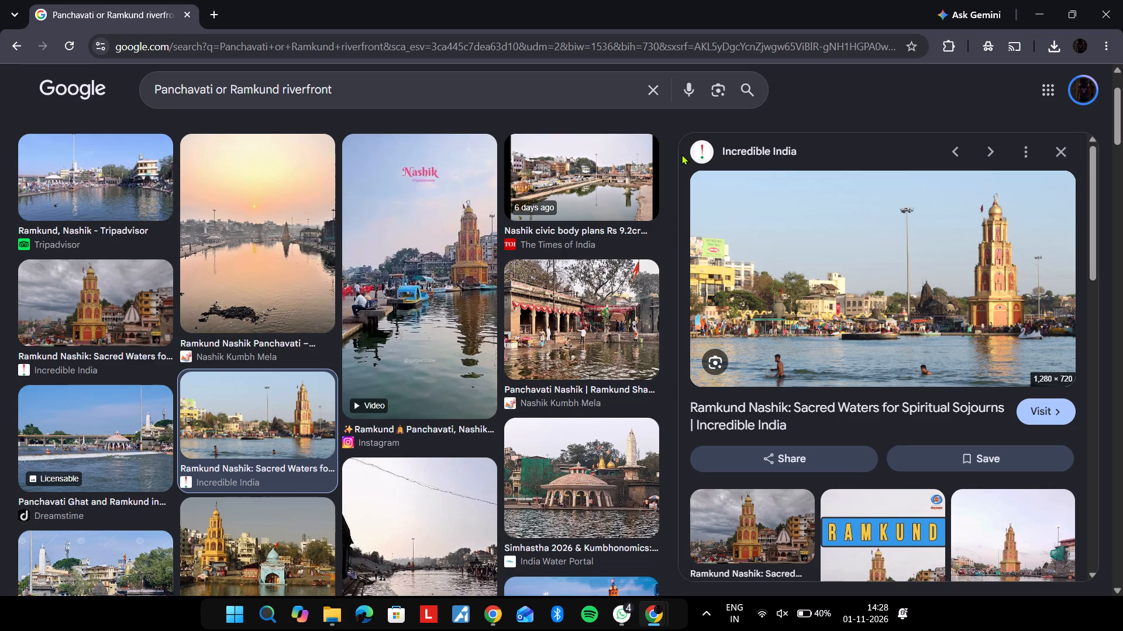
pyautogui.click(357, 91)
pyautogui.hotkey('ctrl', 'v')
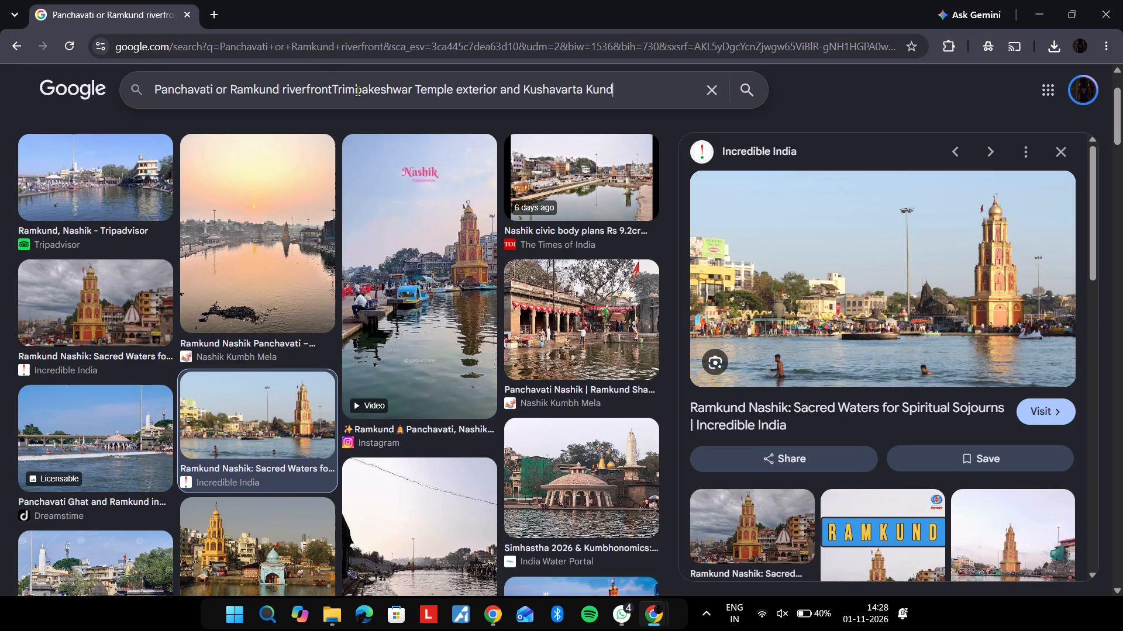
pyautogui.hotkey('ctrl', 'a')
pyautogui.hotkey('ctrl', 'v')
pyautogui.press('Return')
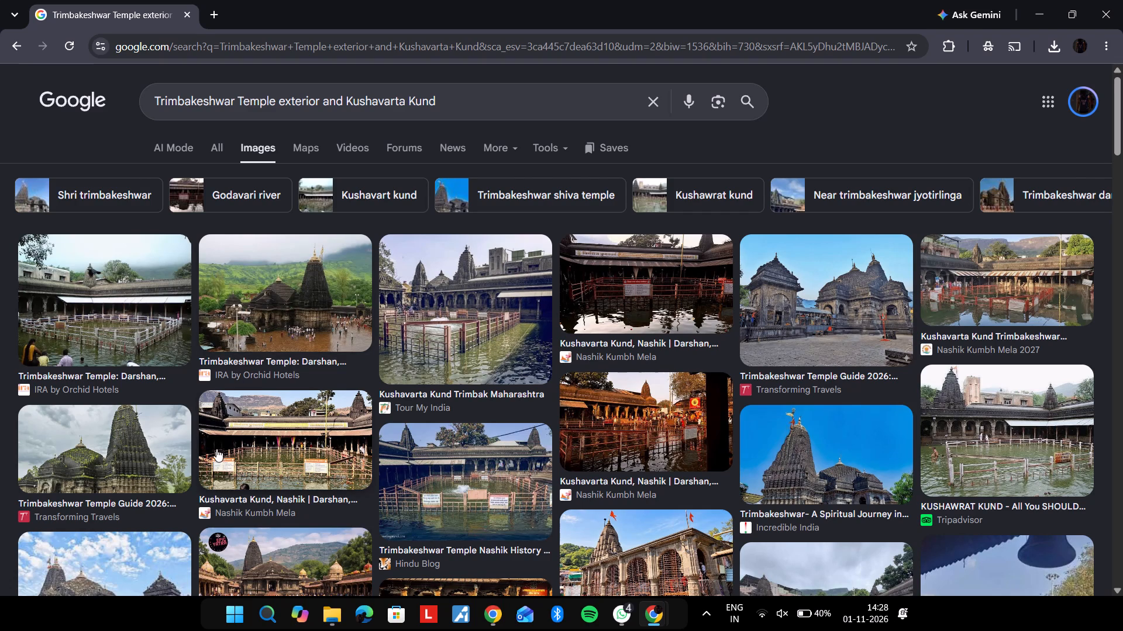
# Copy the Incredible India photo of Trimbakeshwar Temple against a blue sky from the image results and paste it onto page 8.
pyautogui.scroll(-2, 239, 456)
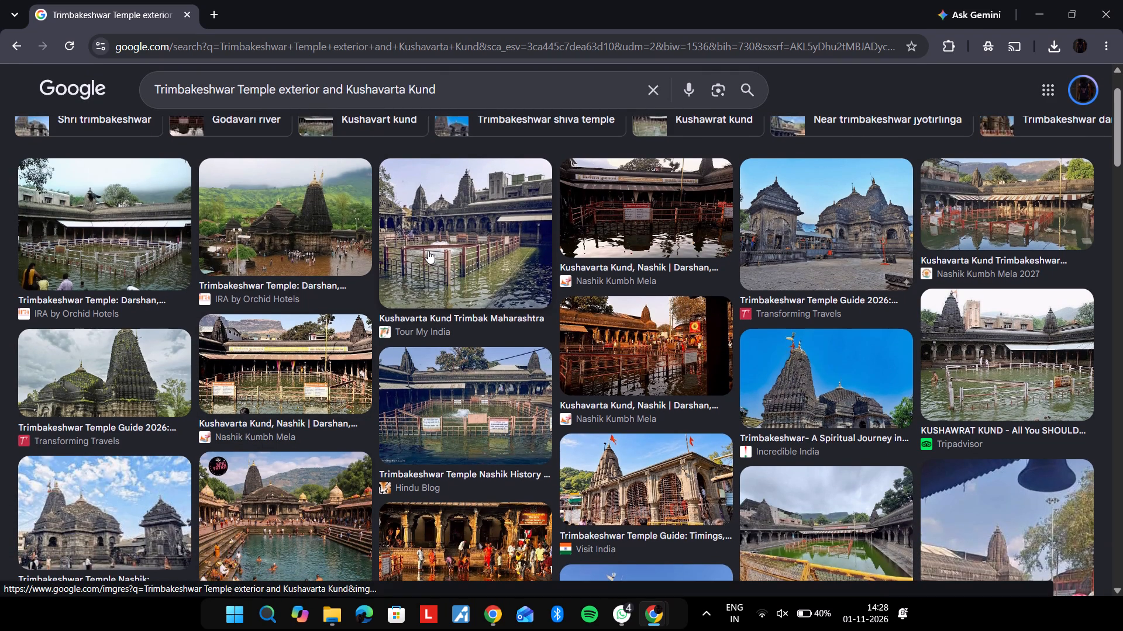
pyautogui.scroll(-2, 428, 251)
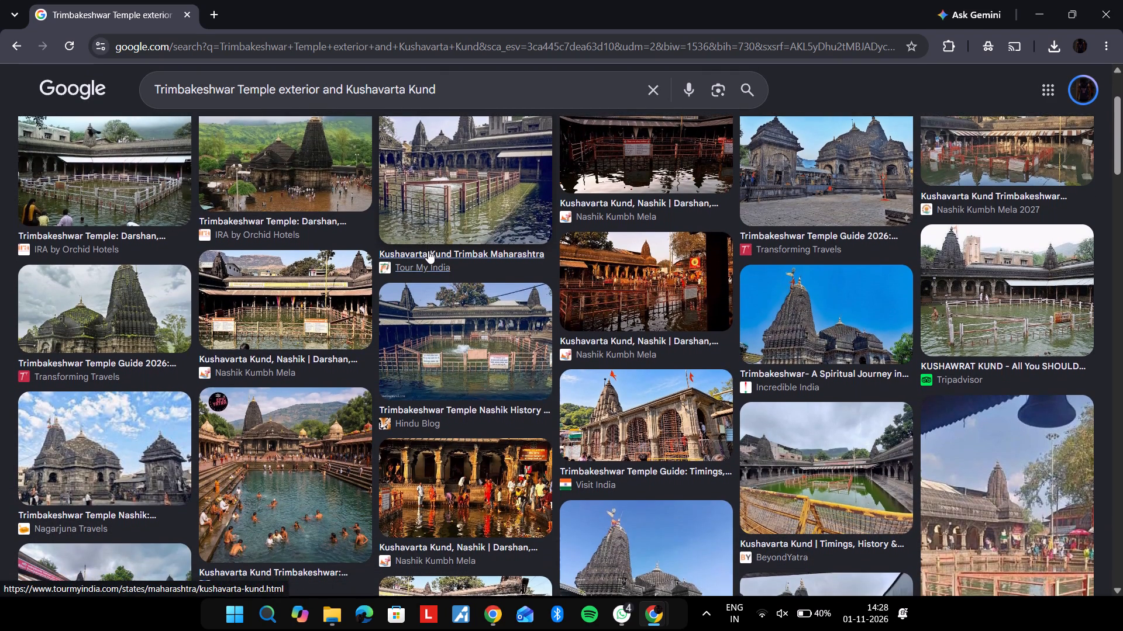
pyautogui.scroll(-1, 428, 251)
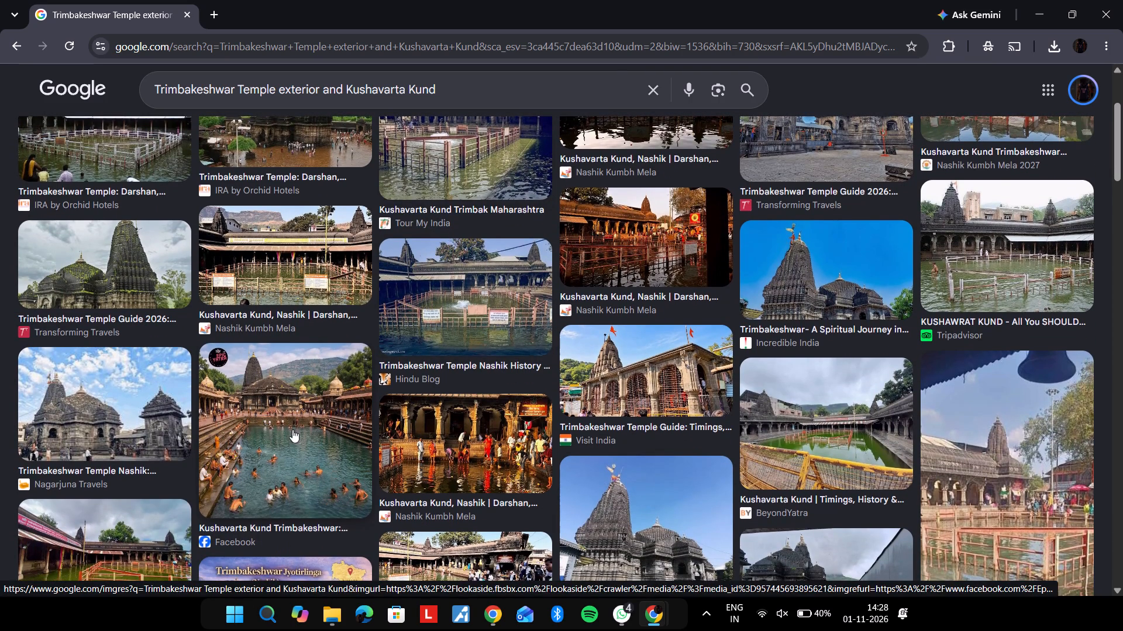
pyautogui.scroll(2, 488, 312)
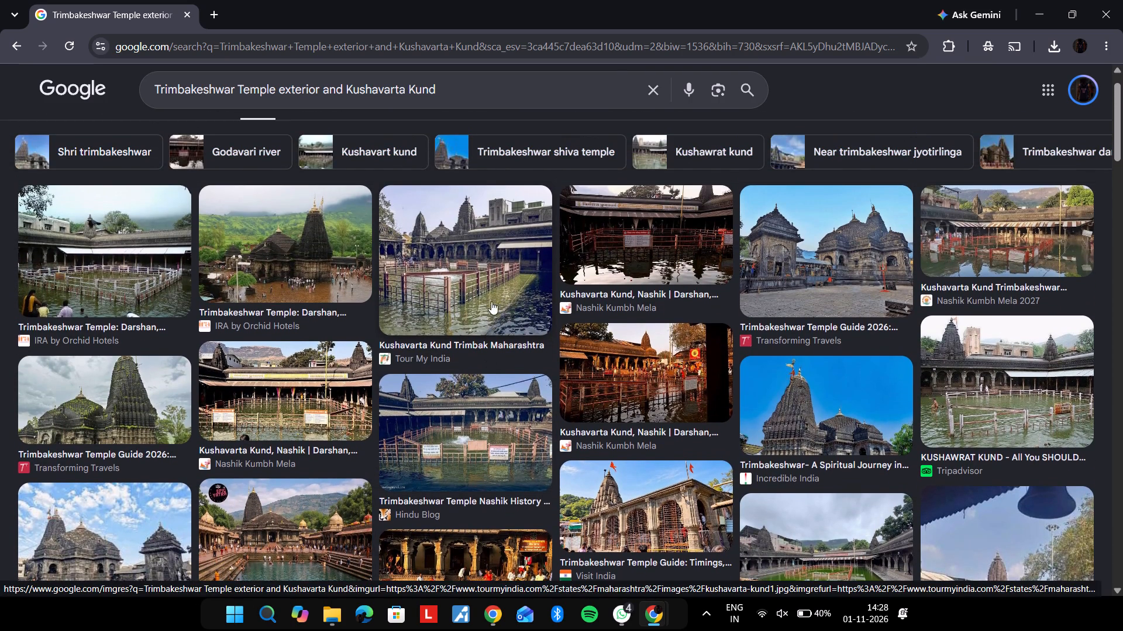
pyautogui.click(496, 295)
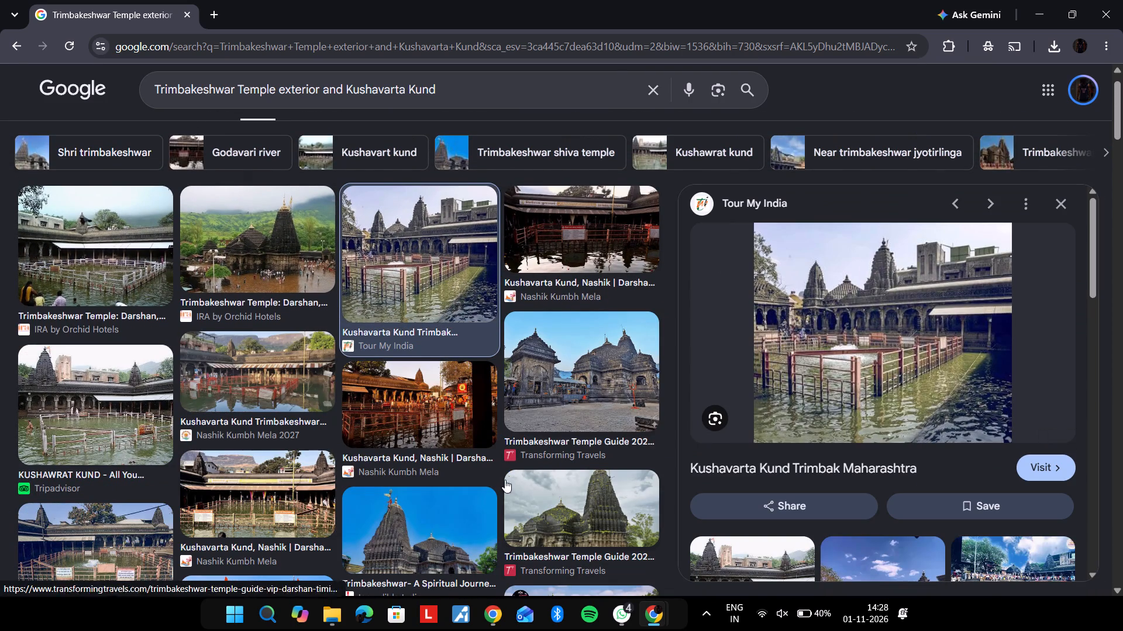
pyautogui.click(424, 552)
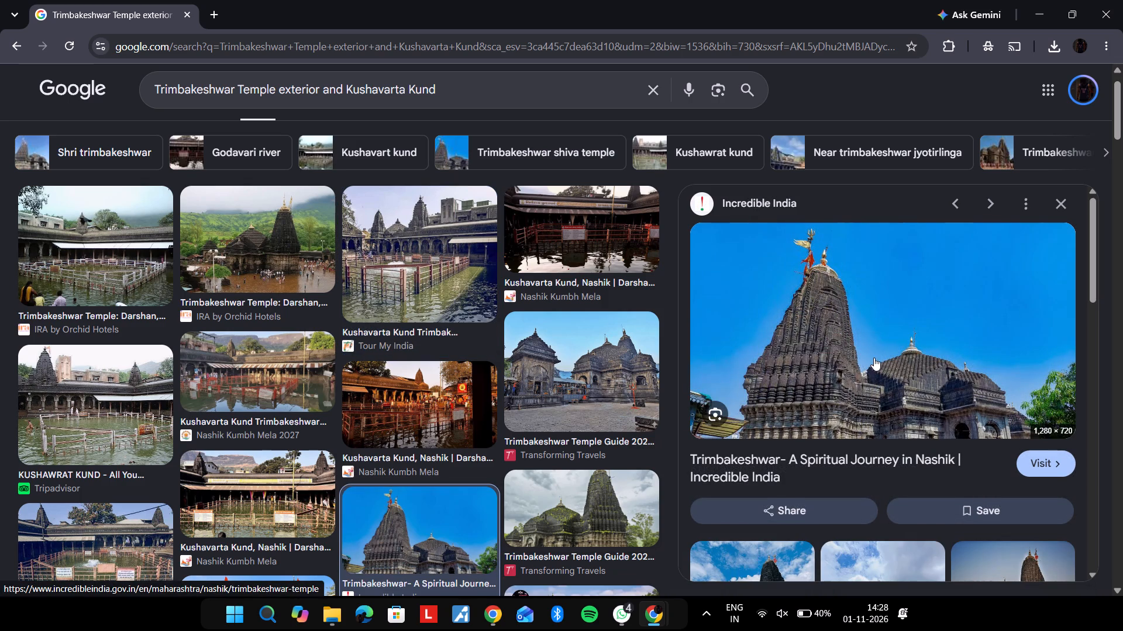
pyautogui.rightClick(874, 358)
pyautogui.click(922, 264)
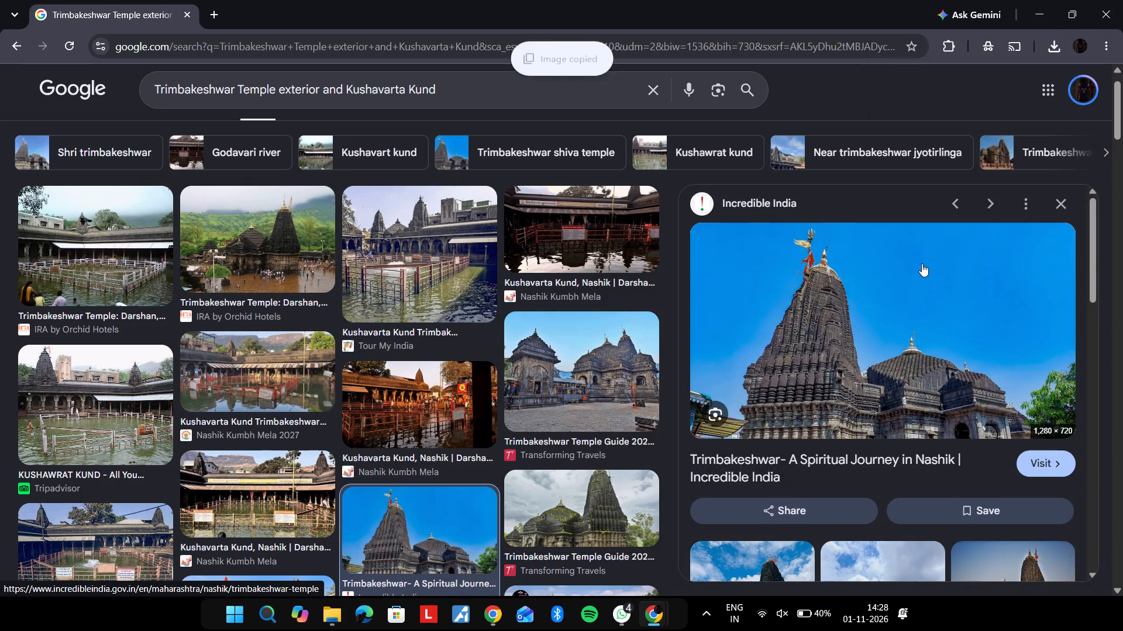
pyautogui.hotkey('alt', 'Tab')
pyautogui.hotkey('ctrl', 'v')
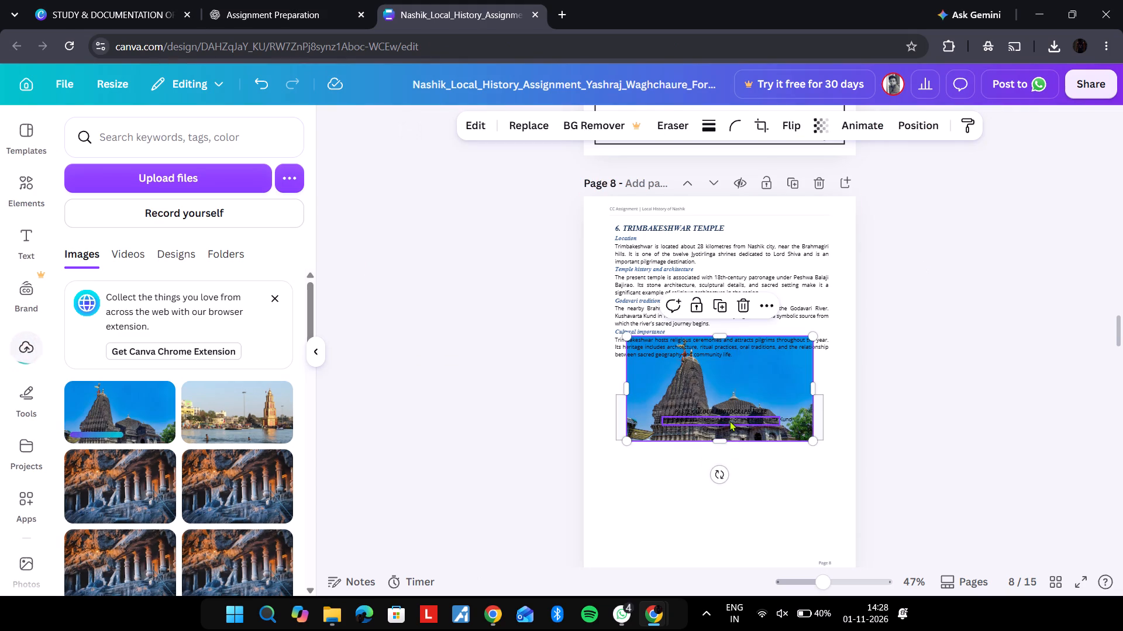
# Delete page 8's photo placeholder, including its heading, caption text and box.
pyautogui.click(726, 417)
pyautogui.press('BackSpace')
pyautogui.click(734, 421)
pyautogui.press('BackSpace')
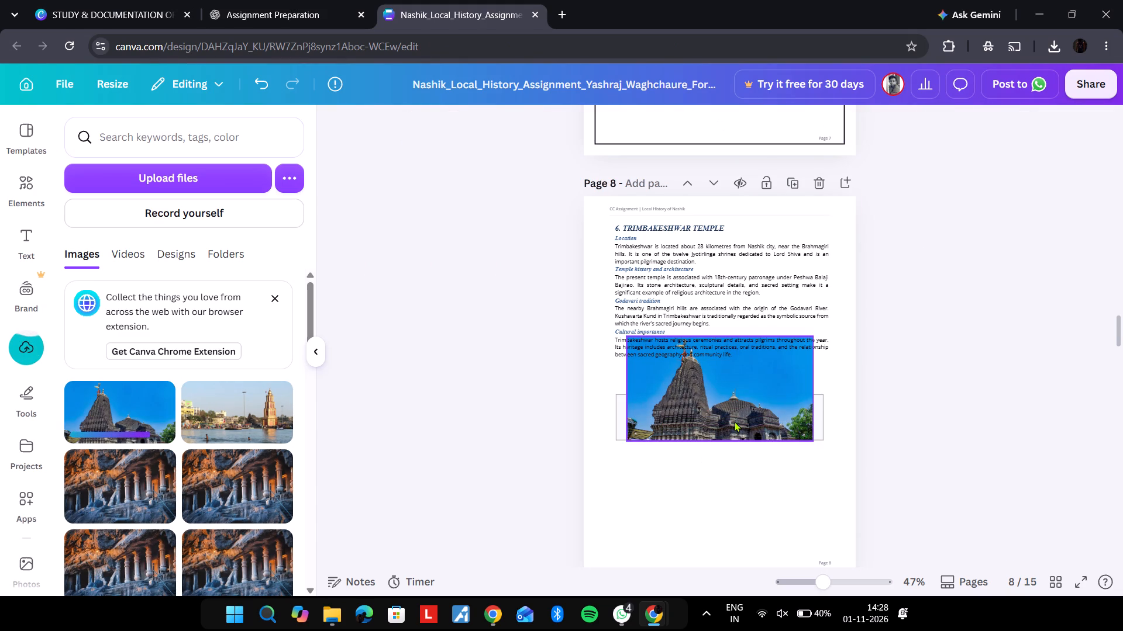
pyautogui.click(818, 421)
pyautogui.press('BackSpace')
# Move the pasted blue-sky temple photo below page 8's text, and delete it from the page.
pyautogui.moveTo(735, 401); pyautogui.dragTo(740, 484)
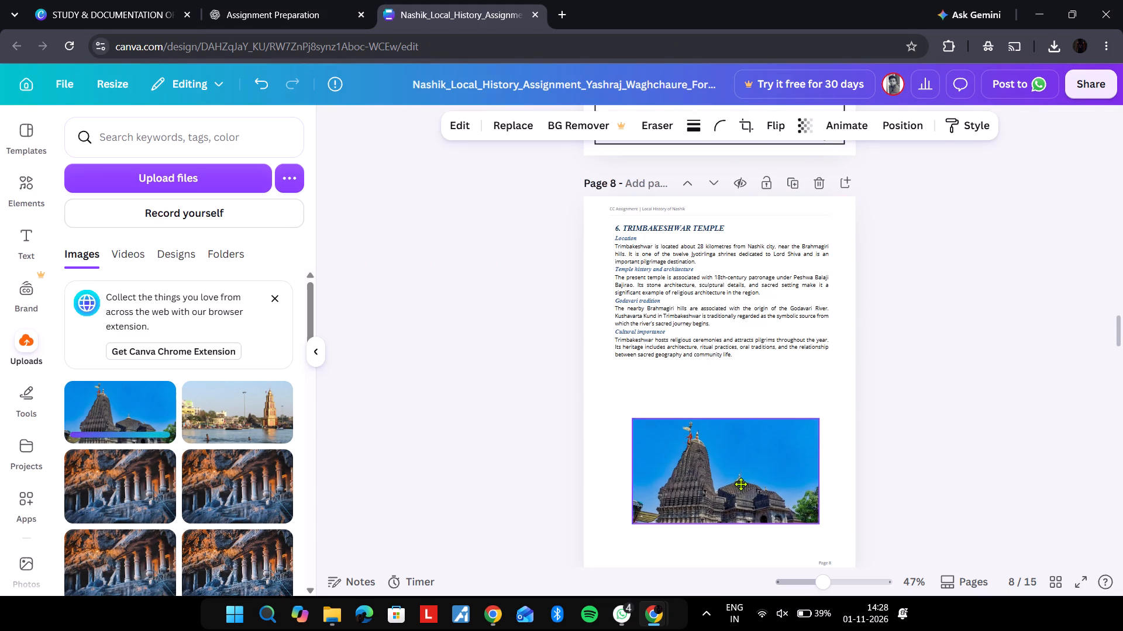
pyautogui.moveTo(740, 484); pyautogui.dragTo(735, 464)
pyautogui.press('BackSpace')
# Examine the Google image results for an alternative photo showing both Trimbakeshwar Temple and Kushavarta Kund.
pyautogui.hotkey('alt', 'Tab')
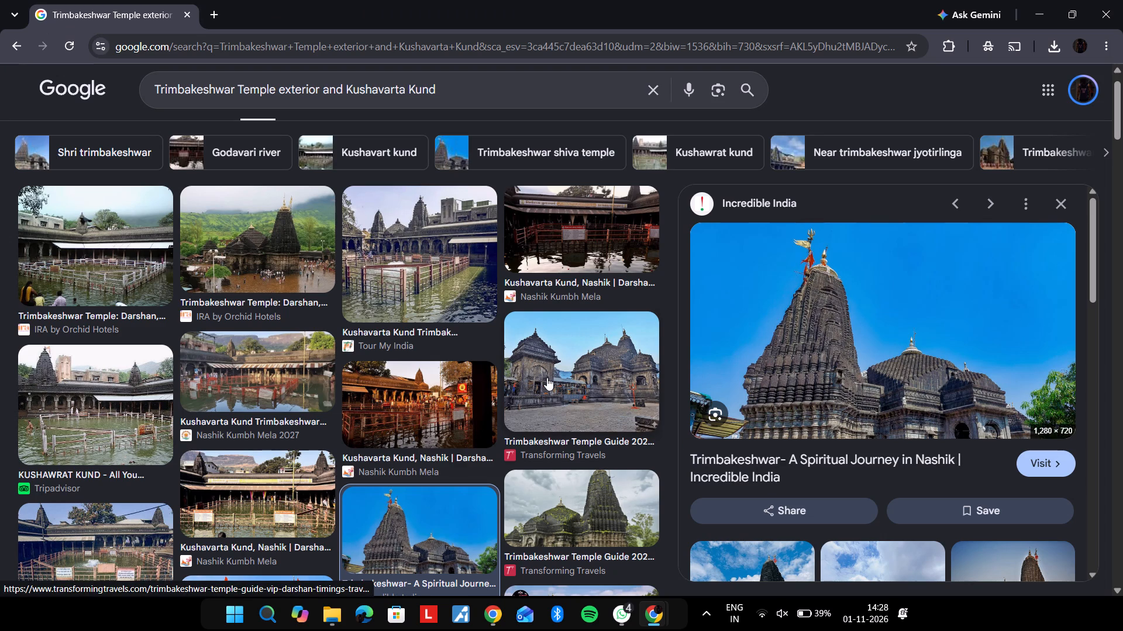
pyautogui.scroll(-5, 439, 424)
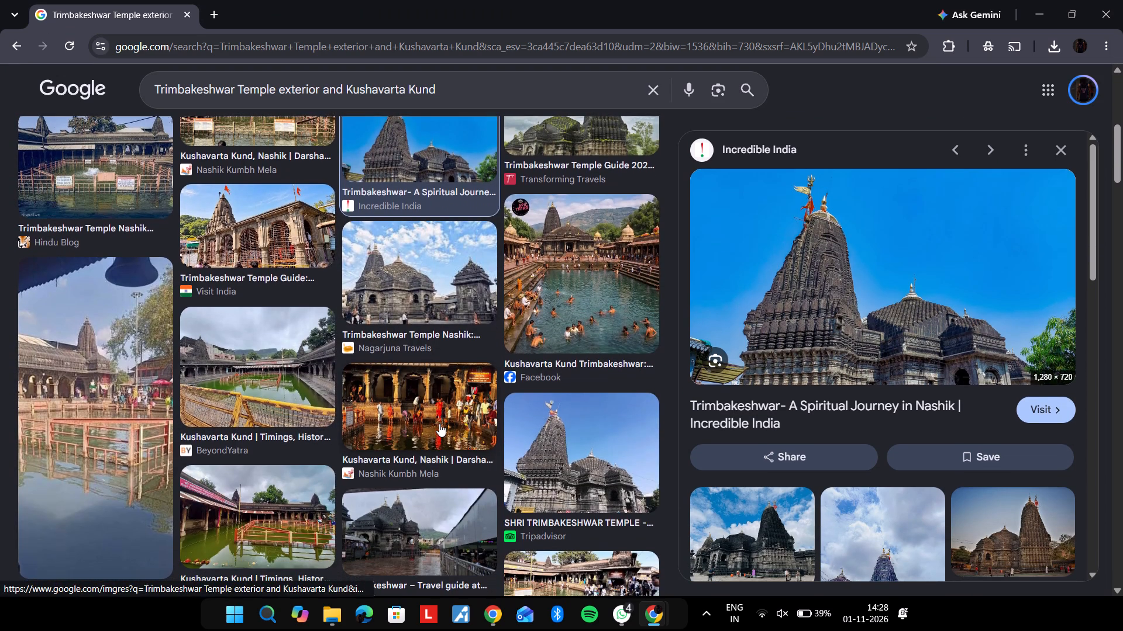
pyautogui.scroll(-5, 439, 424)
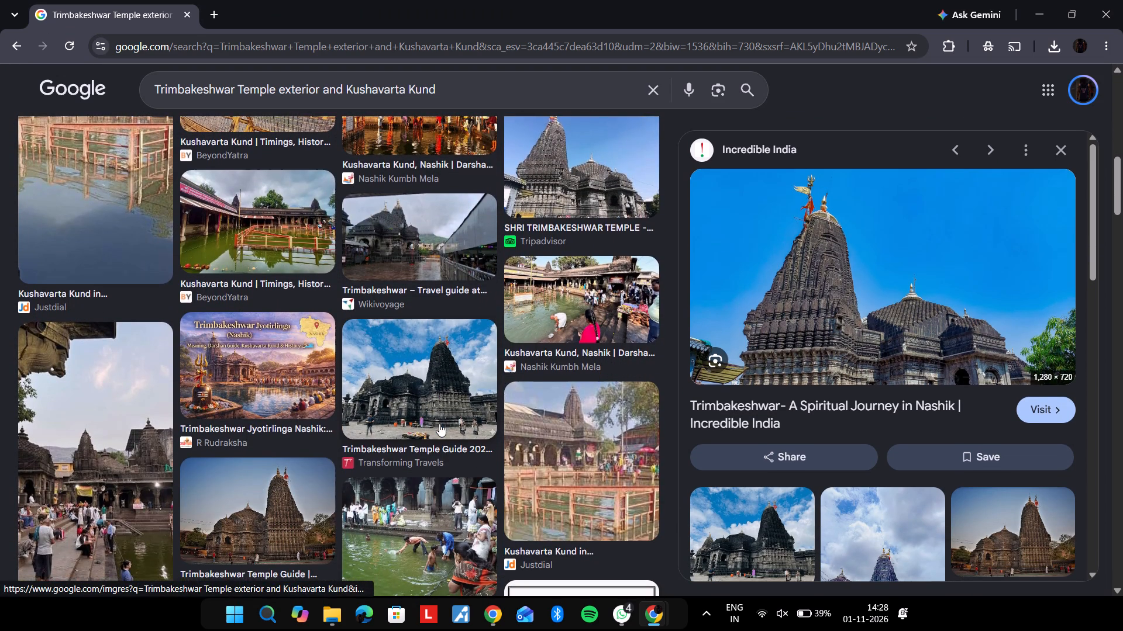
pyautogui.scroll(-5, 439, 424)
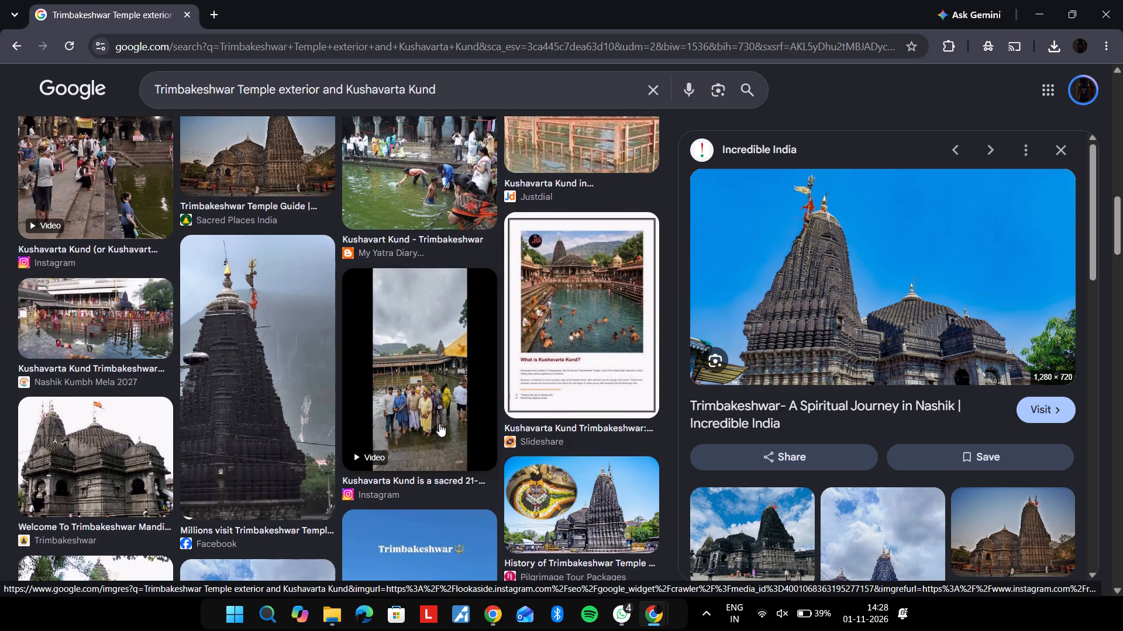
pyautogui.scroll(-5, 439, 424)
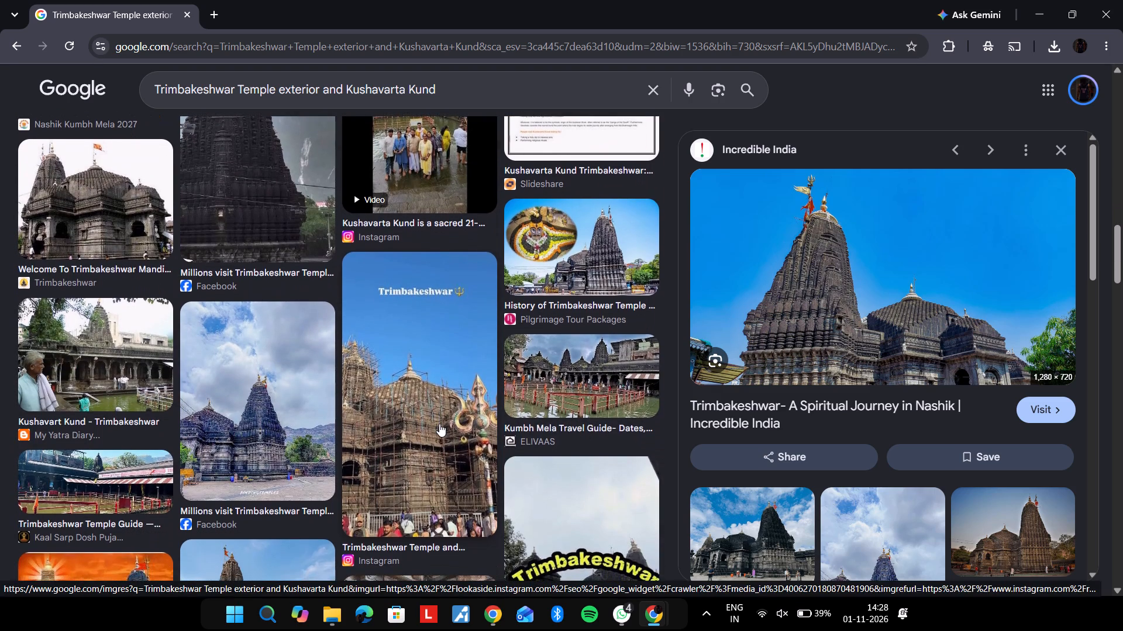
pyautogui.scroll(10, 439, 424)
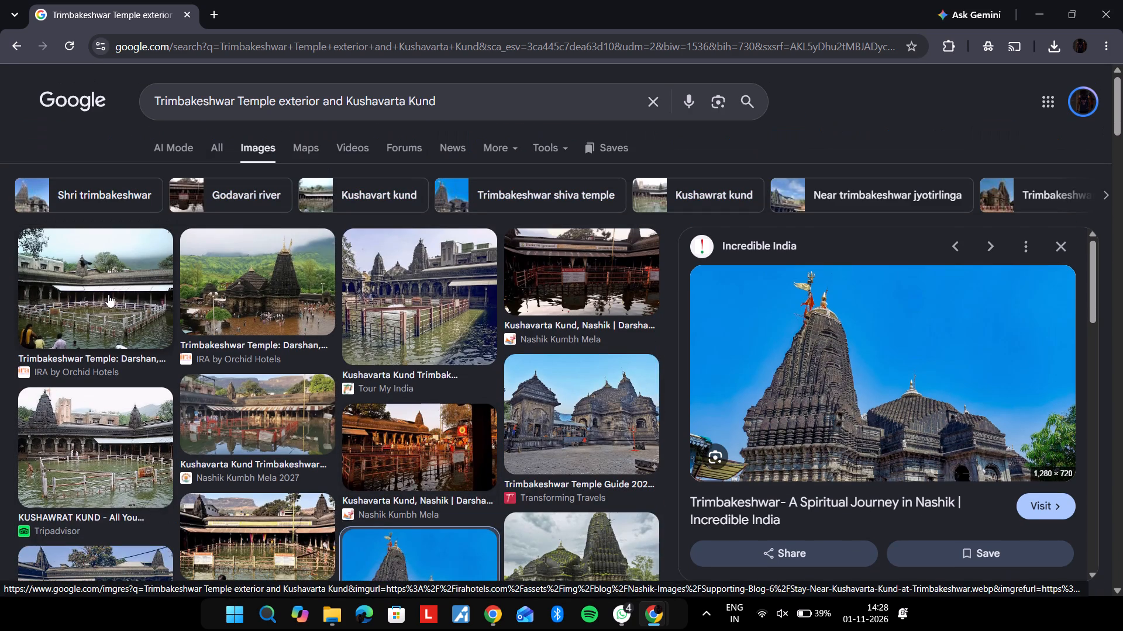
pyautogui.scroll(-3, 263, 462)
pyautogui.scroll(1, 263, 462)
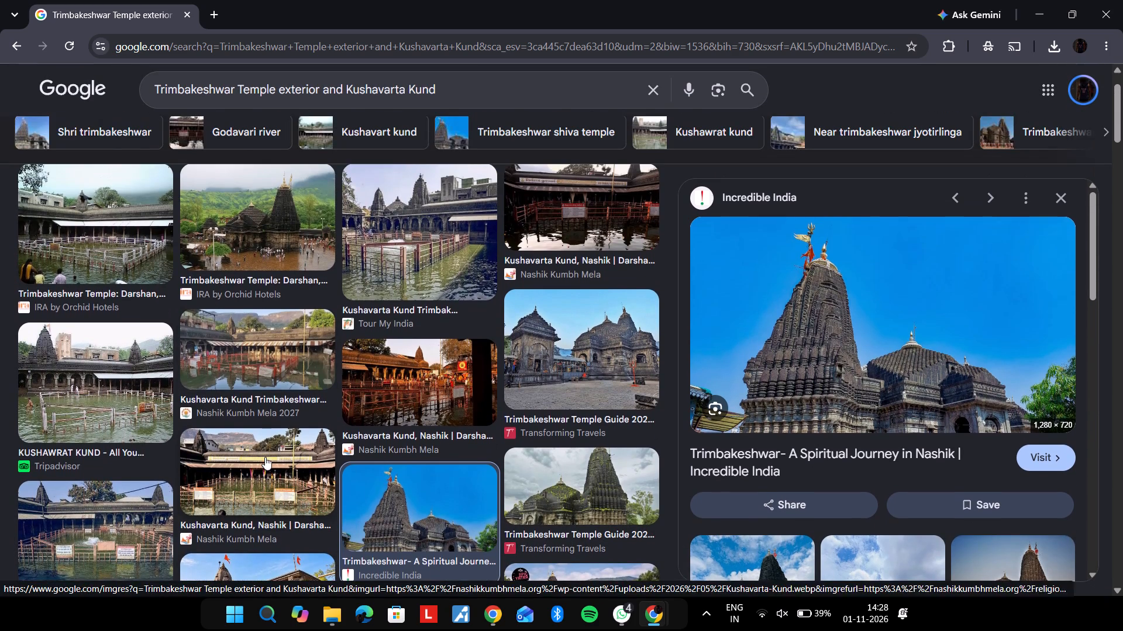
# Copy the Tour My India photo of Kushavarta Kund from the image results and paste it onto page 8.
pyautogui.click(391, 231)
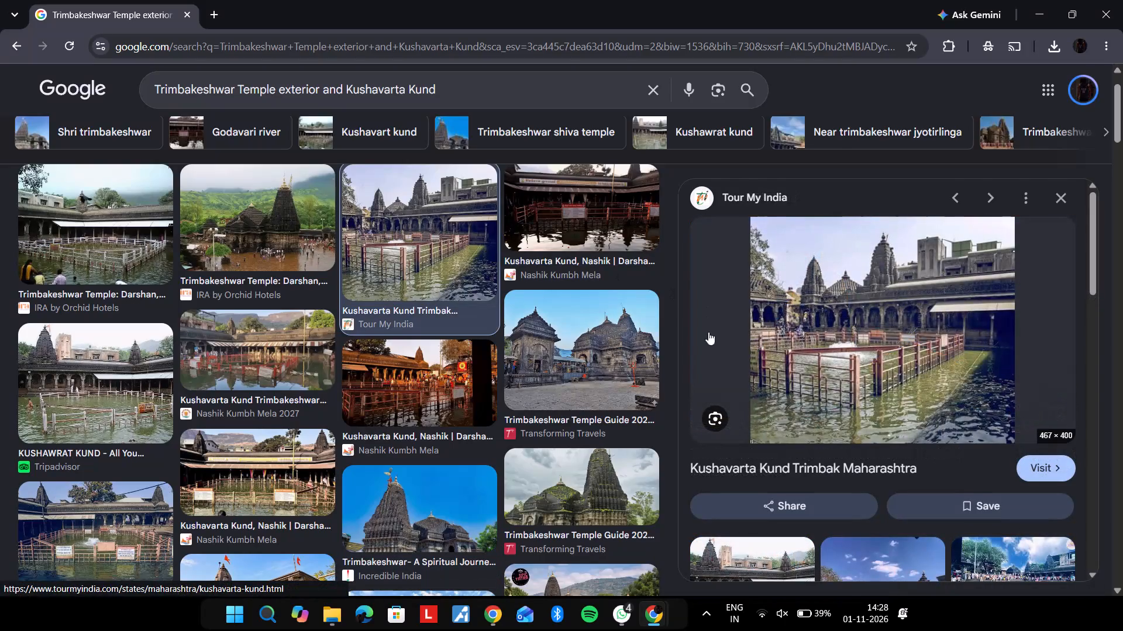
pyautogui.scroll(-3, 501, 365)
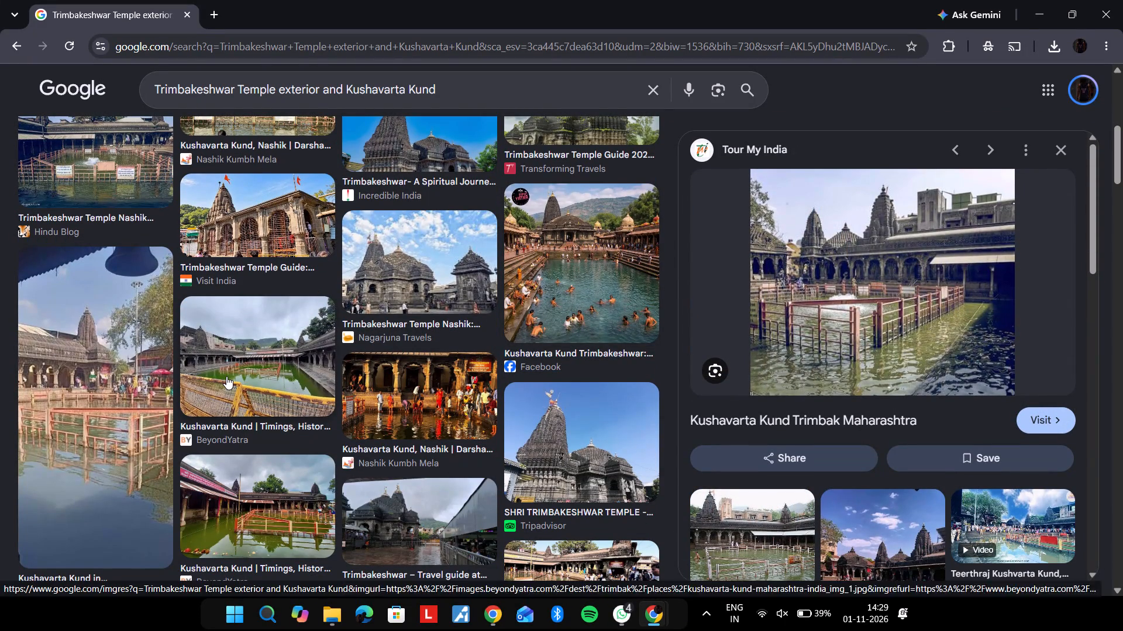
pyautogui.rightClick(874, 282)
pyautogui.click(915, 500)
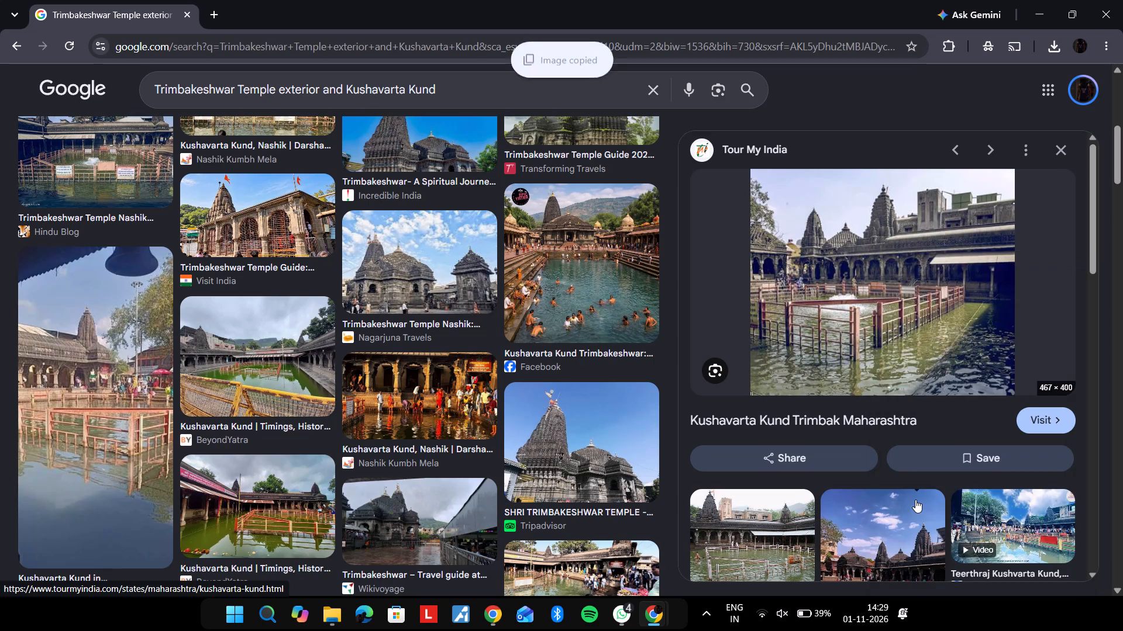
pyautogui.hotkey('alt', 'Tab')
pyautogui.hotkey('ctrl', 'v')
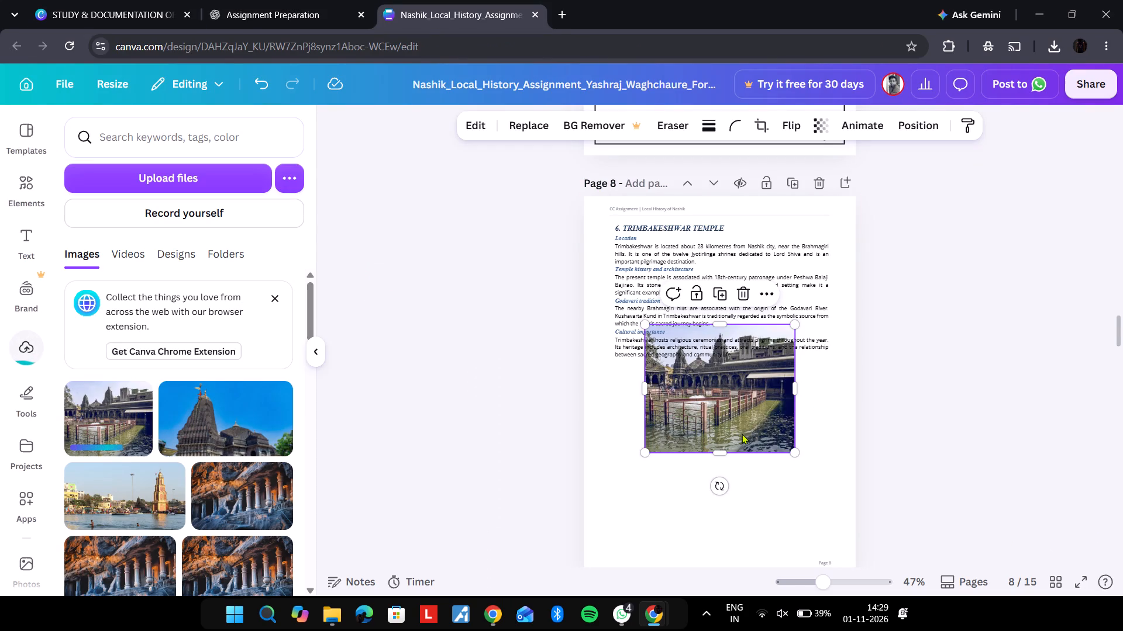
# Enlarge the Kushavarta Kund photo to nearly the text width and centre it below page 8's text.
pyautogui.moveTo(728, 412); pyautogui.dragTo(730, 471)
pyautogui.moveTo(797, 383); pyautogui.dragTo(845, 340)
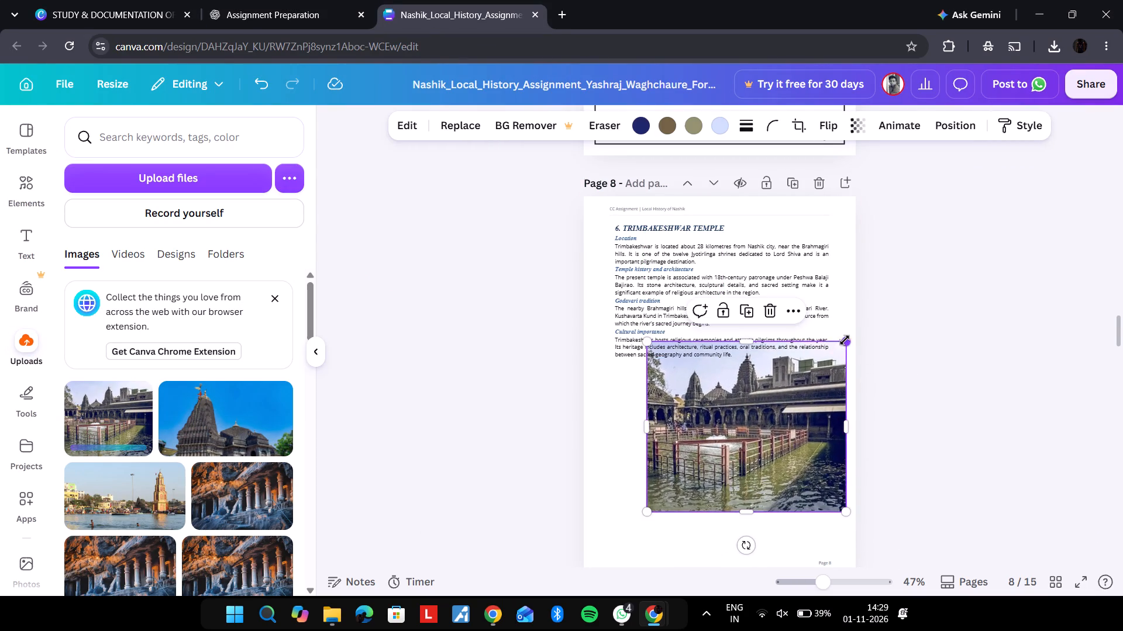
pyautogui.moveTo(762, 421); pyautogui.dragTo(738, 450)
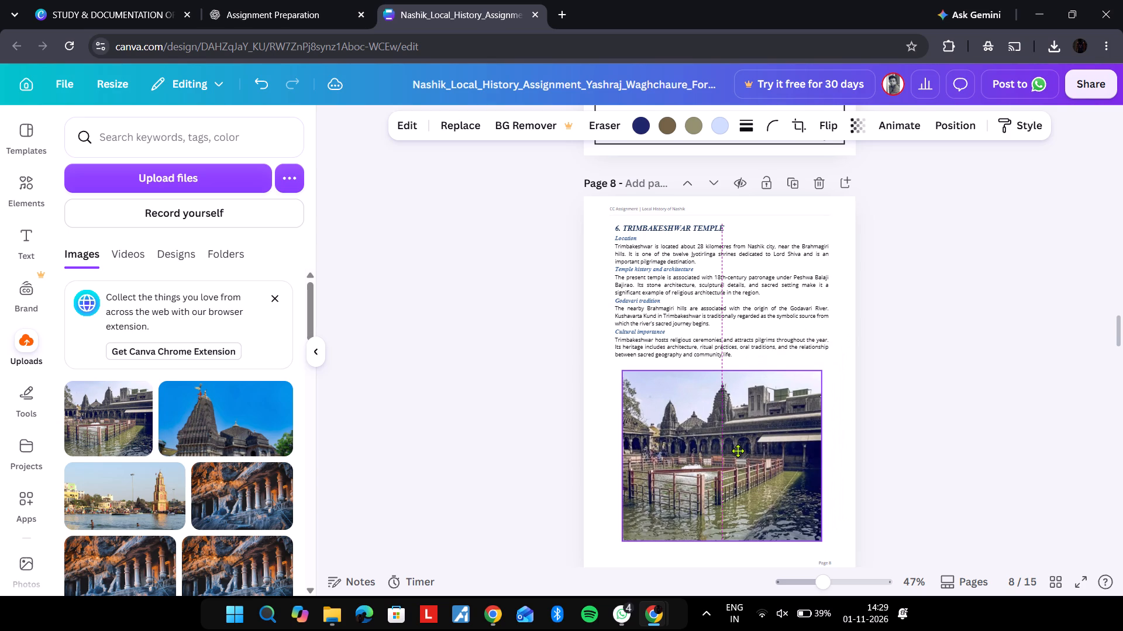
pyautogui.moveTo(738, 450); pyautogui.dragTo(736, 452)
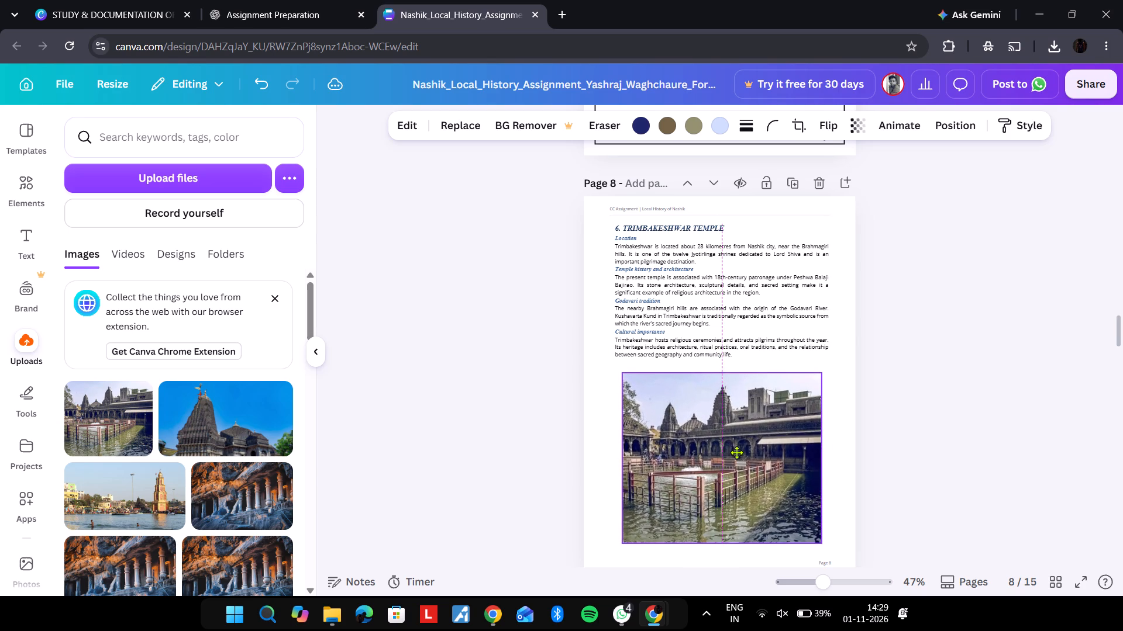
pyautogui.moveTo(736, 452); pyautogui.dragTo(736, 452)
# Apply the Glow shadow to page 8's Kushavarta Kund photo.
pyautogui.click(413, 129)
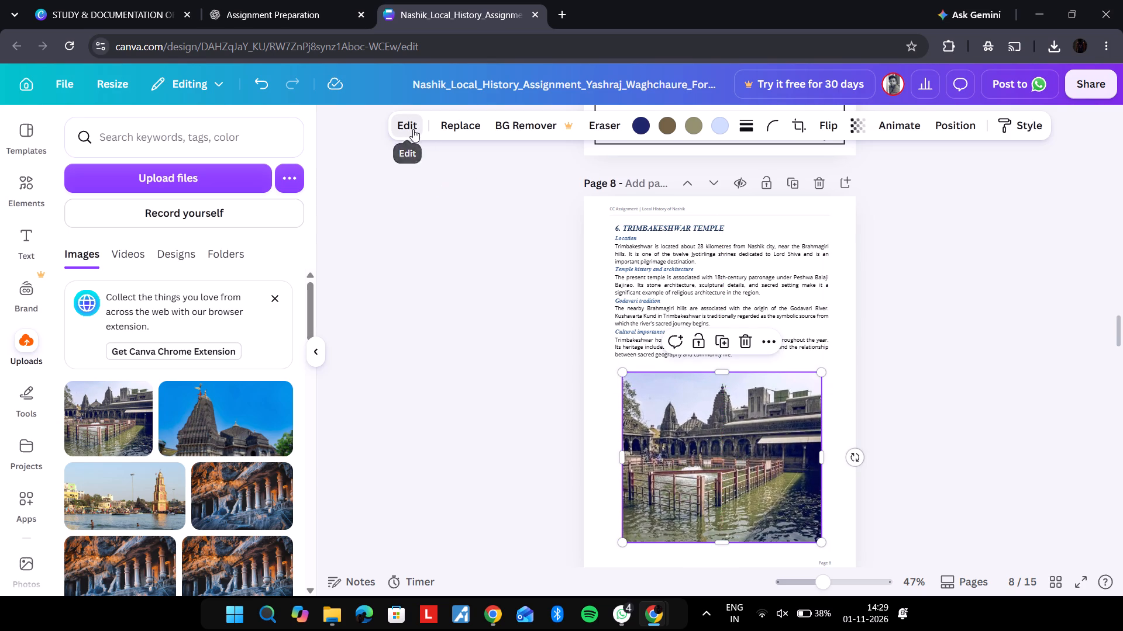
pyautogui.scroll(-4, 249, 455)
pyautogui.click(164, 571)
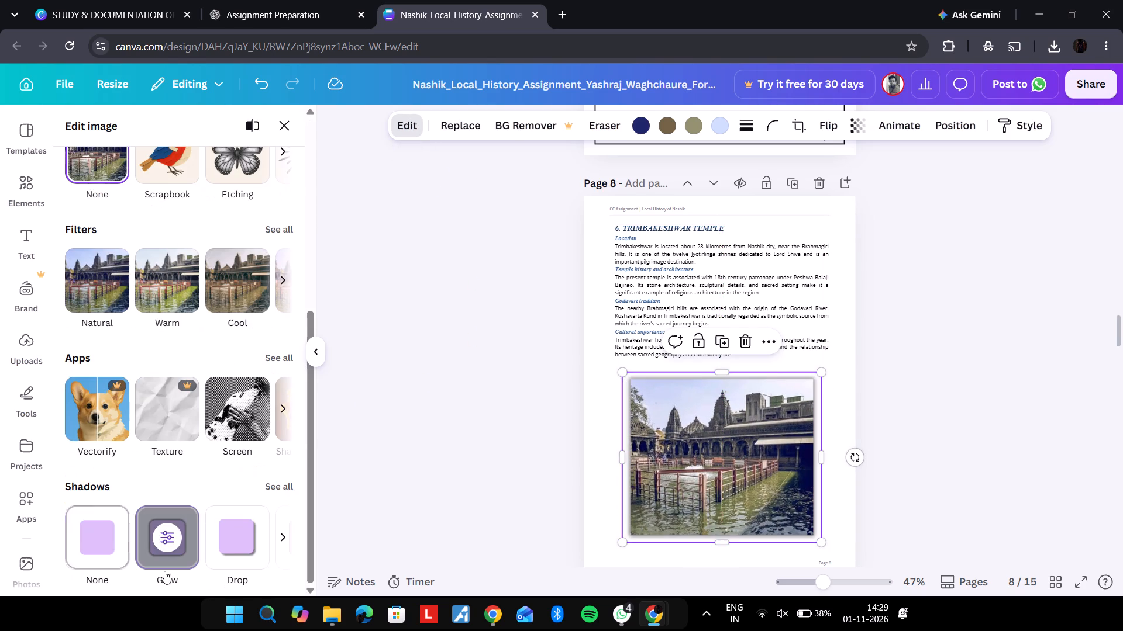
pyautogui.click(164, 535)
pyautogui.click(421, 320)
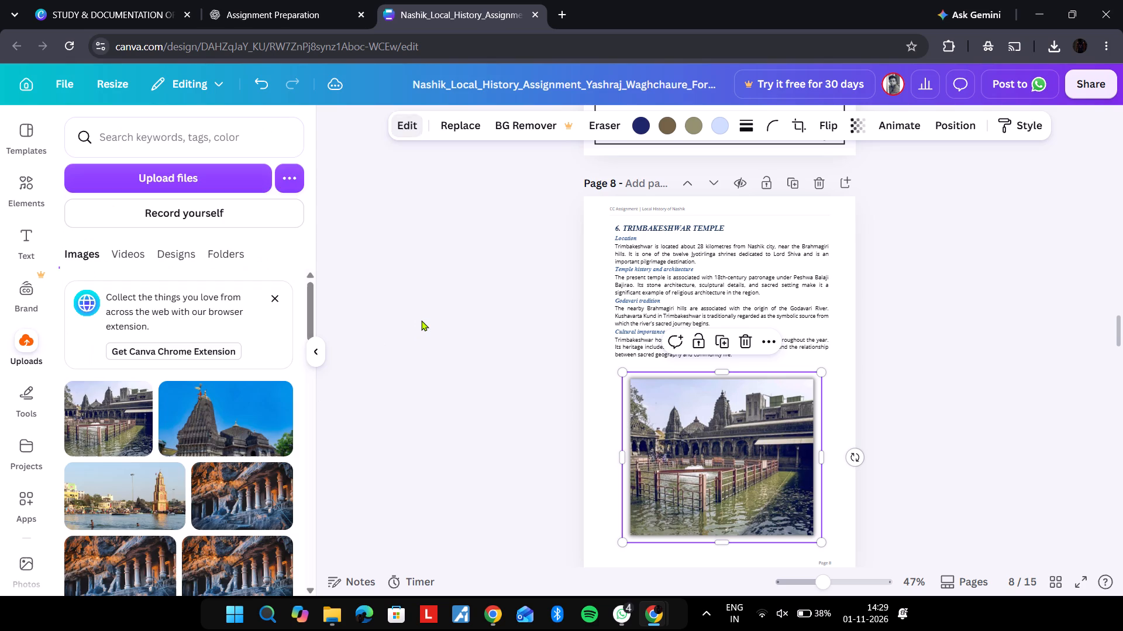
# Copy the border frame from page 7 onto page 8 and send it behind the page's content.
pyautogui.click(596, 150)
pyautogui.hotkey('ctrl', 'c')
pyautogui.click(592, 297)
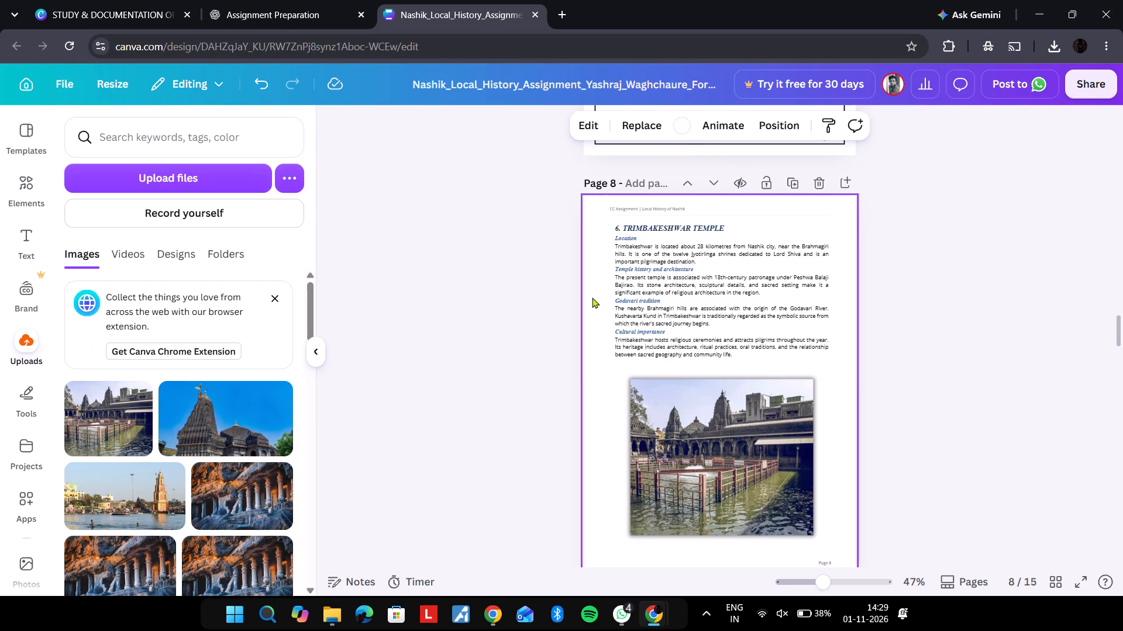
pyautogui.hotkey('ctrl', 'v')
pyautogui.hotkey('ctrl', 'alt', '[')
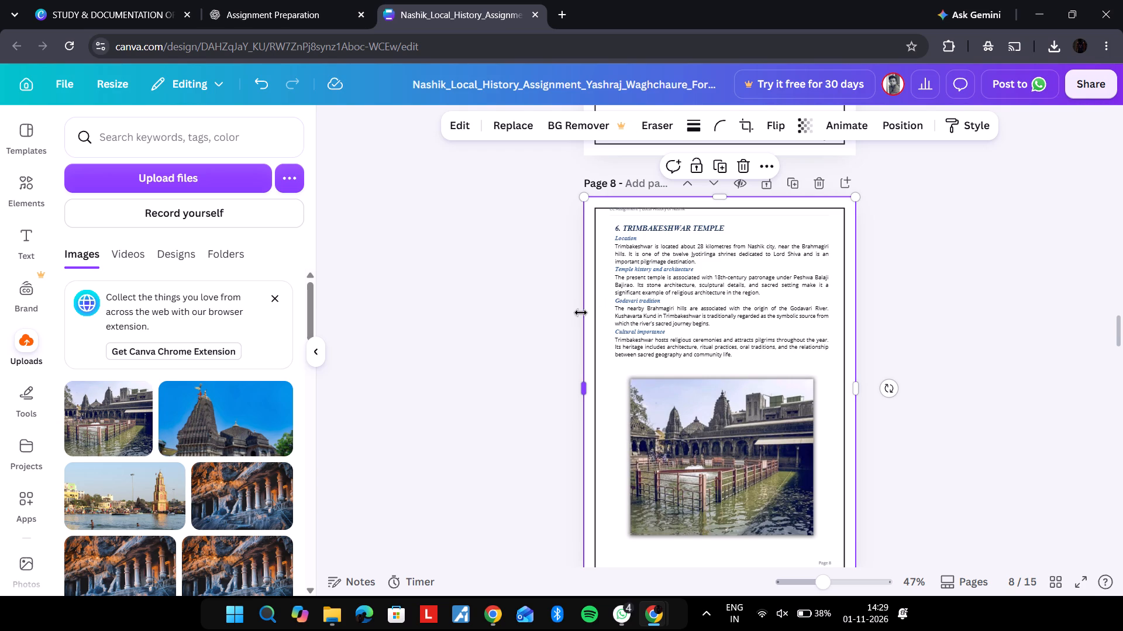
# Nudge page 8's header text slightly down so it sits inside the border's upper line.
pyautogui.click(671, 206)
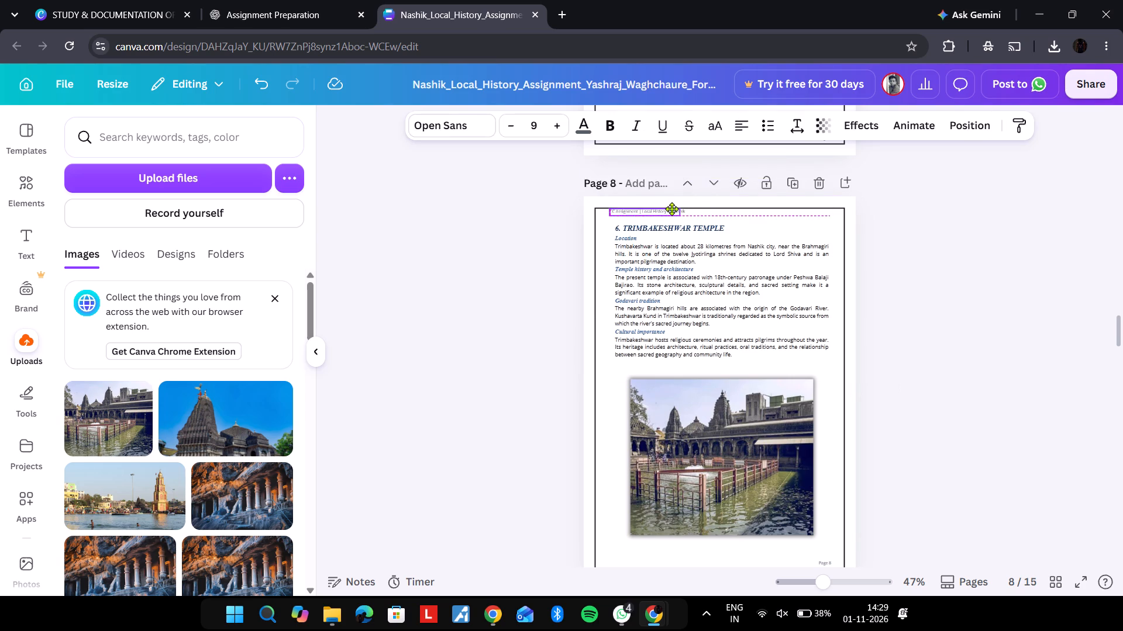
pyautogui.click(896, 404)
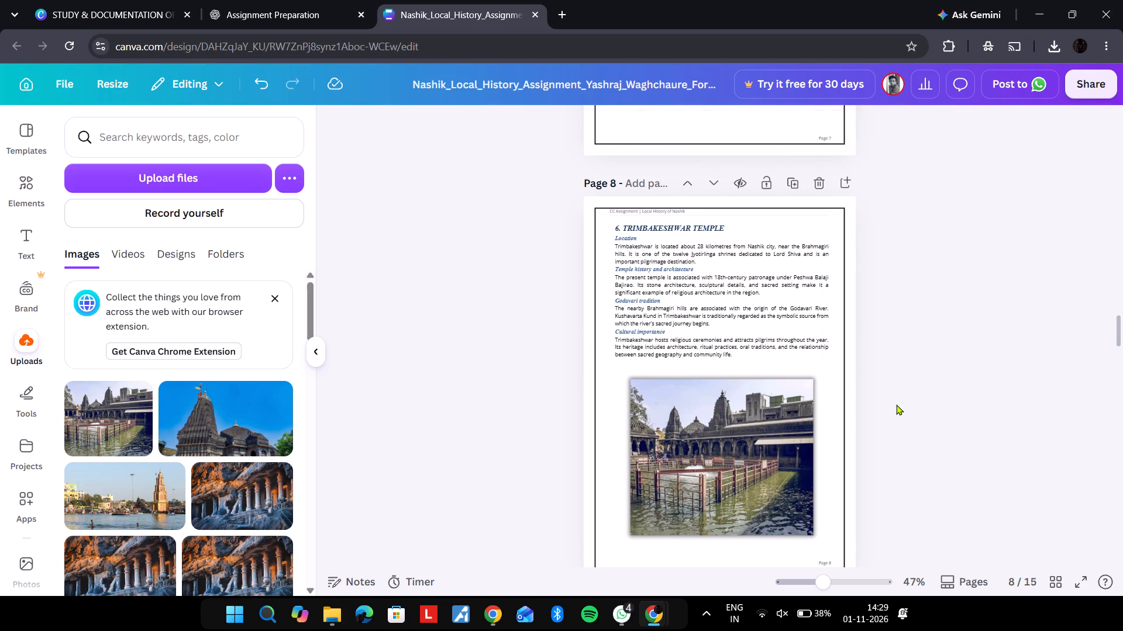
# Copy page 9's photo placeholder caption and search Google Images for "Anjaneri hill / Gondeshwar Temple stone architecture".
pyautogui.scroll(-2, 896, 404)
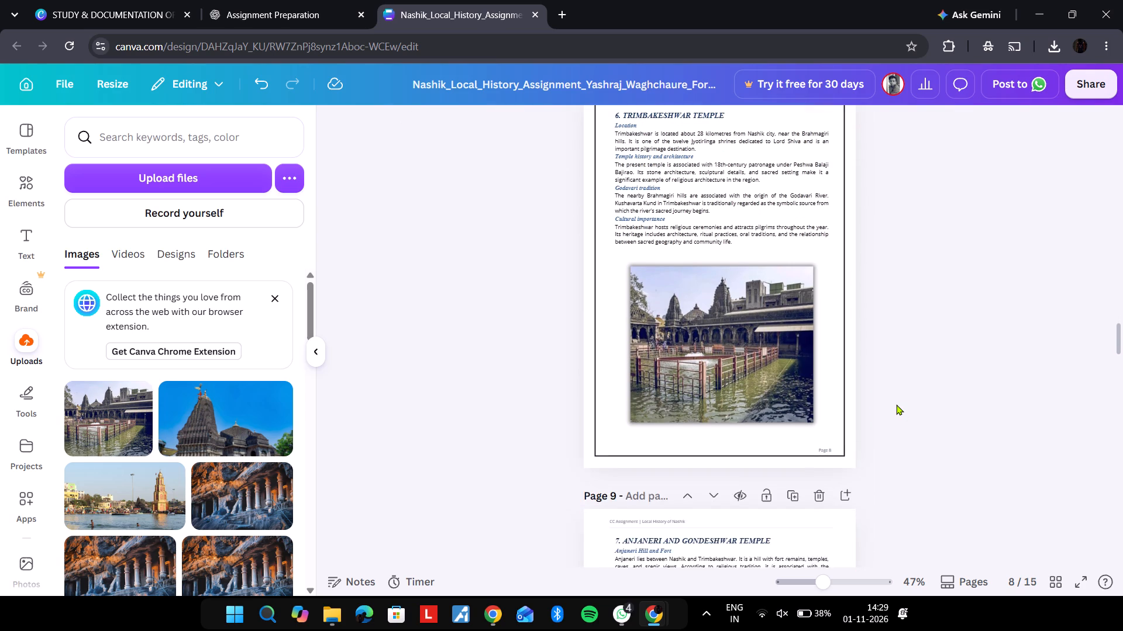
pyautogui.scroll(-4, 896, 404)
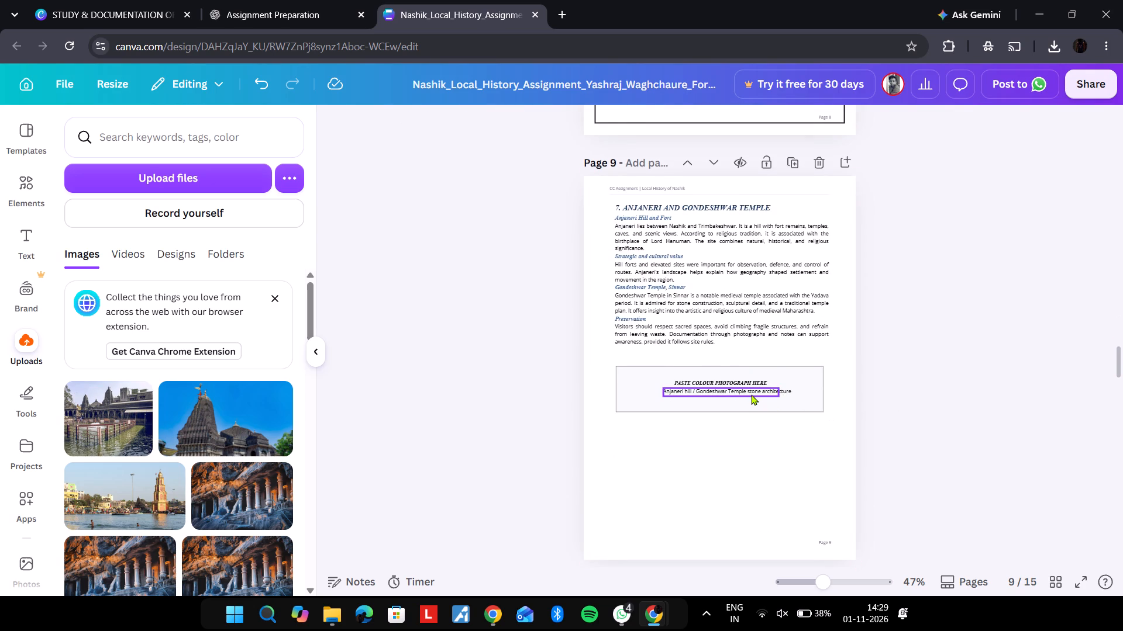
pyautogui.click(751, 394)
pyautogui.hotkey('ctrl', 'c')
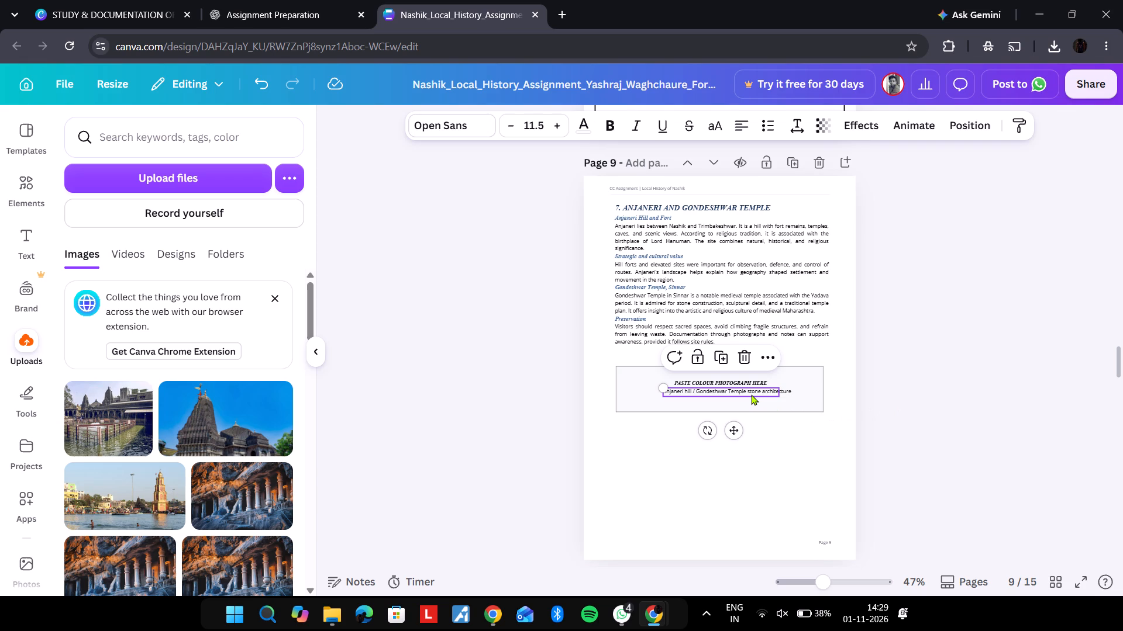
pyautogui.hotkey('alt', 'Tab')
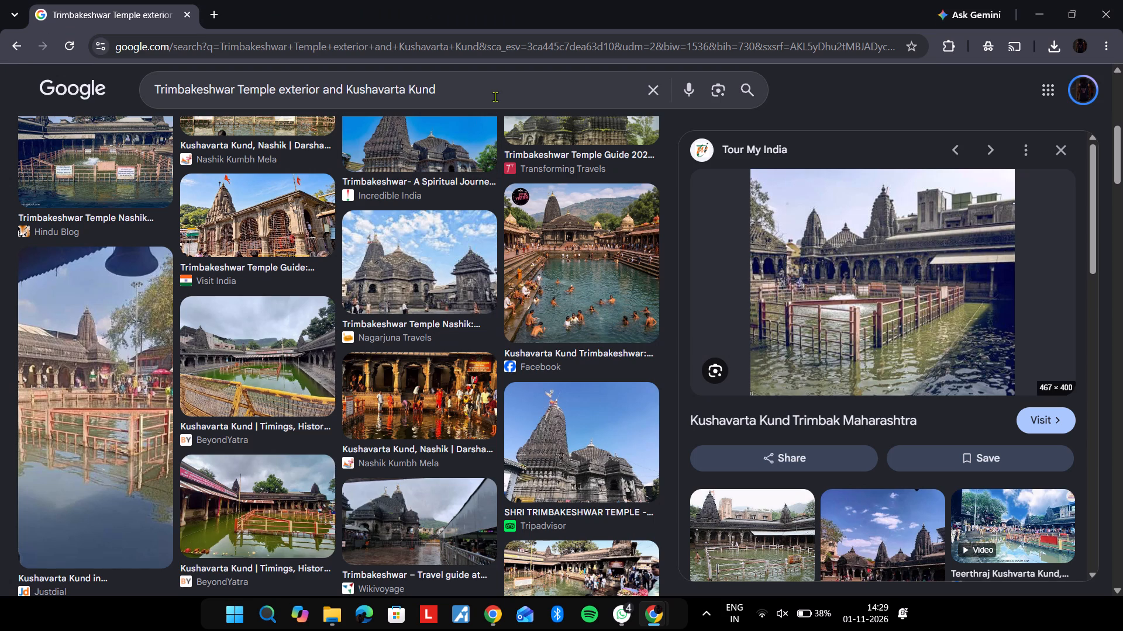
pyautogui.click(495, 96)
pyautogui.hotkey('ctrl', 'a')
pyautogui.hotkey('ctrl', 'v')
pyautogui.press('Return')
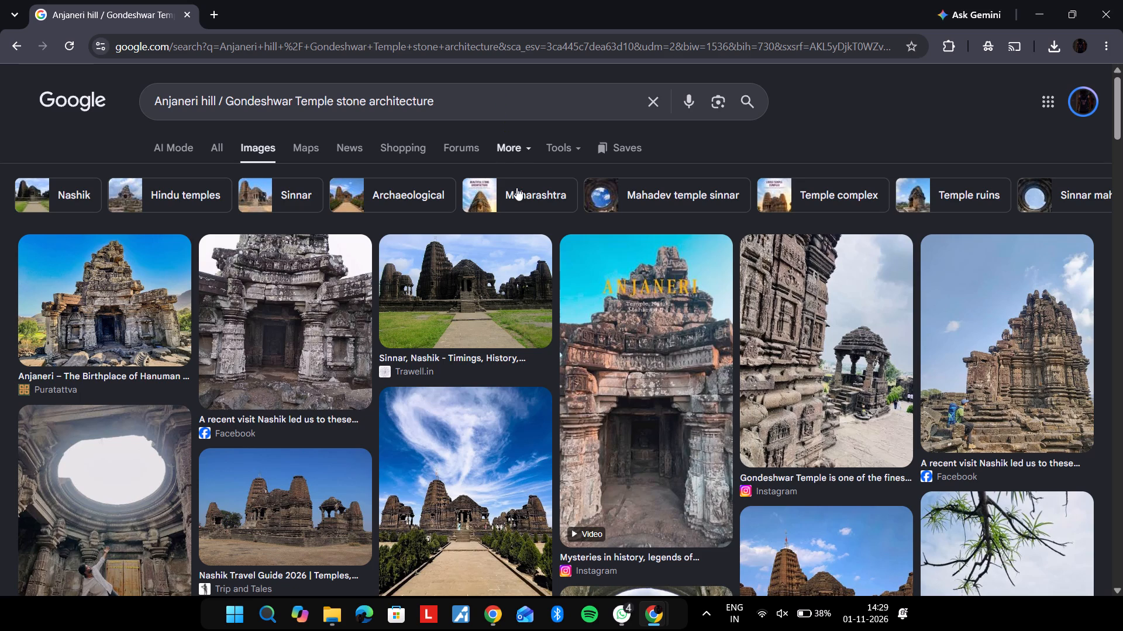
# Copy the Nanchi.blog photo of Gondeshwar Temple, Sinnar from the image results and paste it onto page 9.
pyautogui.scroll(-8, 525, 213)
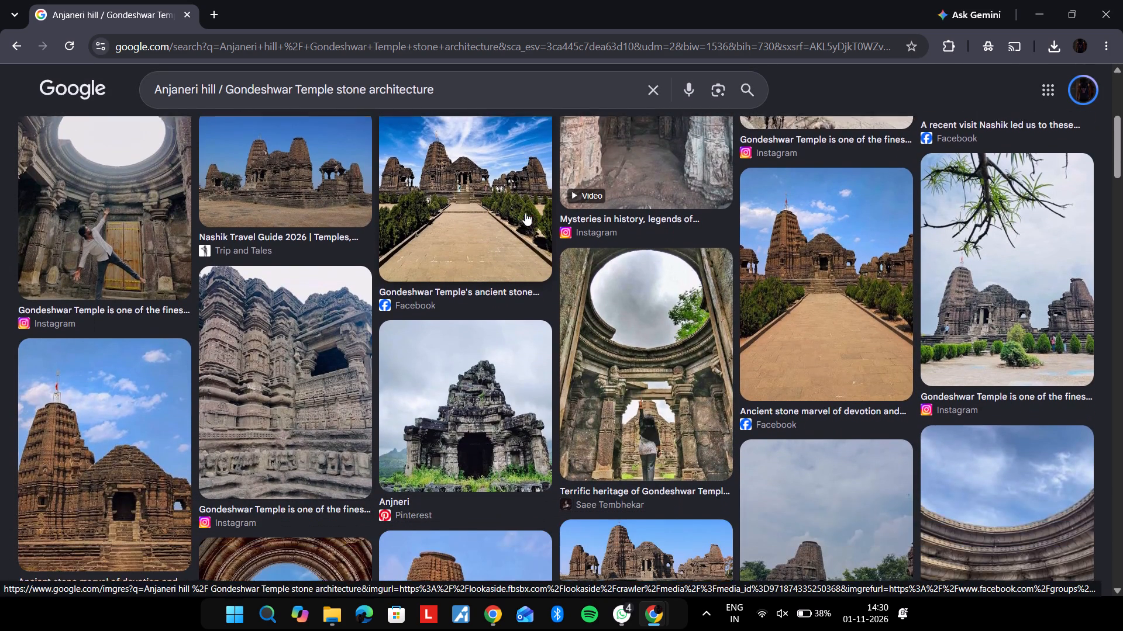
pyautogui.scroll(-4, 525, 213)
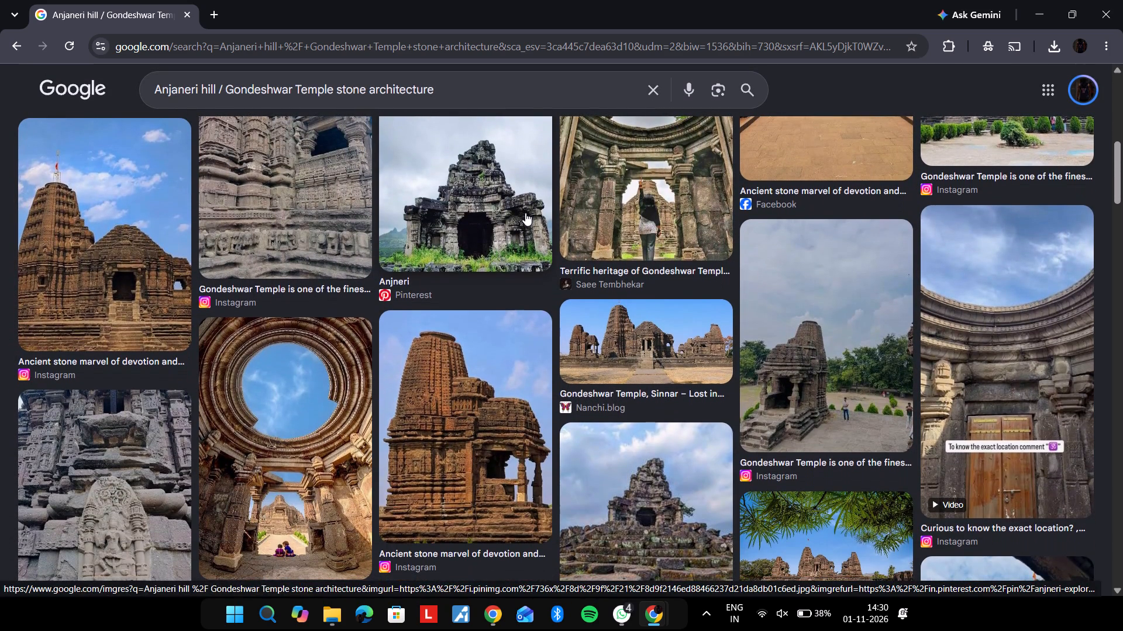
pyautogui.click(606, 341)
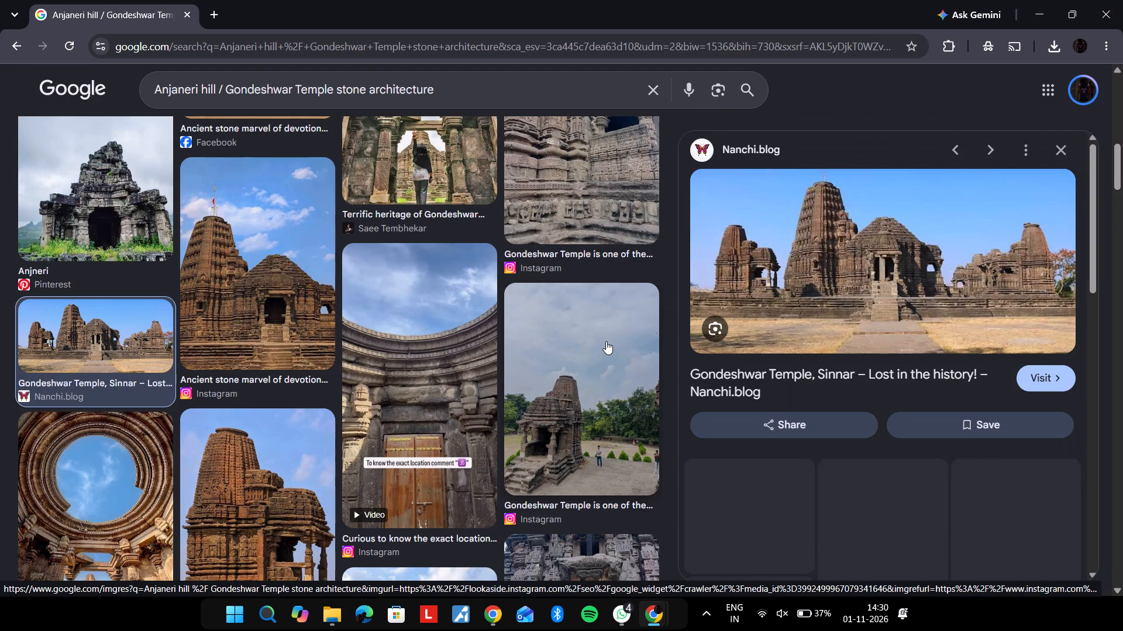
pyautogui.rightClick(916, 276)
pyautogui.click(806, 497)
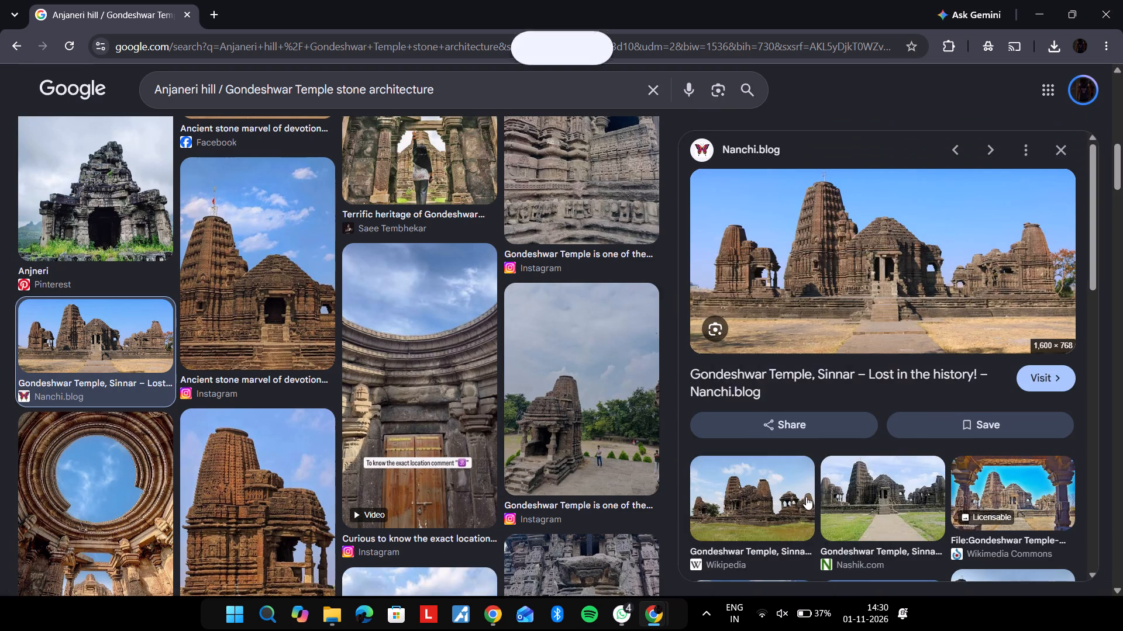
pyautogui.hotkey('alt', 'Tab')
pyautogui.hotkey('ctrl', 'v')
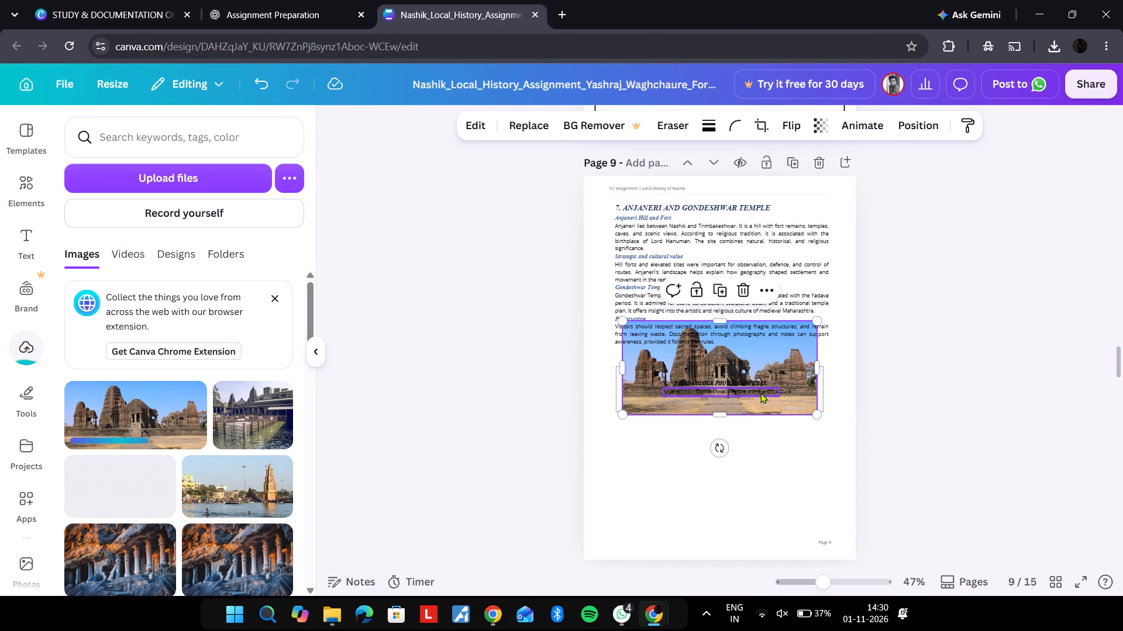
# Delete the photo placeholder's caption, heading and box from page 9.
pyautogui.click(760, 393)
pyautogui.press('BackSpace')
pyautogui.click(738, 382)
pyautogui.press('BackSpace')
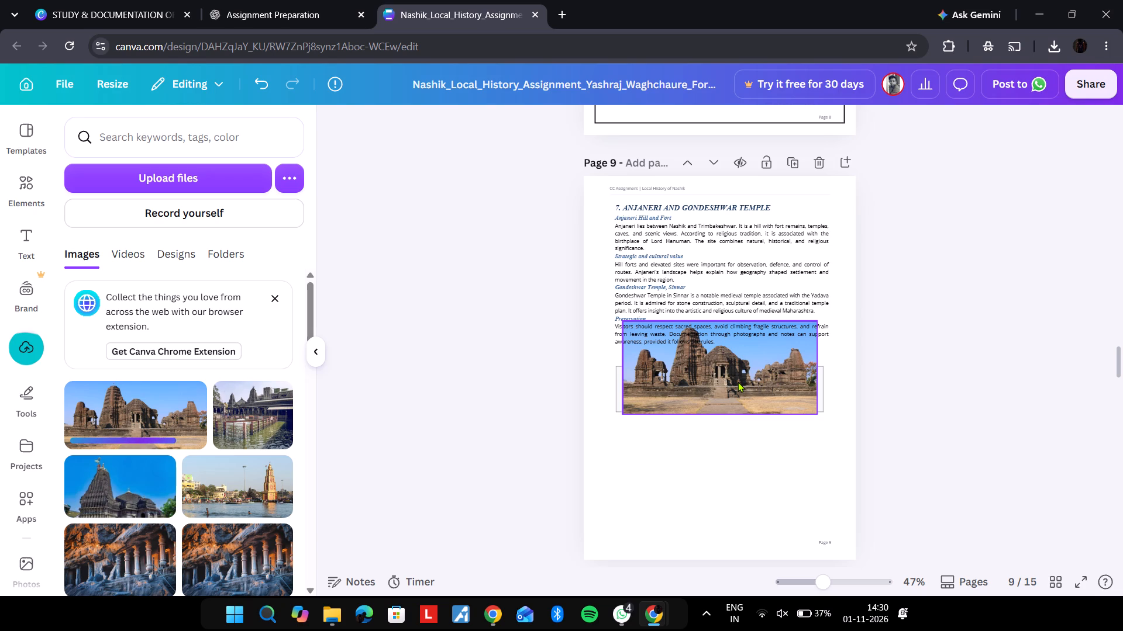
pyautogui.click(616, 398)
pyautogui.press('BackSpace')
# Enlarge the Gondeshwar Temple photo to slightly wider than the text and centre it below page 9's text.
pyautogui.moveTo(693, 375); pyautogui.dragTo(680, 418)
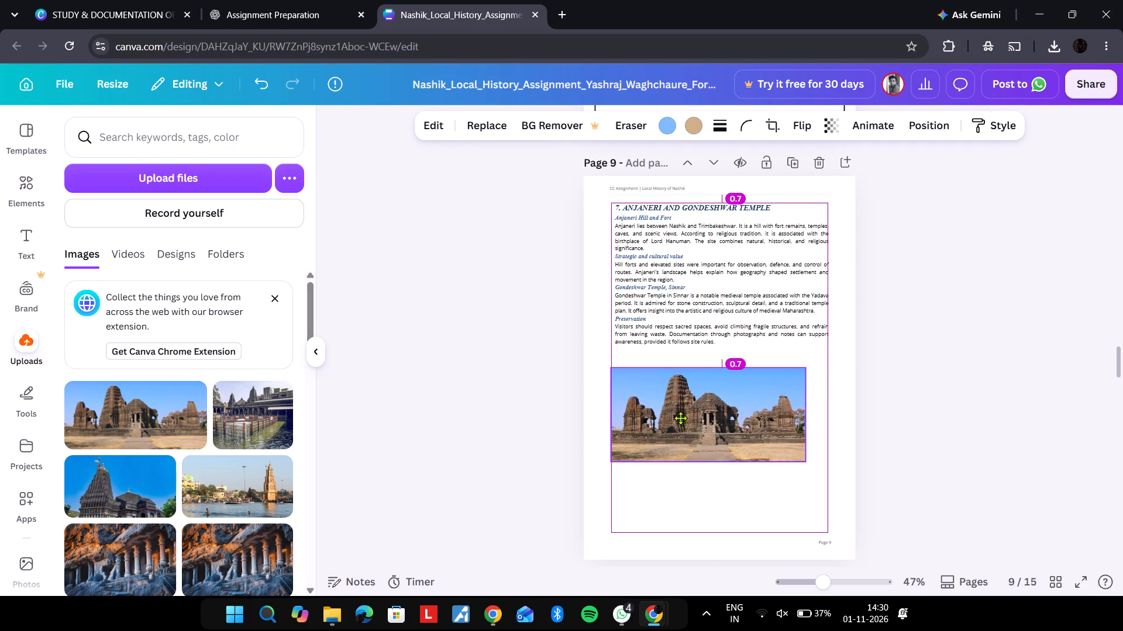
pyautogui.moveTo(680, 418); pyautogui.dragTo(668, 412)
pyautogui.moveTo(790, 450); pyautogui.dragTo(819, 498)
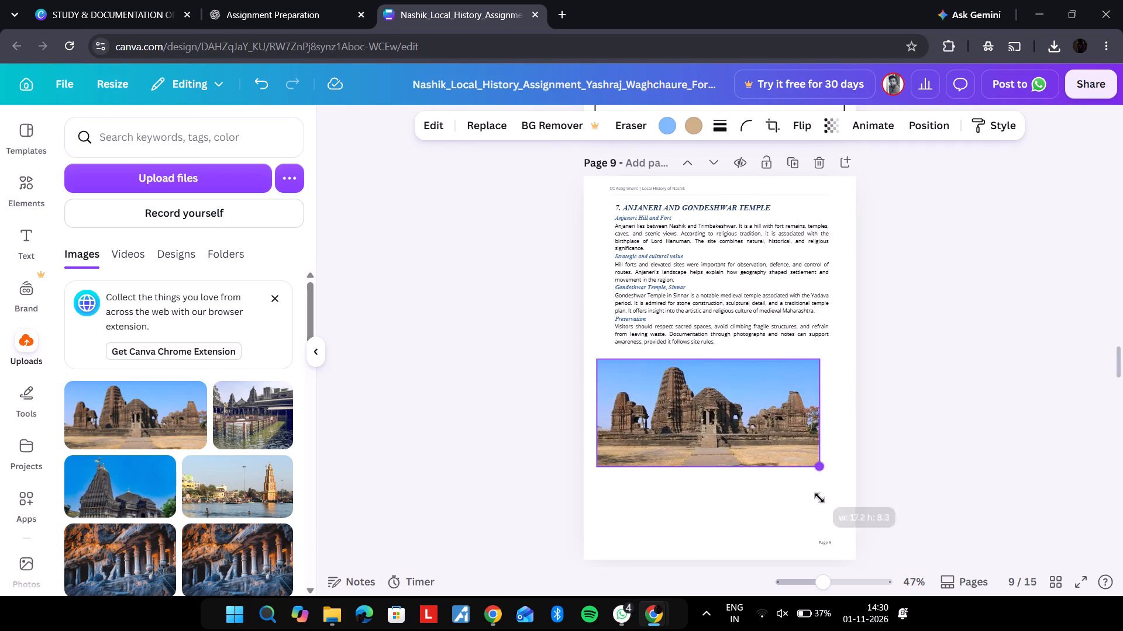
pyautogui.moveTo(819, 498); pyautogui.dragTo(824, 505)
pyautogui.moveTo(732, 448); pyautogui.dragTo(739, 478)
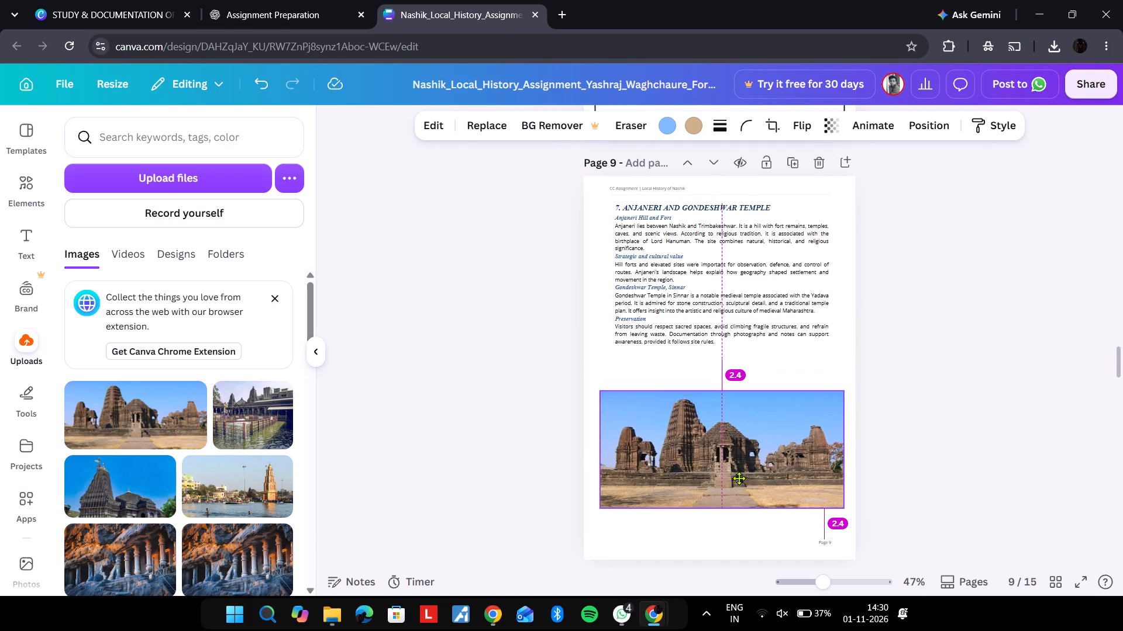
pyautogui.moveTo(739, 478); pyautogui.dragTo(738, 467)
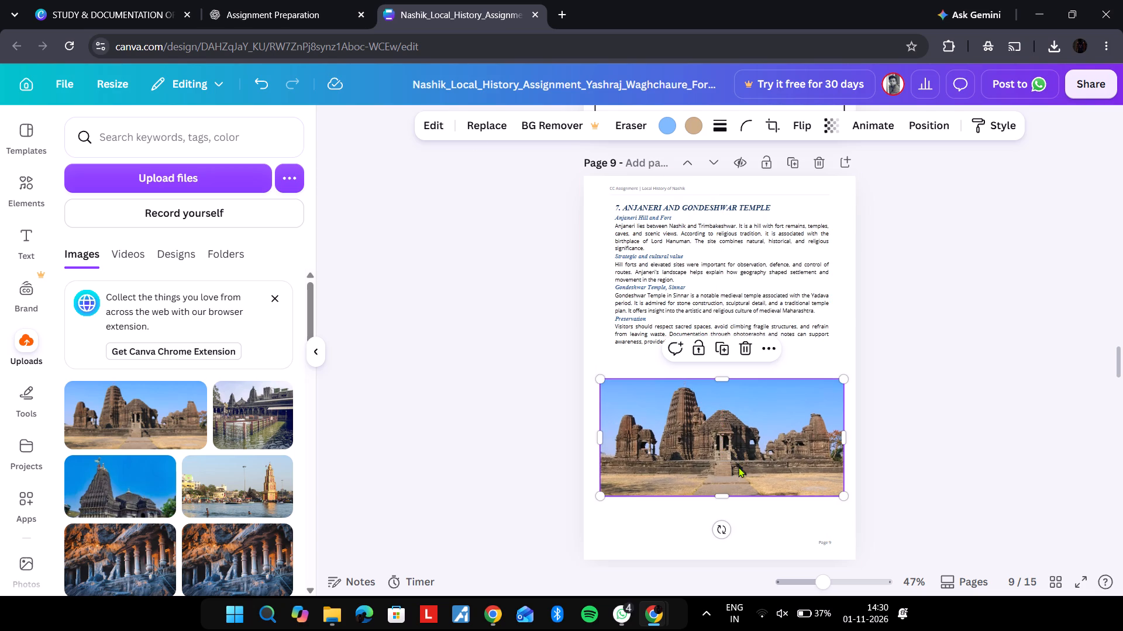
# Apply the Glow shadow to page 9's Gondeshwar Temple photo.
pyautogui.click(440, 130)
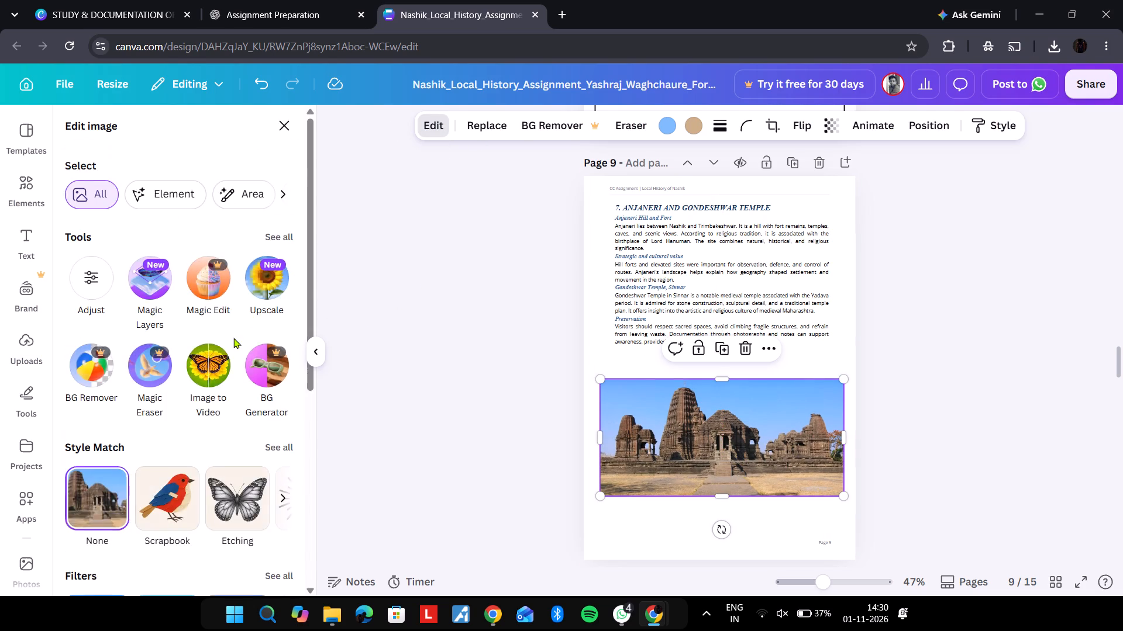
pyautogui.scroll(-7, 233, 338)
pyautogui.click(148, 538)
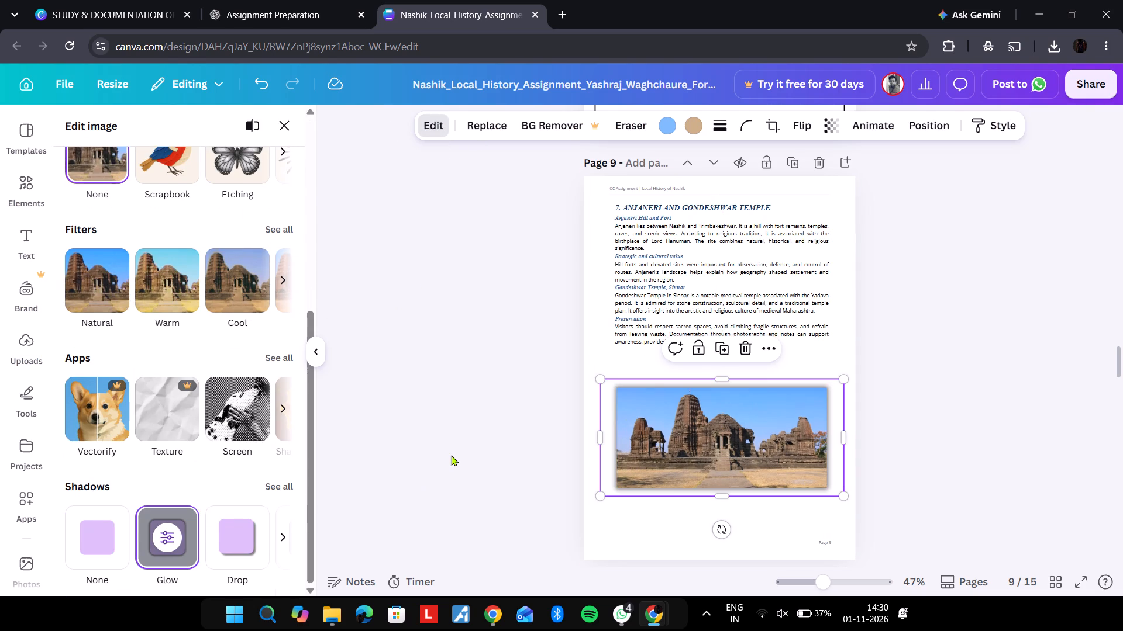
pyautogui.click(451, 455)
# Copy the border frame from page 8 onto page 9 and send it behind the page's content.
pyautogui.scroll(1, 559, 241)
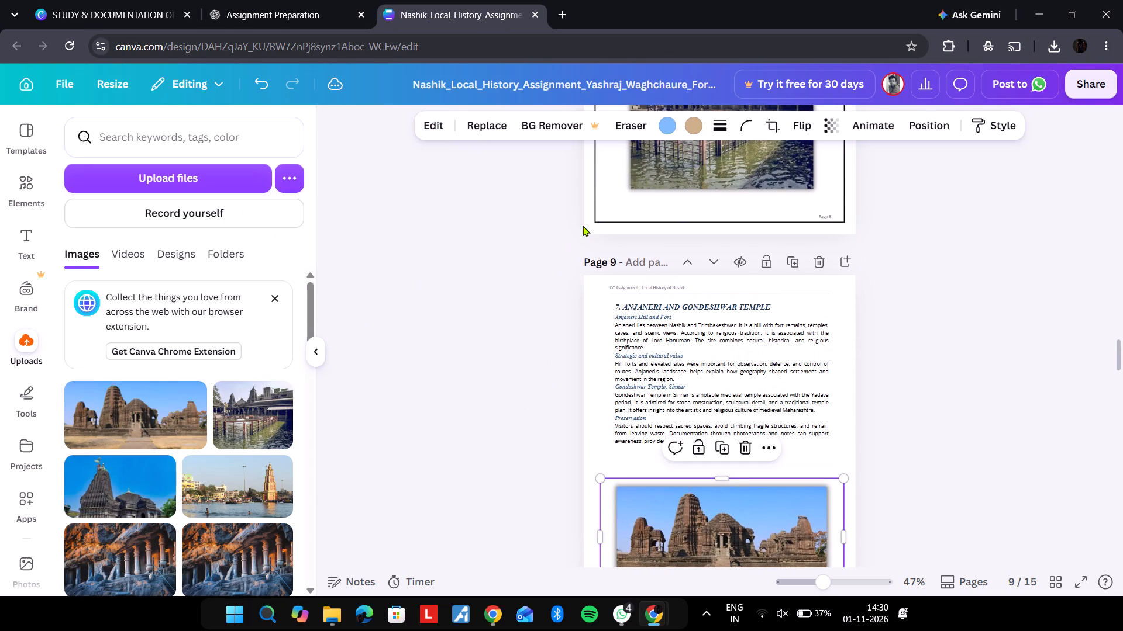
pyautogui.click(583, 226)
pyautogui.click(585, 226)
pyautogui.hotkey('ctrl', 'c')
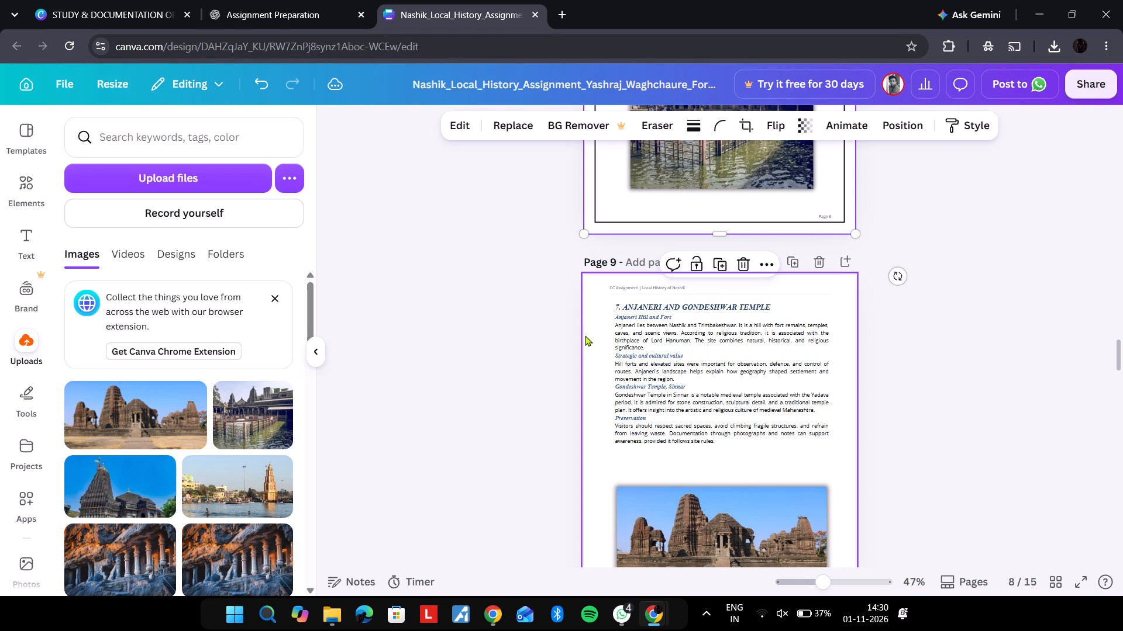
pyautogui.click(585, 335)
pyautogui.hotkey('ctrl', 'v')
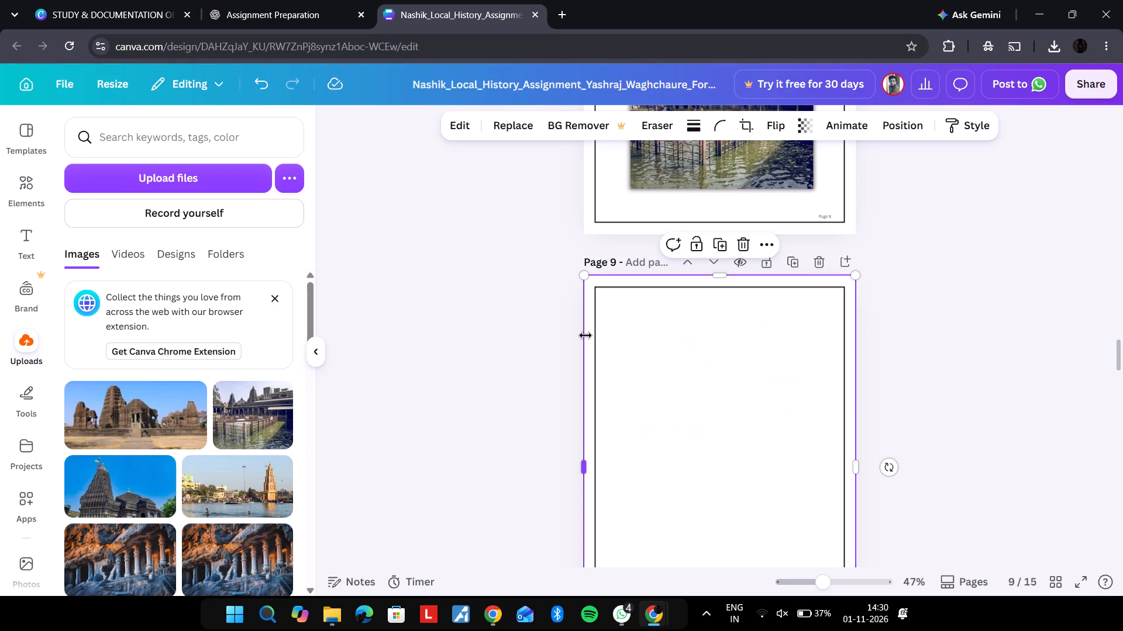
pyautogui.hotkey('ctrl', 'alt', '[')
pyautogui.click(440, 399)
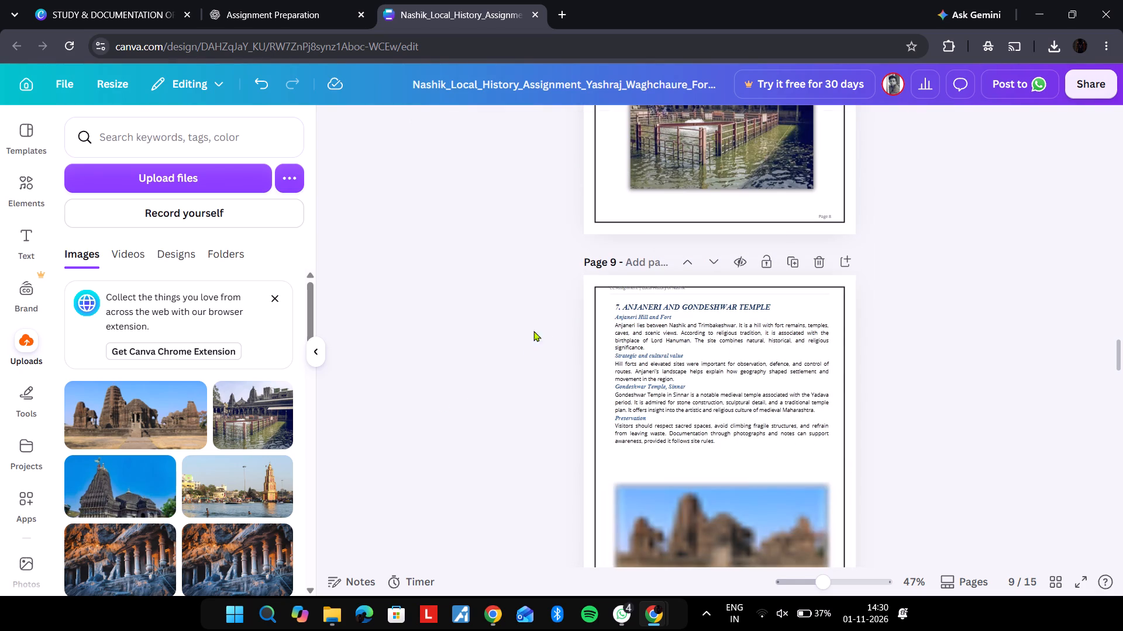
# Nudge page 9's header text slightly down so it sits inside the border's upper line.
pyautogui.click(623, 289)
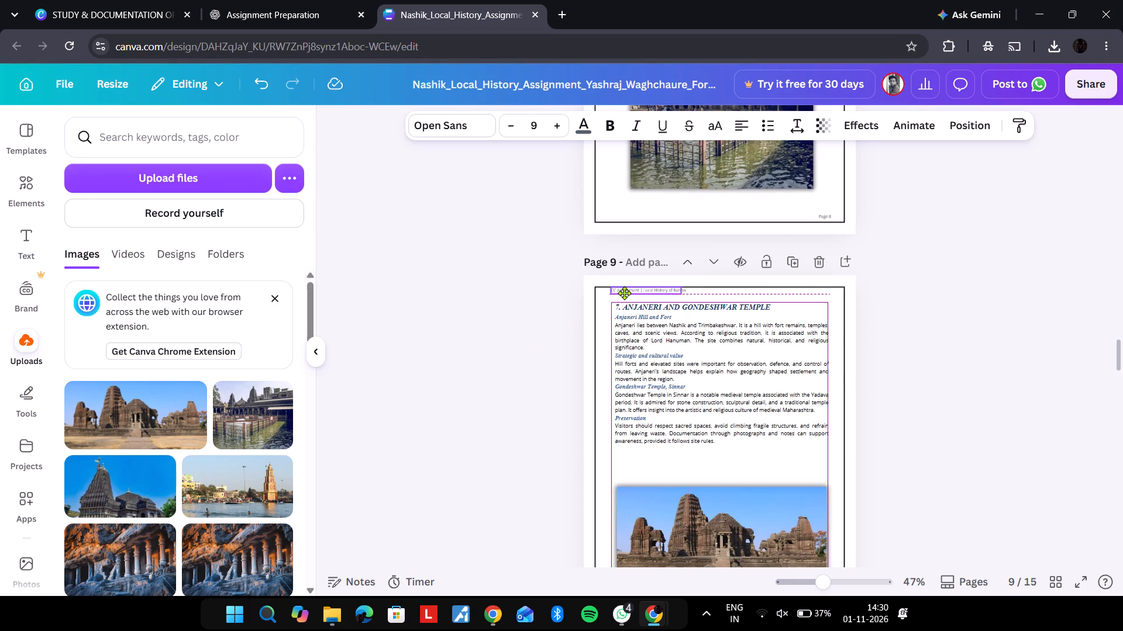
pyautogui.click(469, 339)
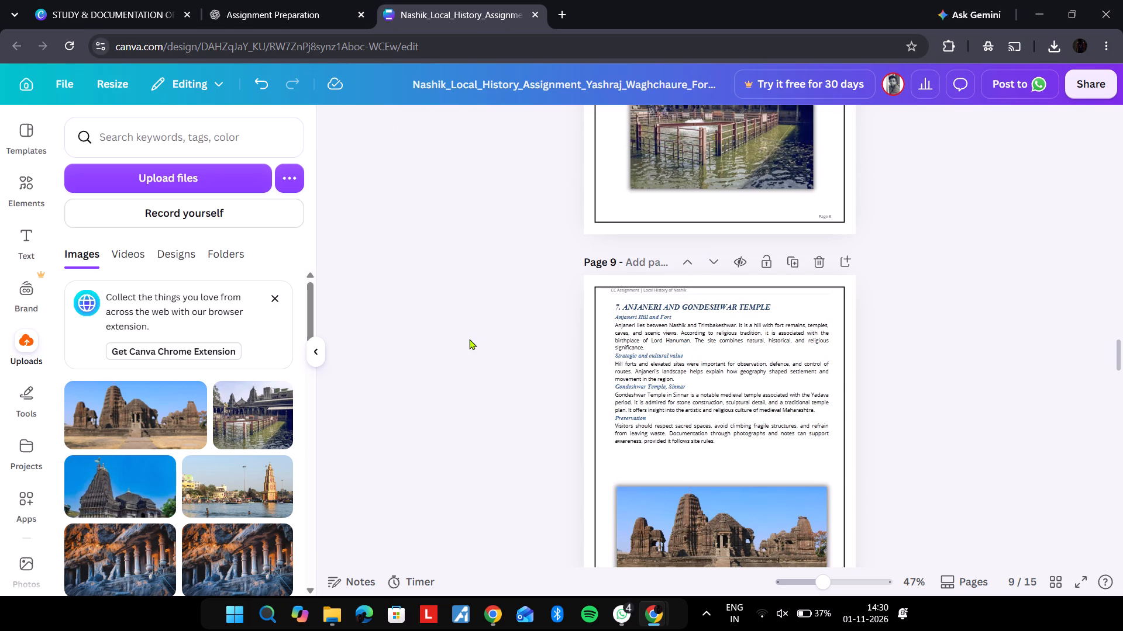
# Copy page 10's photo placeholder caption and search Google Images for "Kumbh Mela or Godavari ghat (use a properly credited image)".
pyautogui.scroll(-3, 469, 339)
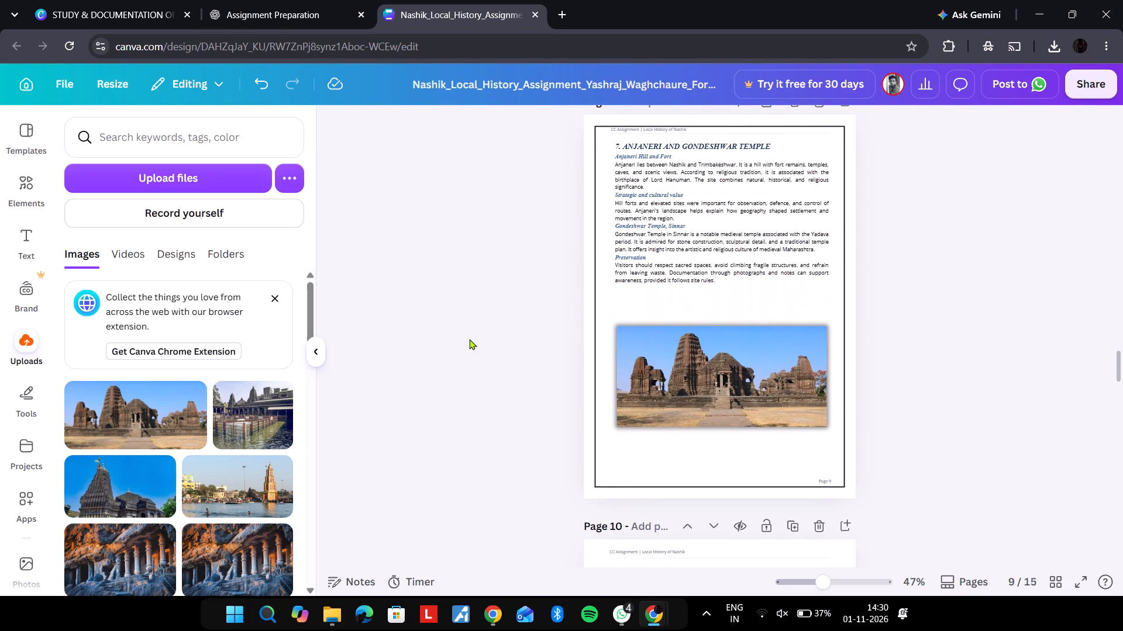
pyautogui.scroll(-4, 521, 397)
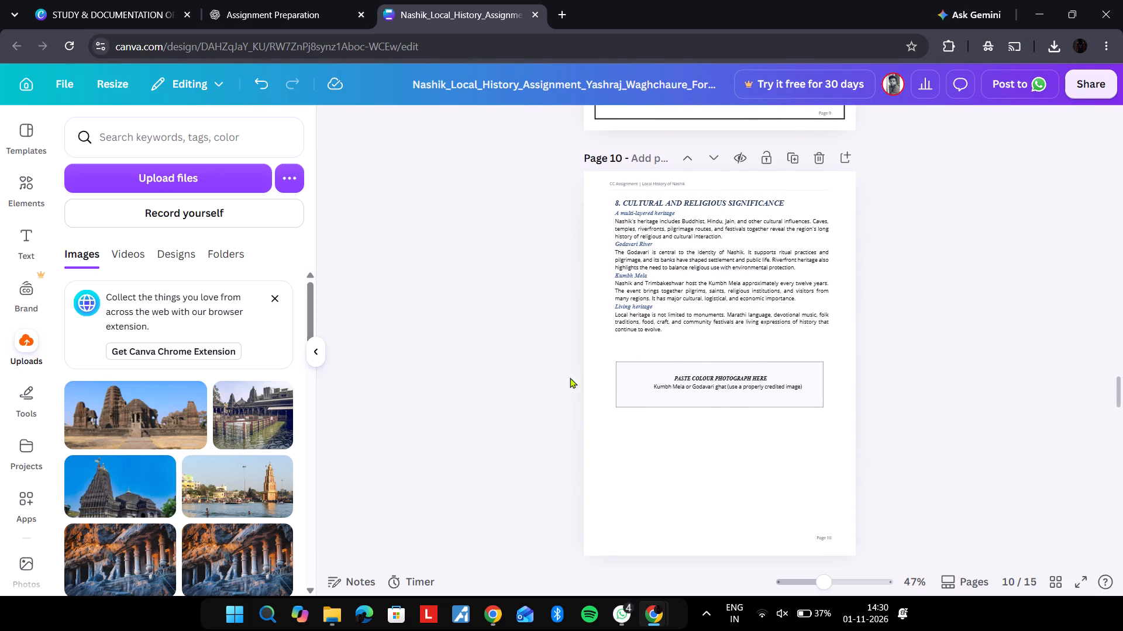
pyautogui.click(659, 391)
pyautogui.hotkey('ctrl', 'c')
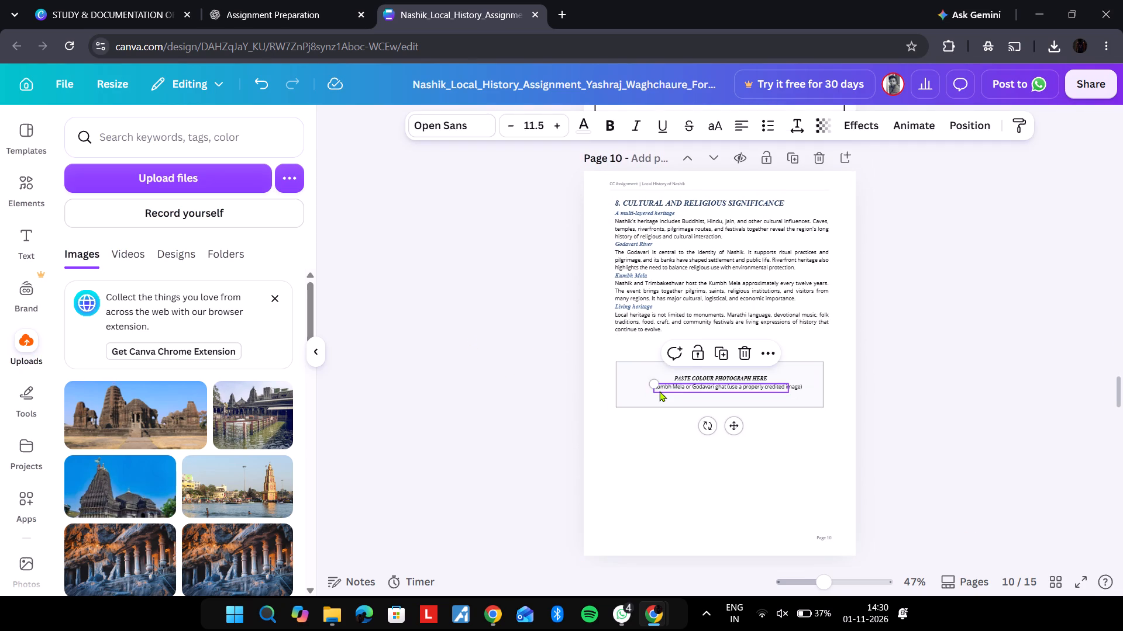
pyautogui.hotkey('alt', 'Tab')
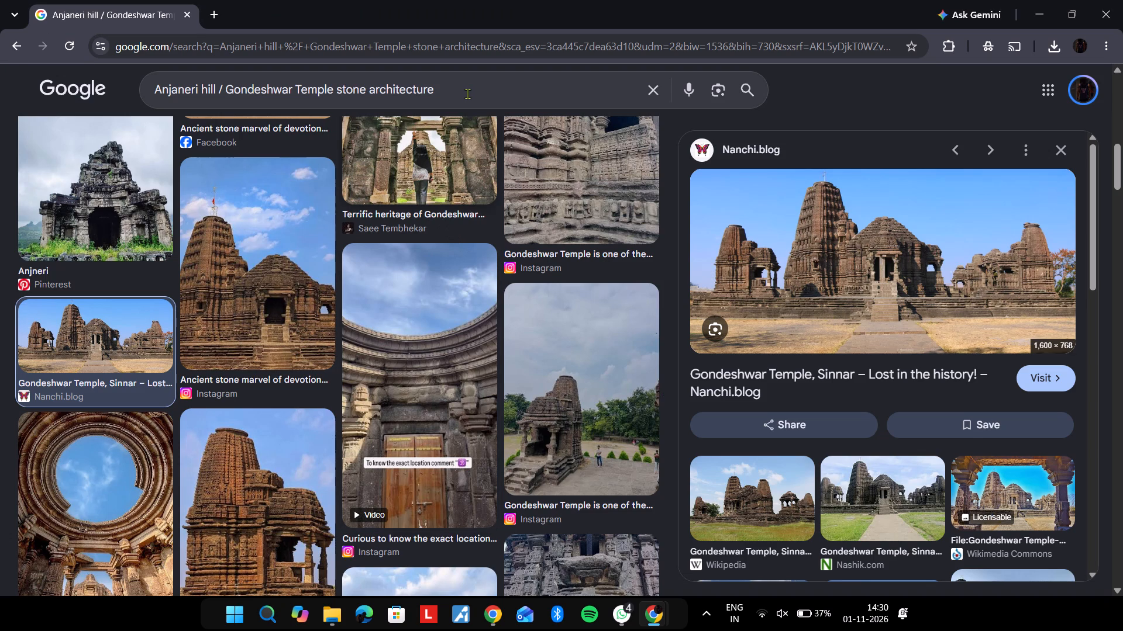
pyautogui.click(467, 93)
pyautogui.hotkey('ctrl', 'a')
pyautogui.hotkey('ctrl', 'v')
pyautogui.press('Return')
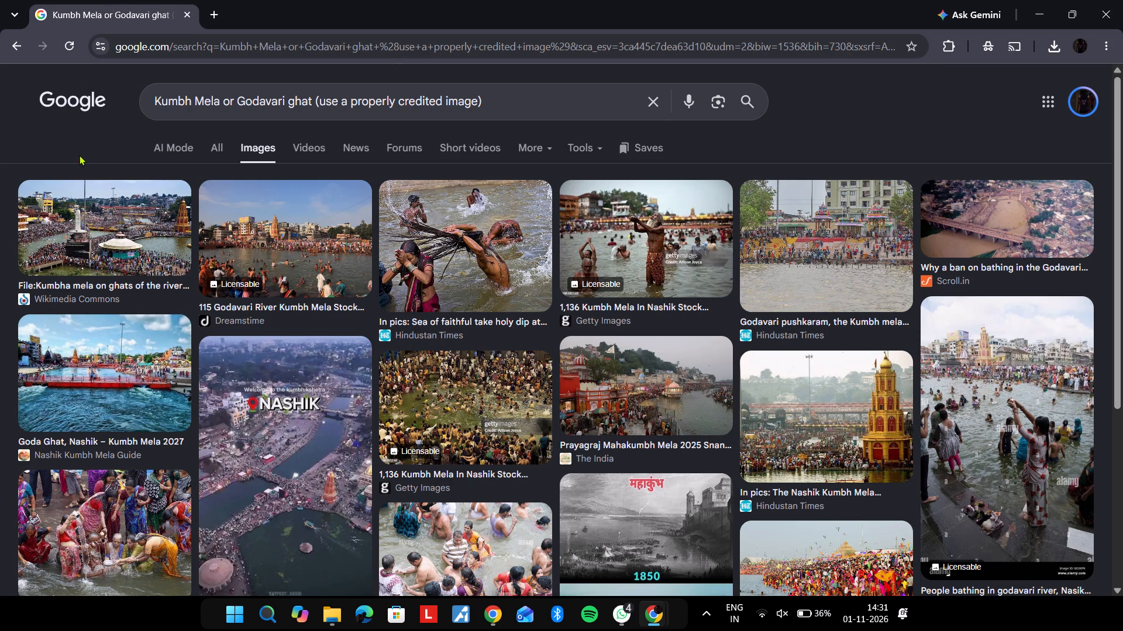
# Copy the Wikimedia Commons photo of the Kumbha Mela on Nashik's Godavari ghats and paste it onto page 10.
pyautogui.click(93, 209)
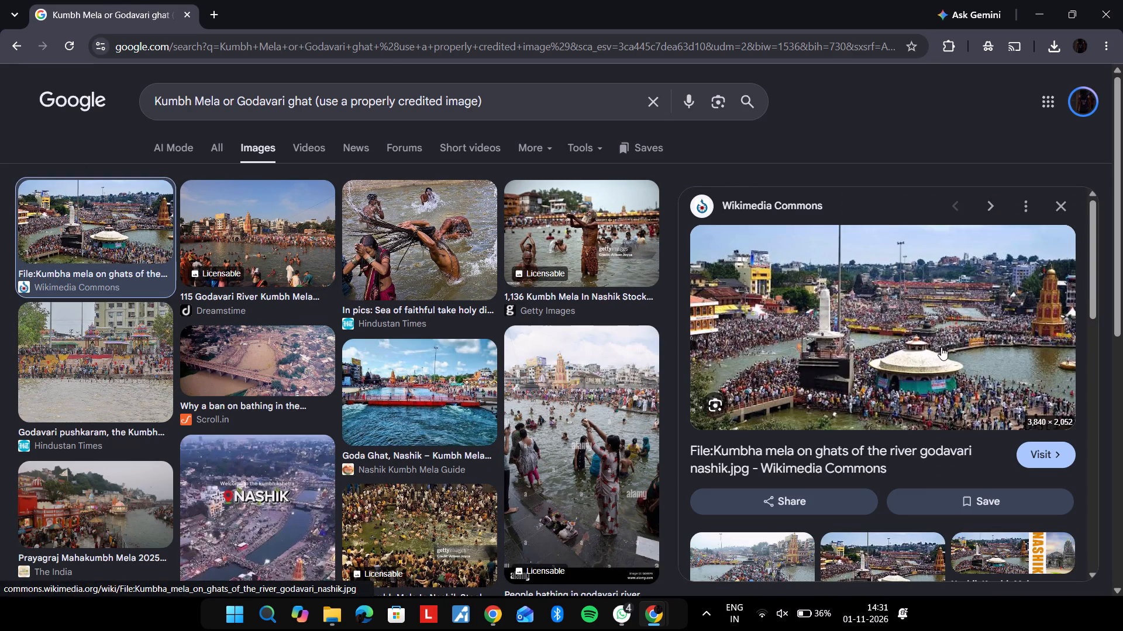
pyautogui.rightClick(870, 310)
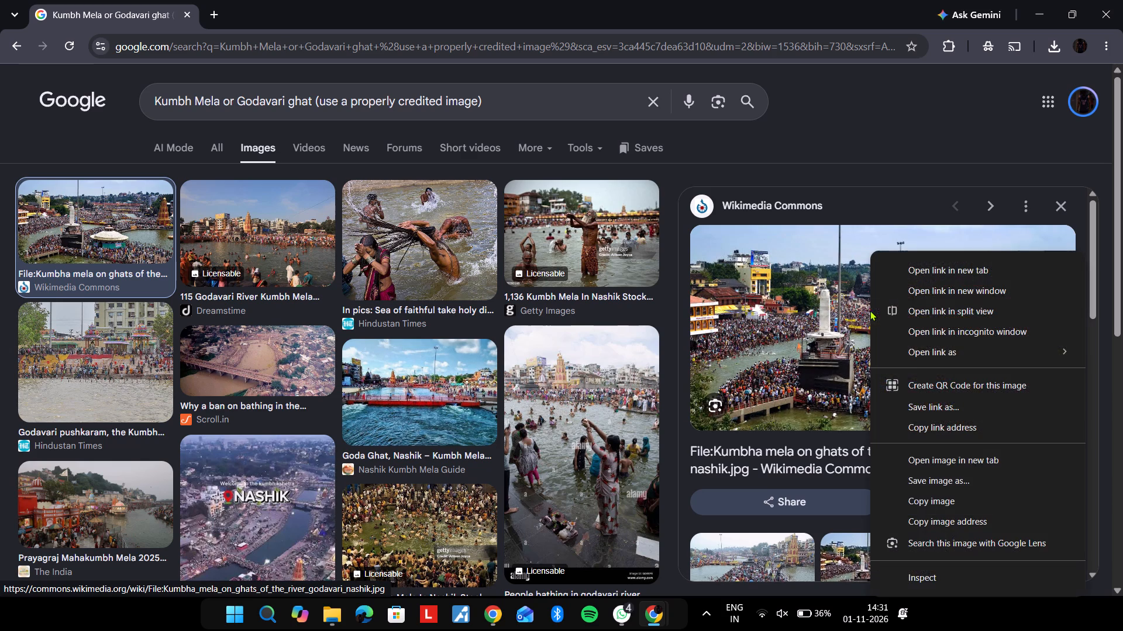
pyautogui.click(932, 494)
pyautogui.hotkey('alt', 'Tab')
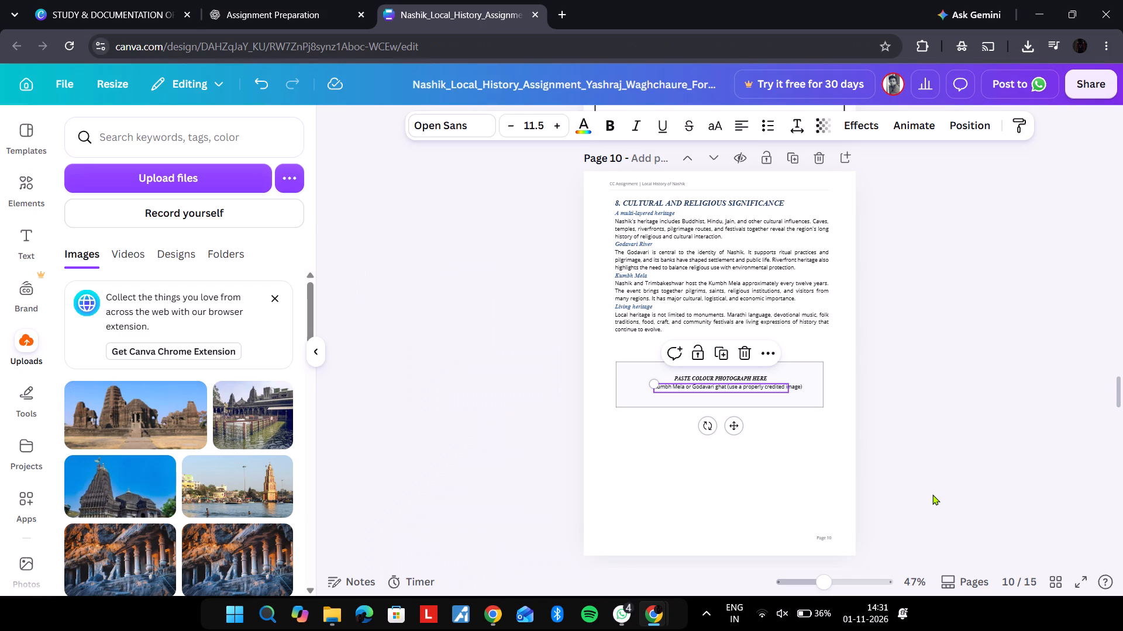
pyautogui.hotkey('ctrl', 'v')
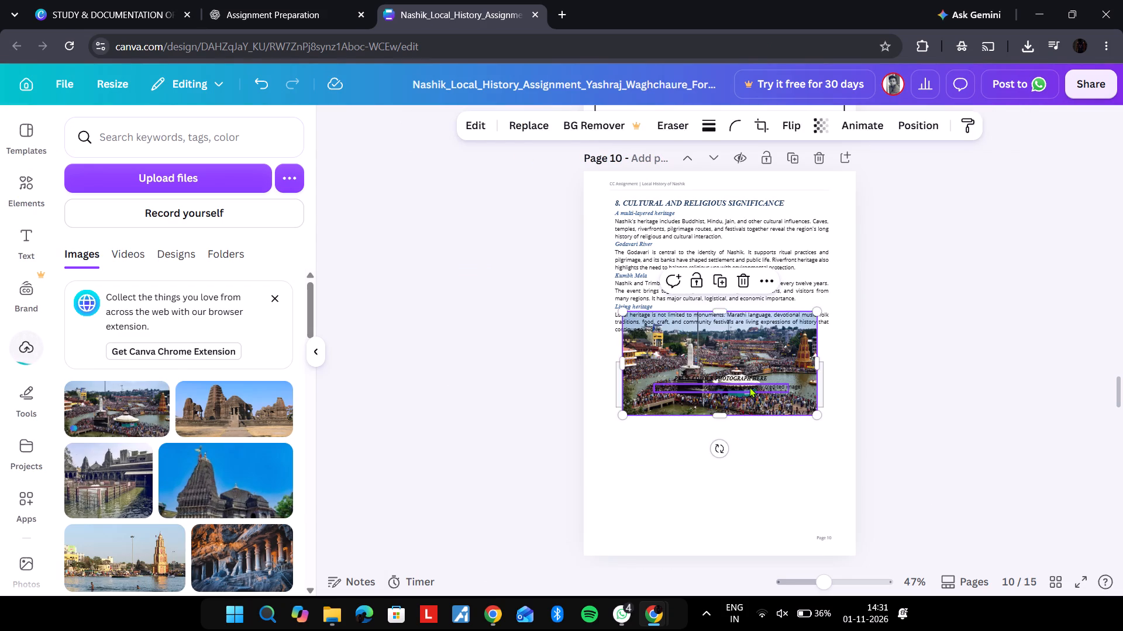
# Delete page 10's photo placeholder: its caption, its "PASTE COLOUR PHOTOGRAPH HERE" heading and its box.
pyautogui.click(749, 387)
pyautogui.press('BackSpace')
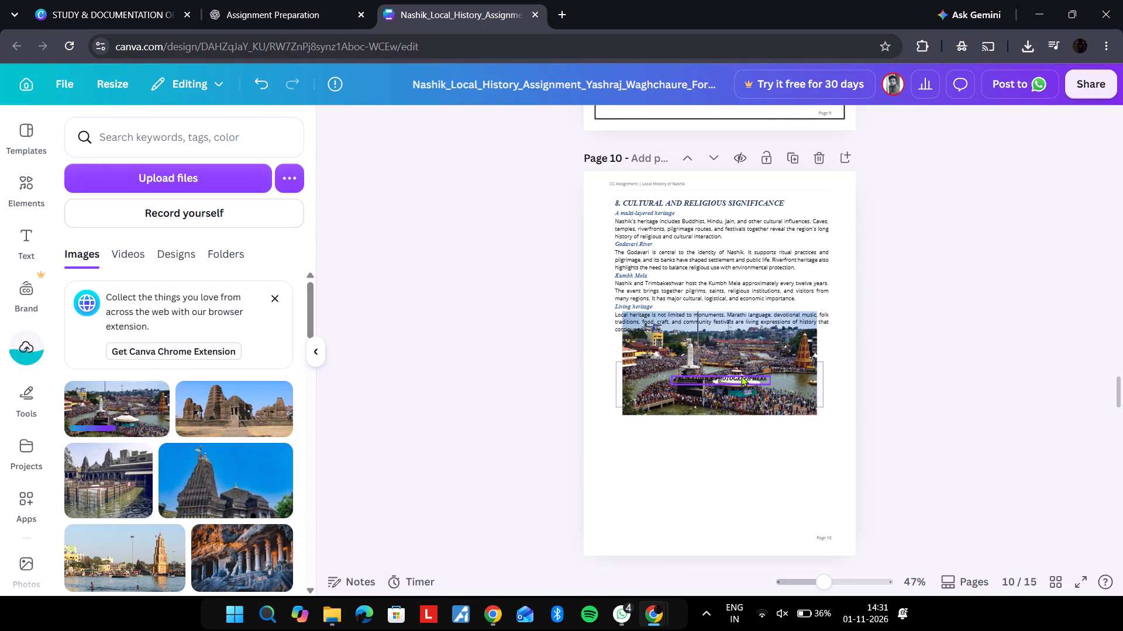
pyautogui.click(741, 376)
pyautogui.press('BackSpace')
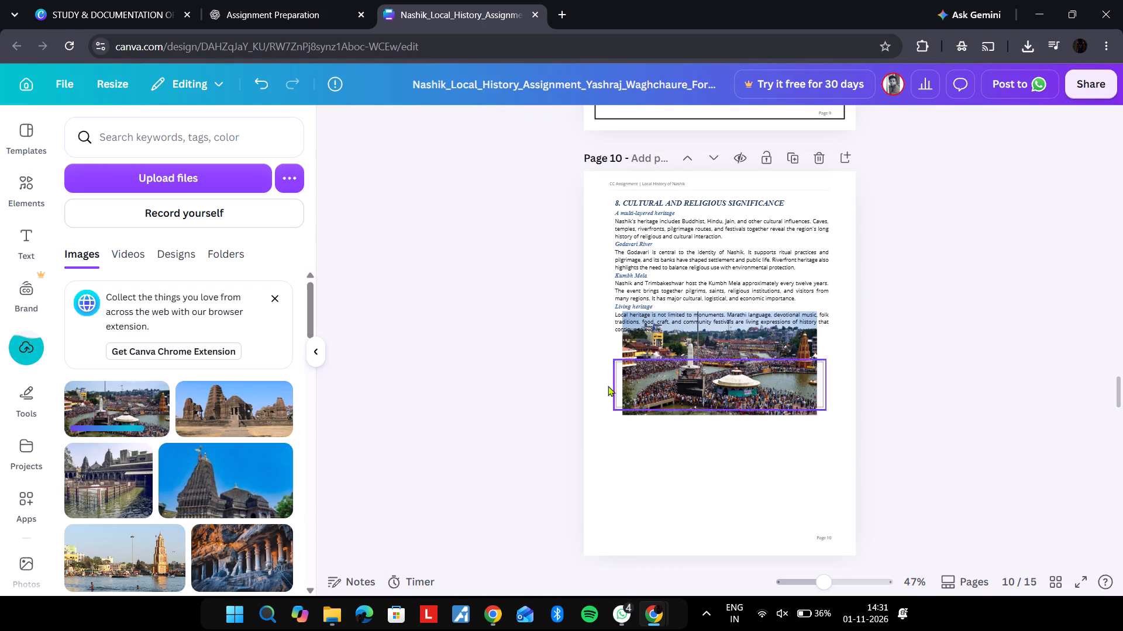
pyautogui.click(618, 387)
pyautogui.press('BackSpace')
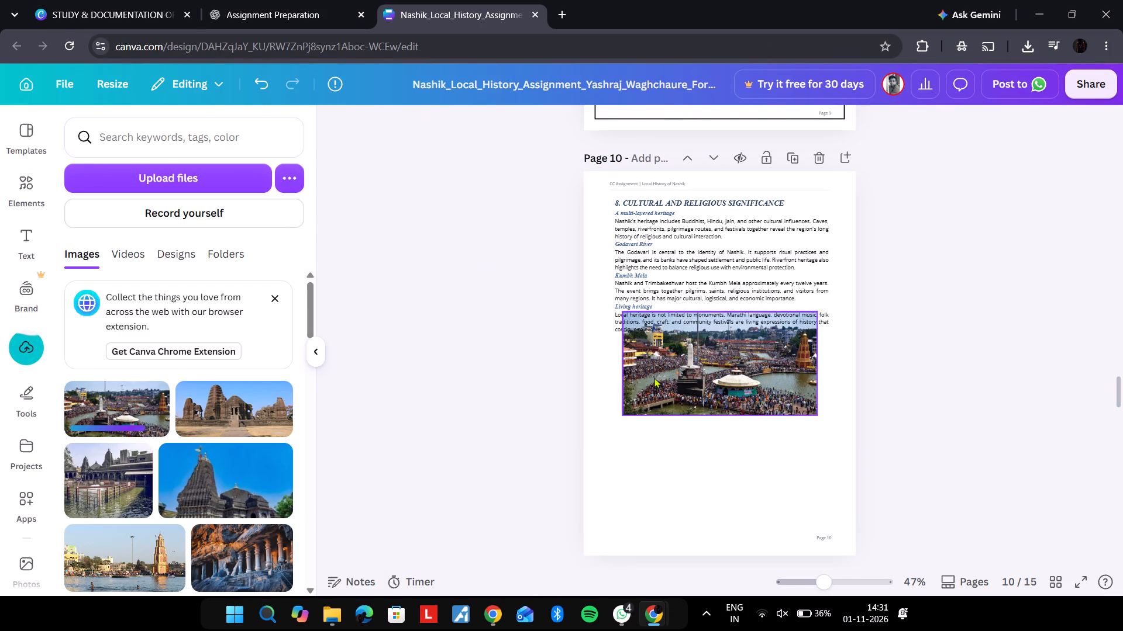
# Move the Kumbha Mela photo below page 10's text and enlarge it to nearly the full page width.
pyautogui.moveTo(687, 388); pyautogui.dragTo(681, 462)
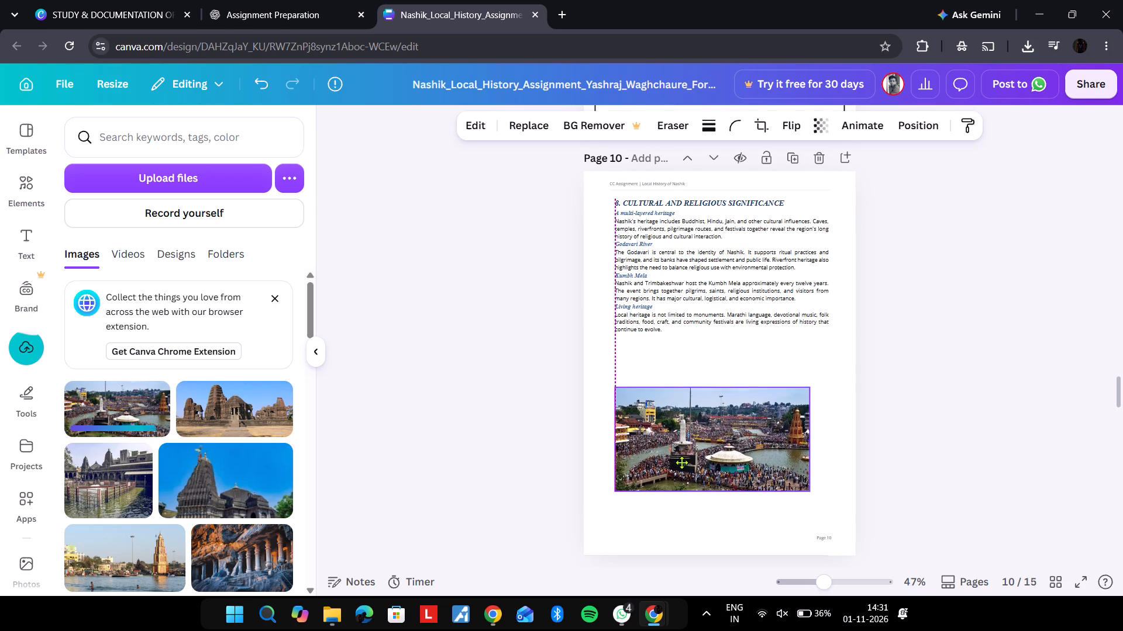
pyautogui.moveTo(681, 462); pyautogui.dragTo(661, 431)
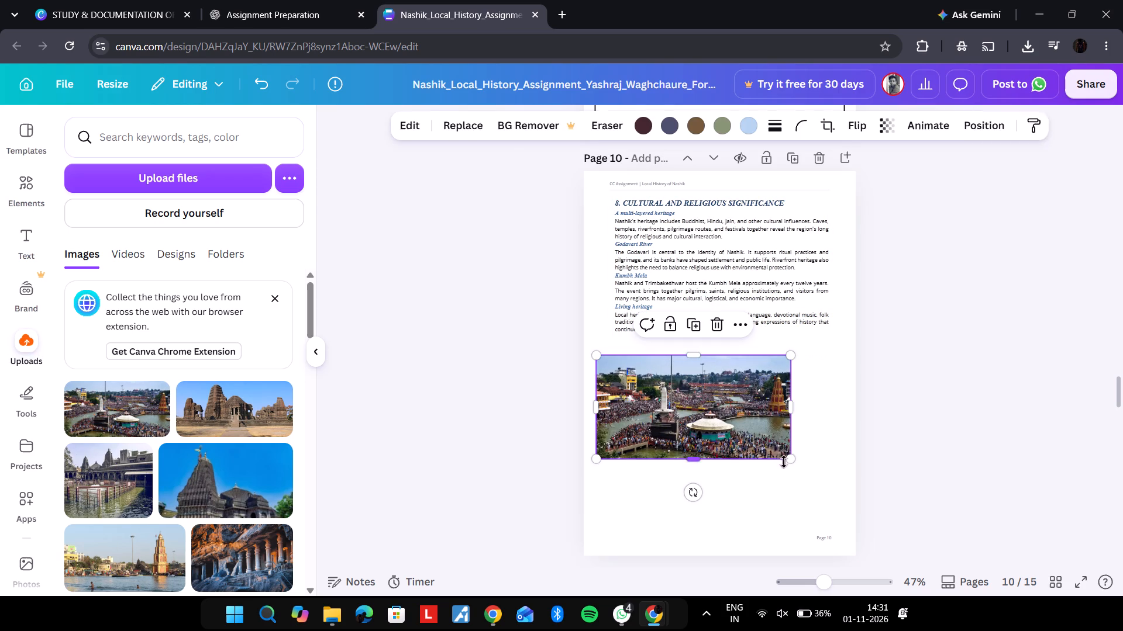
pyautogui.moveTo(787, 457); pyautogui.dragTo(832, 500)
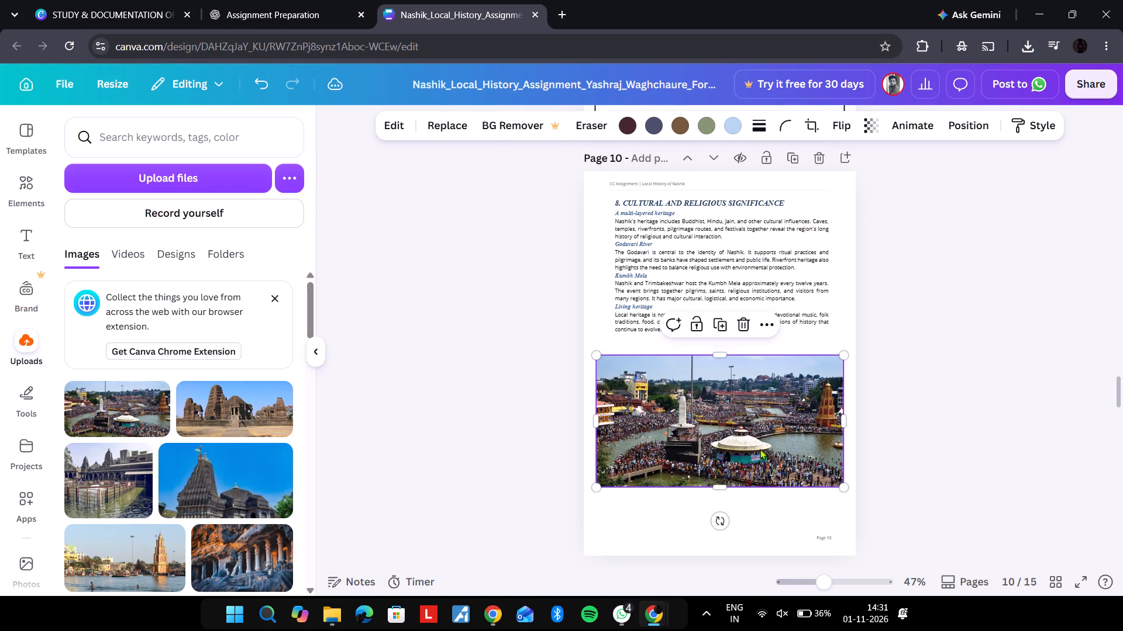
pyautogui.moveTo(743, 441); pyautogui.dragTo(747, 460)
# Apply the Glow shadow to page 10's Kumbha Mela photo and shift the photo slightly up.
pyautogui.click(387, 115)
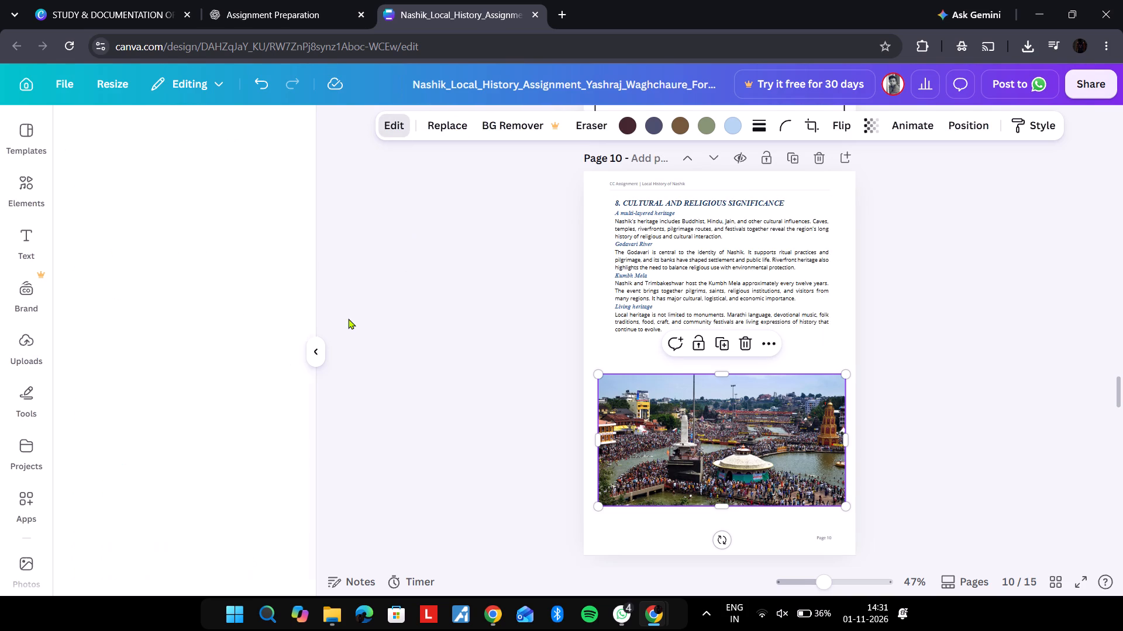
pyautogui.scroll(-4, 197, 376)
pyautogui.click(156, 547)
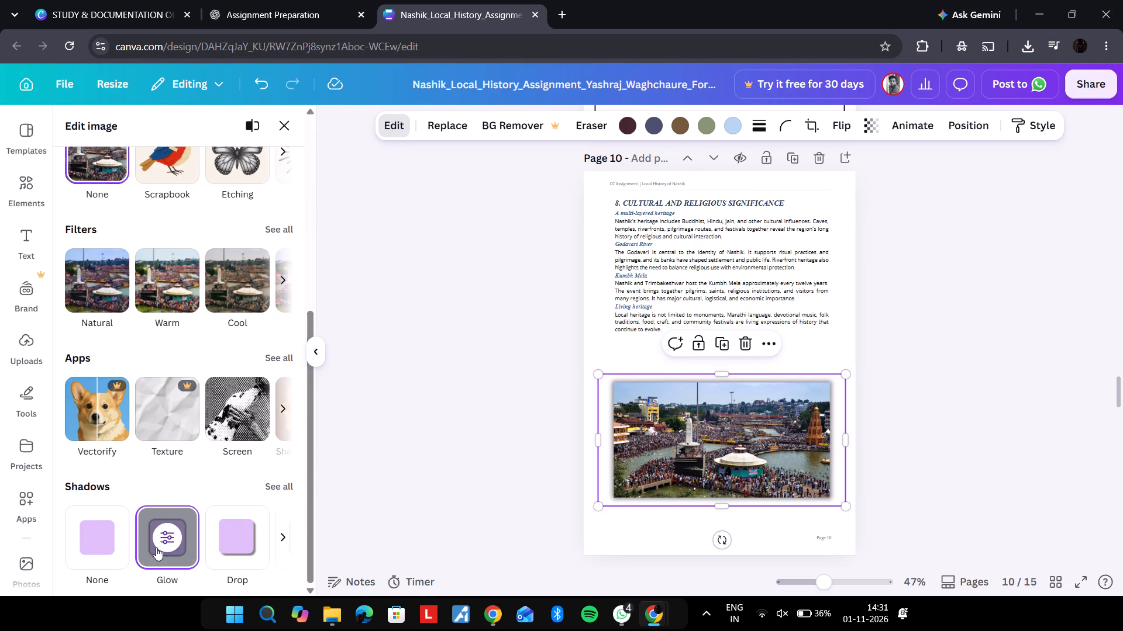
pyautogui.click(510, 469)
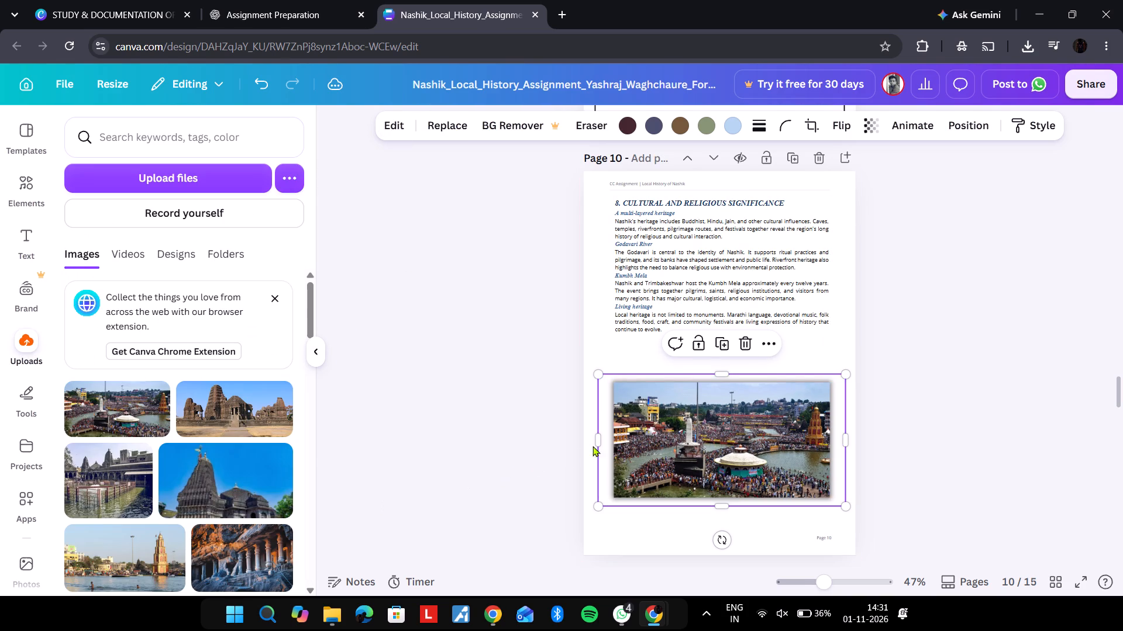
pyautogui.moveTo(637, 441); pyautogui.dragTo(637, 431)
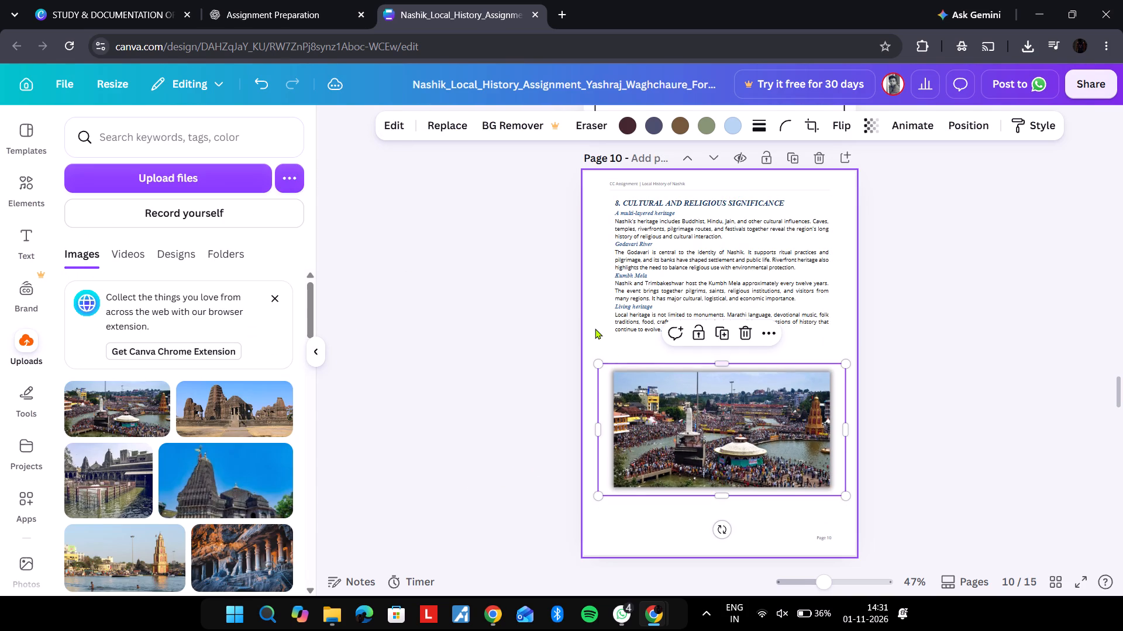
# Copy the border frame from page 9 onto page 10 and send it behind the page's content.
pyautogui.click(595, 328)
pyautogui.scroll(3, 595, 328)
pyautogui.click(599, 272)
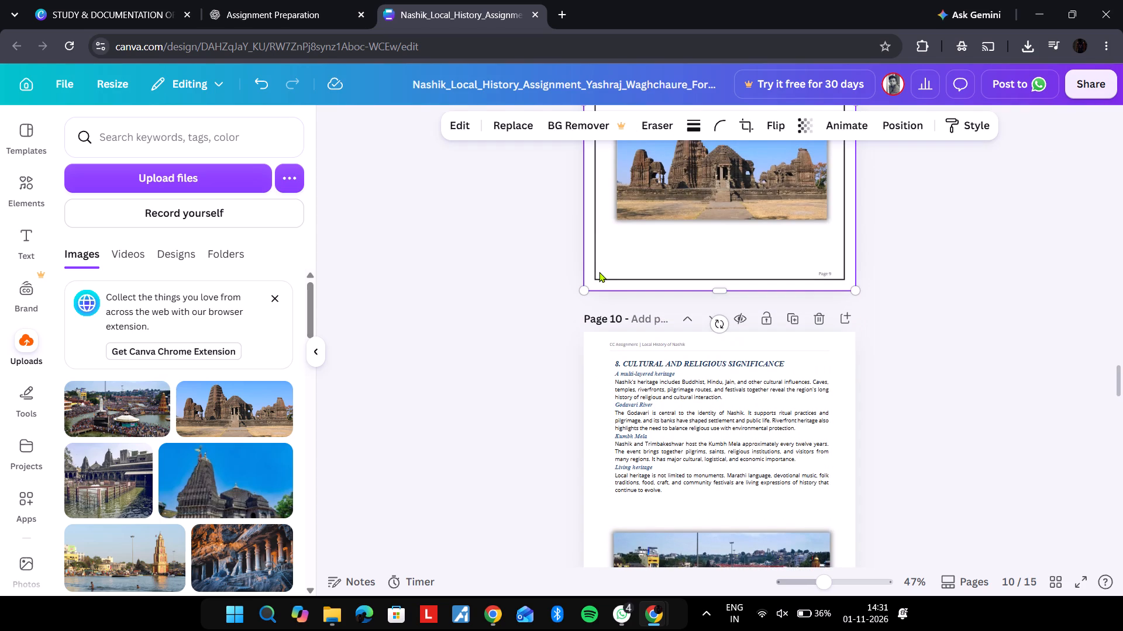
pyautogui.hotkey('ctrl', 'c')
pyautogui.click(594, 401)
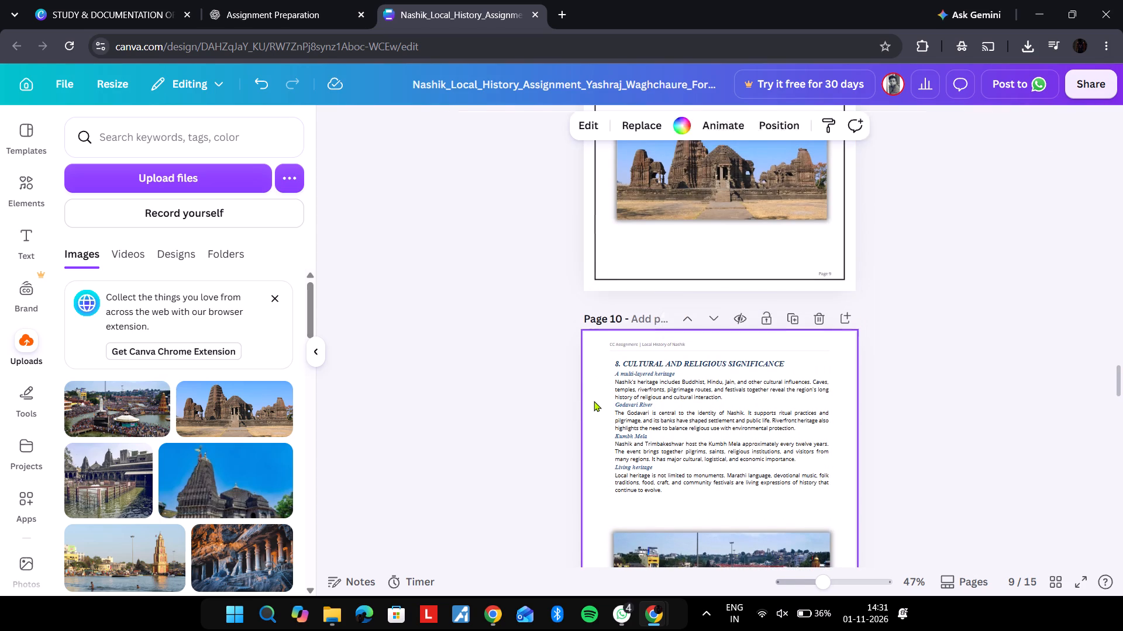
pyautogui.hotkey('ctrl', 'v')
pyautogui.hotkey('ctrl', 'alt', '[')
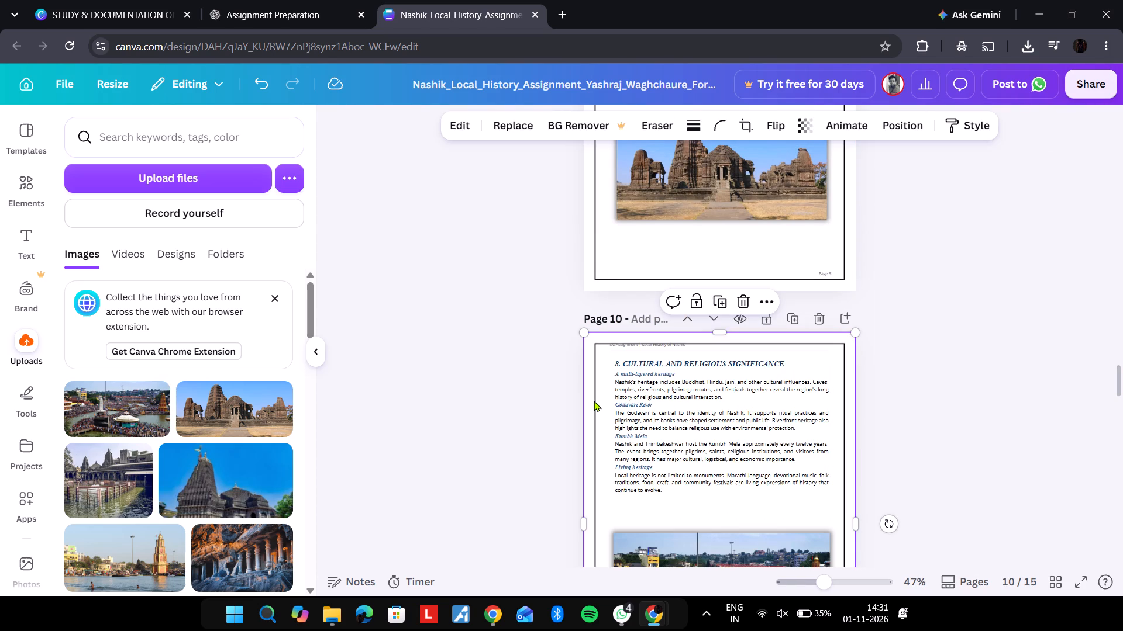
# Nudge page 10's header text slightly down so it sits inside the border's upper line.
pyautogui.click(625, 348)
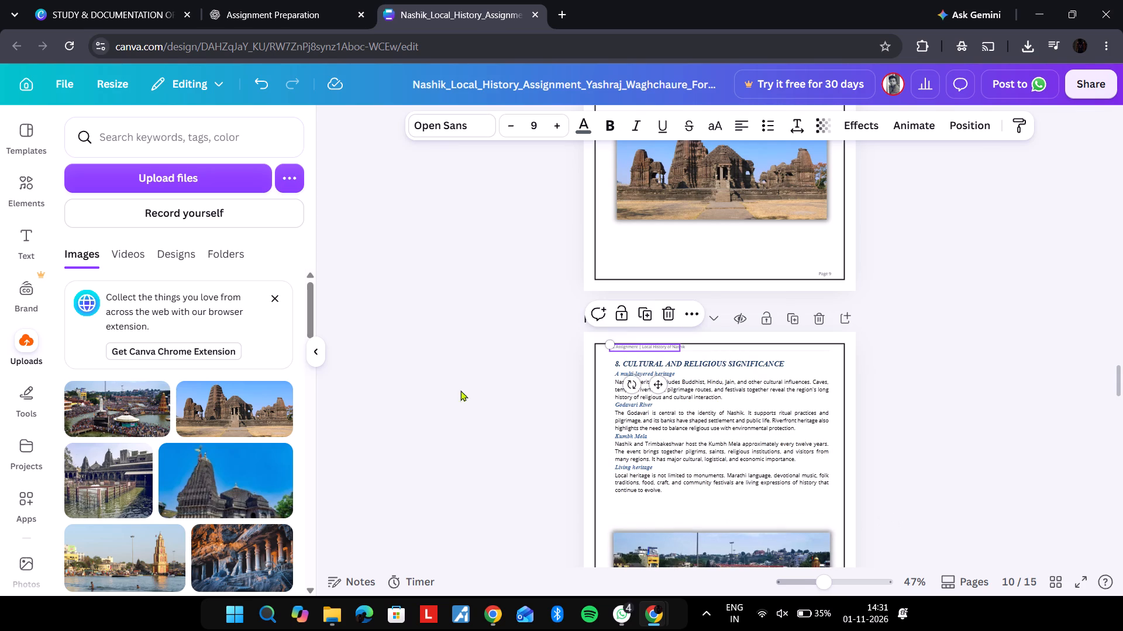
pyautogui.click(450, 393)
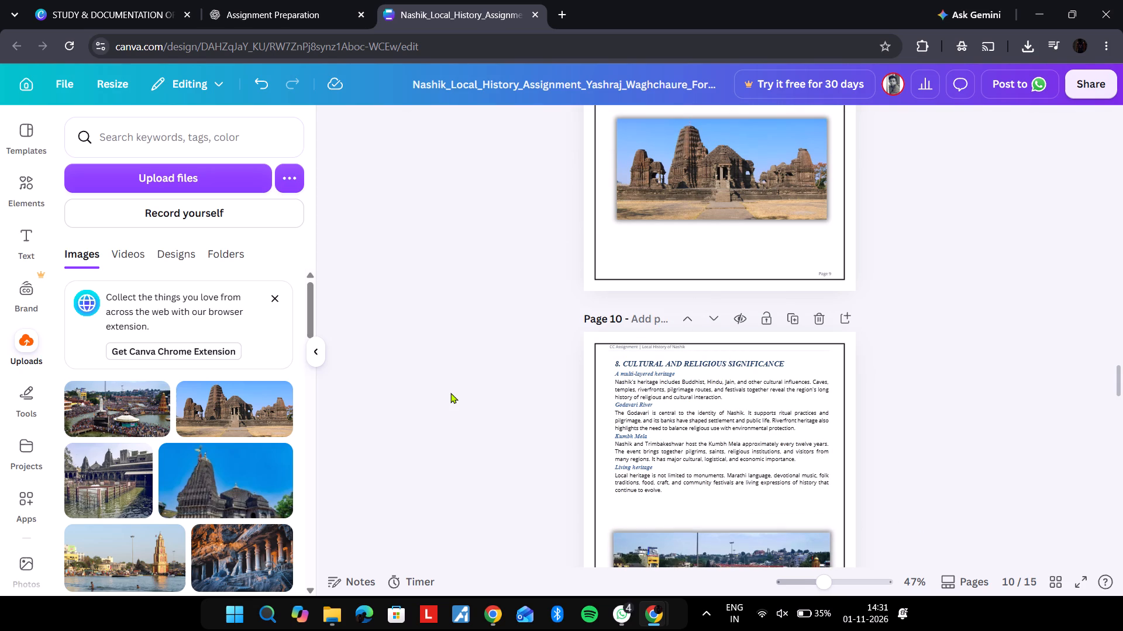
# Copy the border frame from page 10 onto page 11 and send it behind the page's content.
pyautogui.scroll(-5, 490, 404)
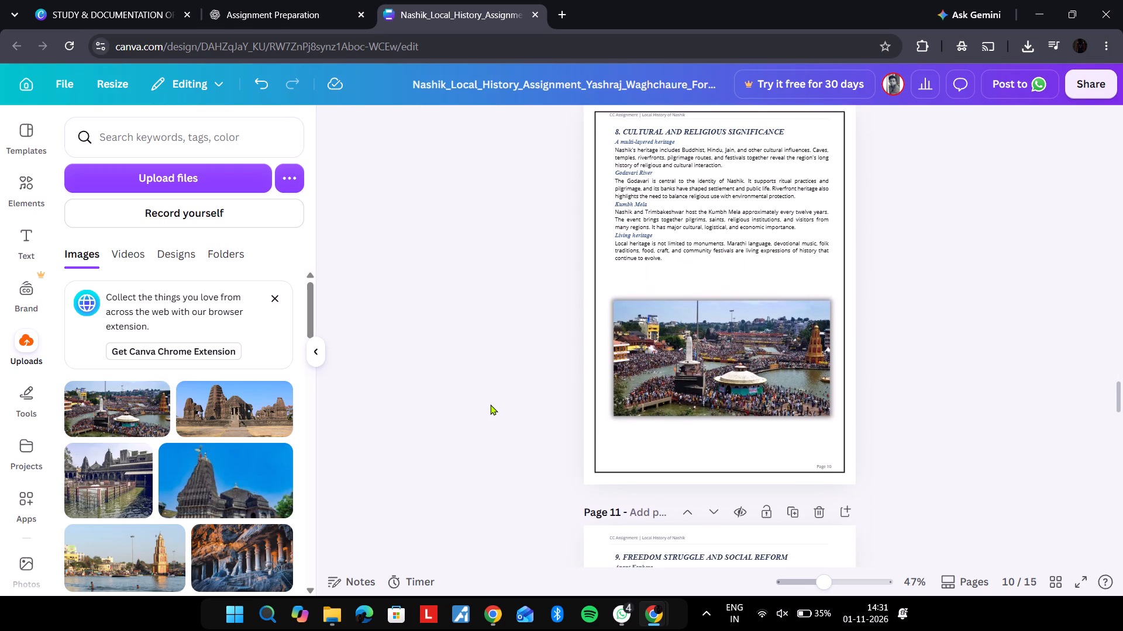
pyautogui.scroll(-4, 490, 404)
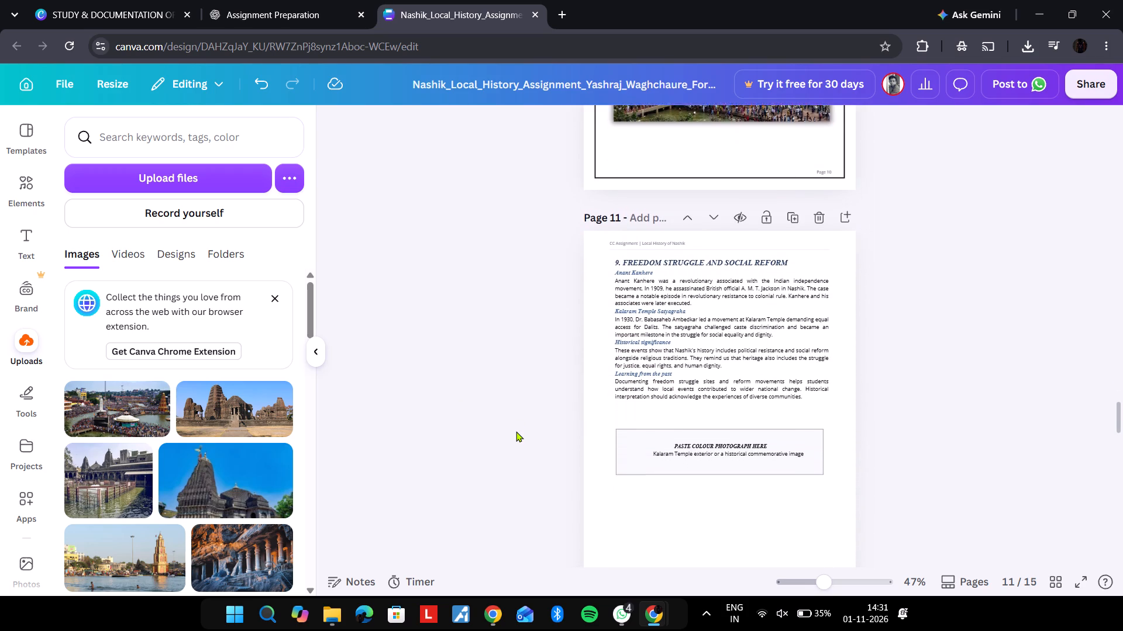
pyautogui.scroll(-2, 516, 431)
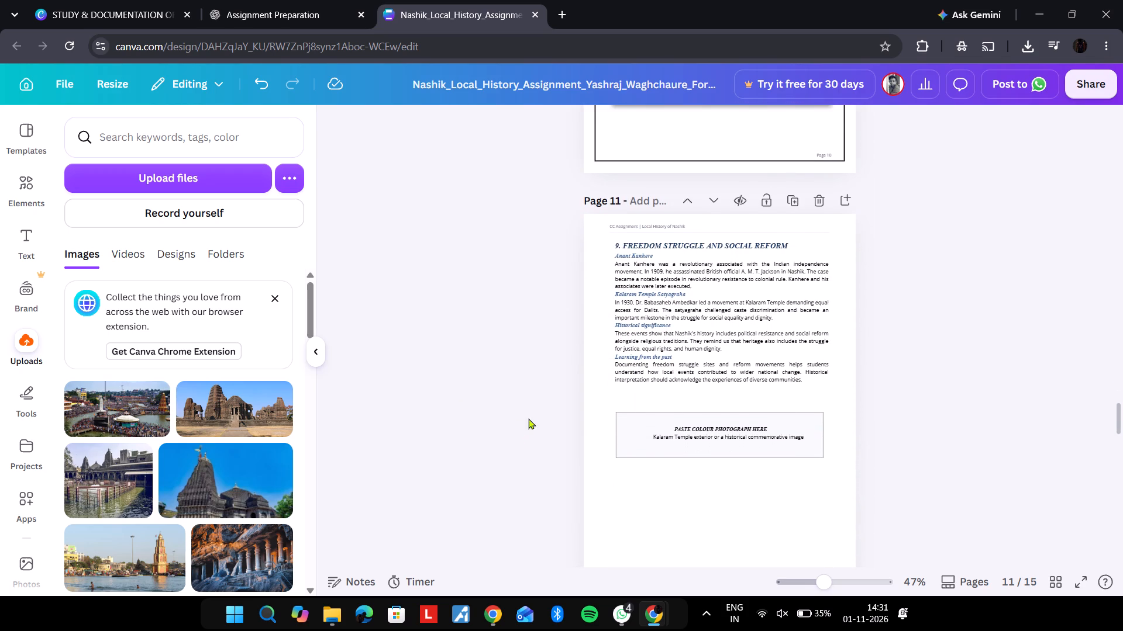
pyautogui.click(598, 161)
pyautogui.hotkey('ctrl', 'c')
pyautogui.click(587, 243)
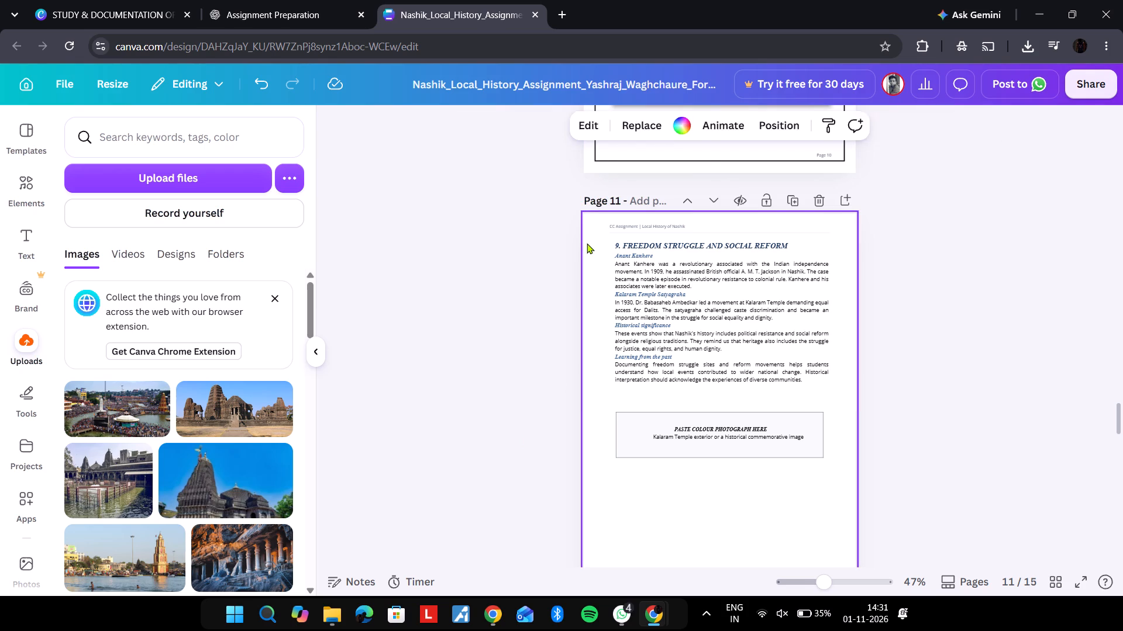
pyautogui.hotkey('ctrl', 'v')
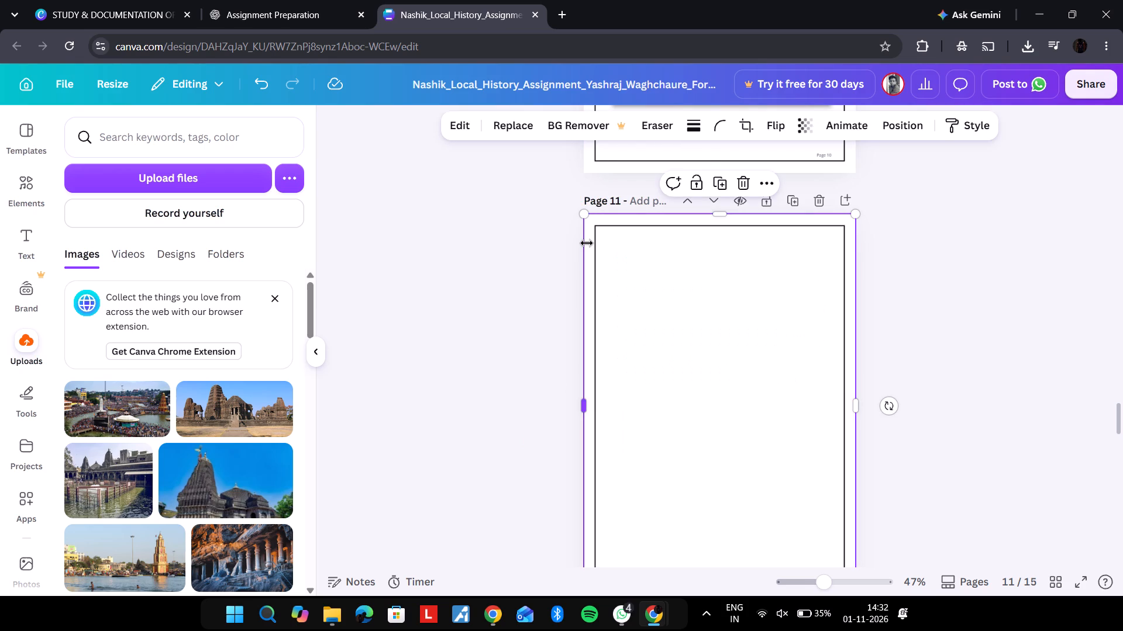
pyautogui.hotkey('ctrl', 'alt', '[')
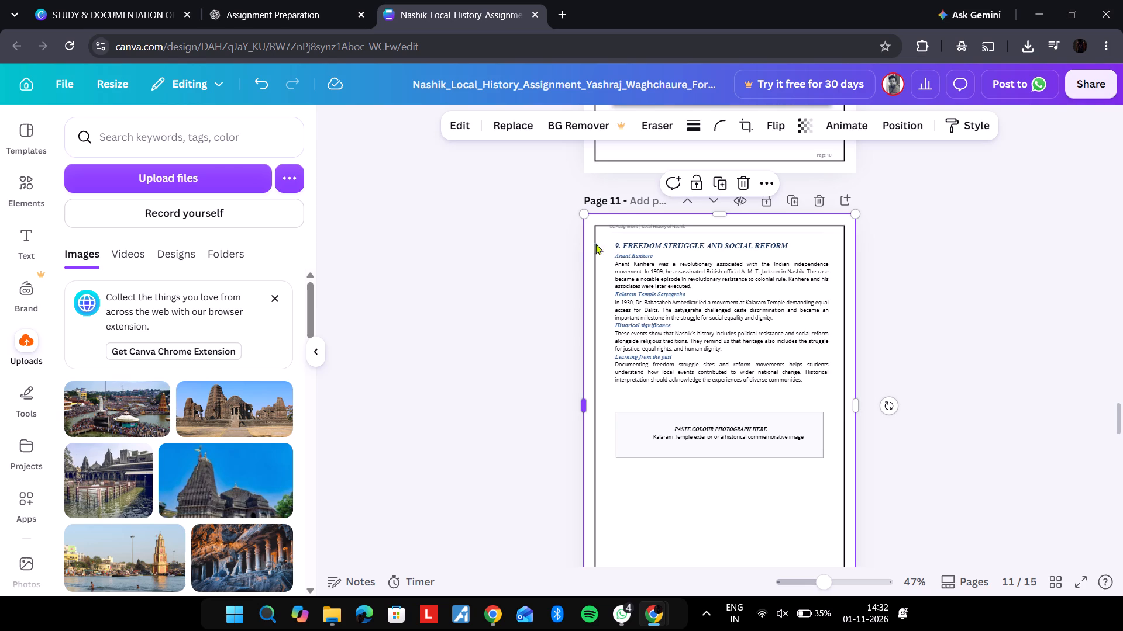
# Nudge page 11's header text slightly down so it sits inside the border's upper line.
pyautogui.click(629, 228)
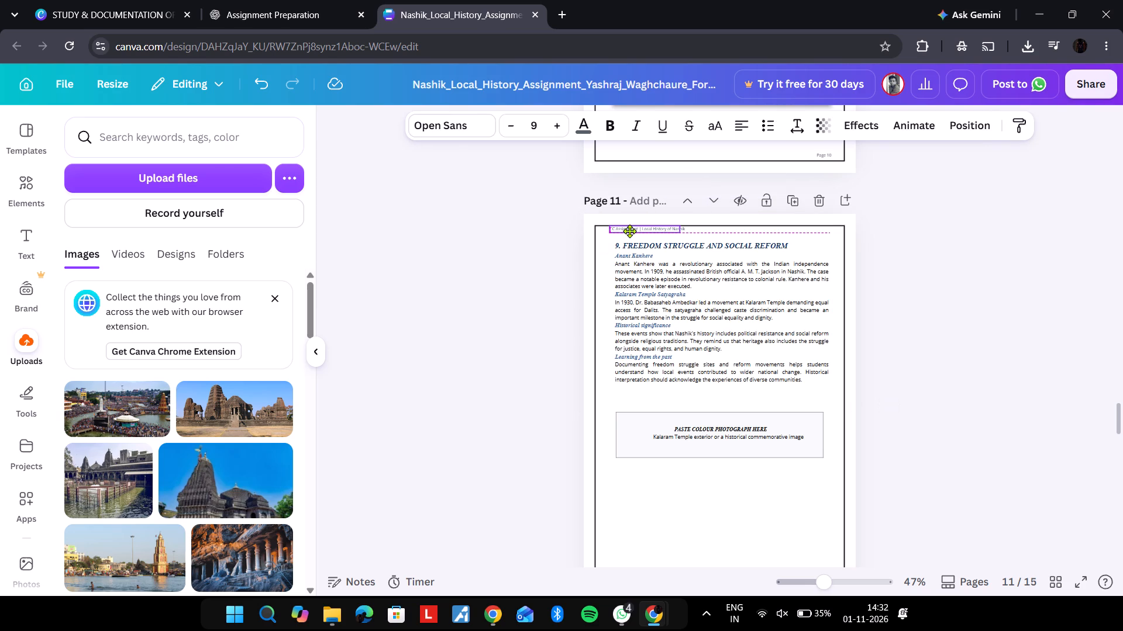
# Copy page 11's photo placeholder caption and search Google Images for "Kalaram Temple exterior or a historical commemorative image".
pyautogui.click(673, 439)
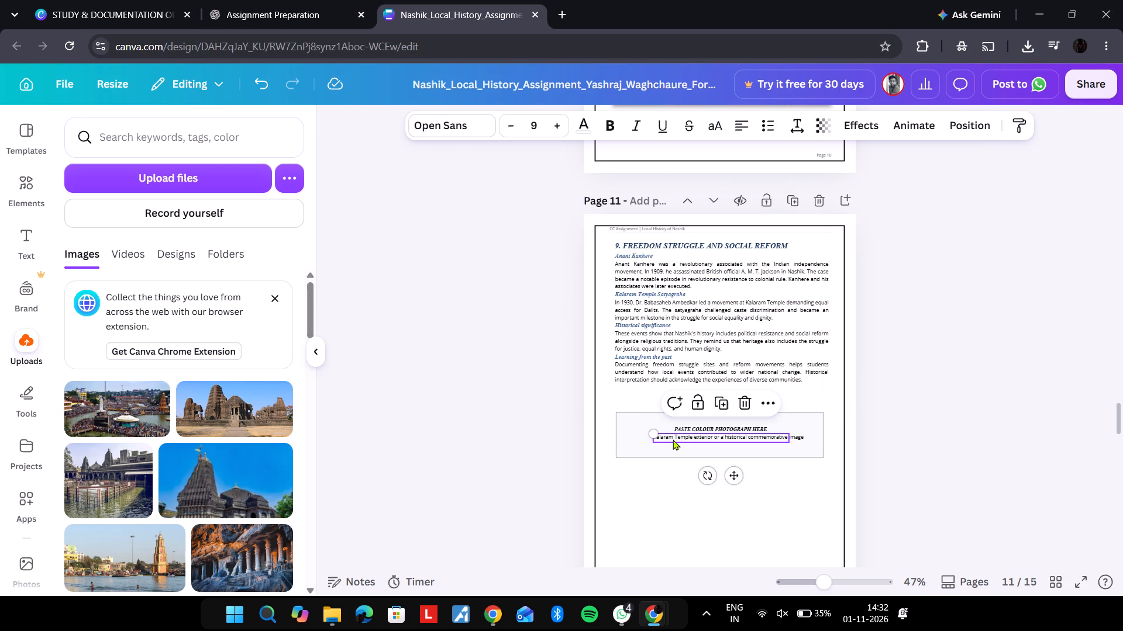
pyautogui.hotkey('ctrl', 'c')
pyautogui.hotkey('alt', 'Tab')
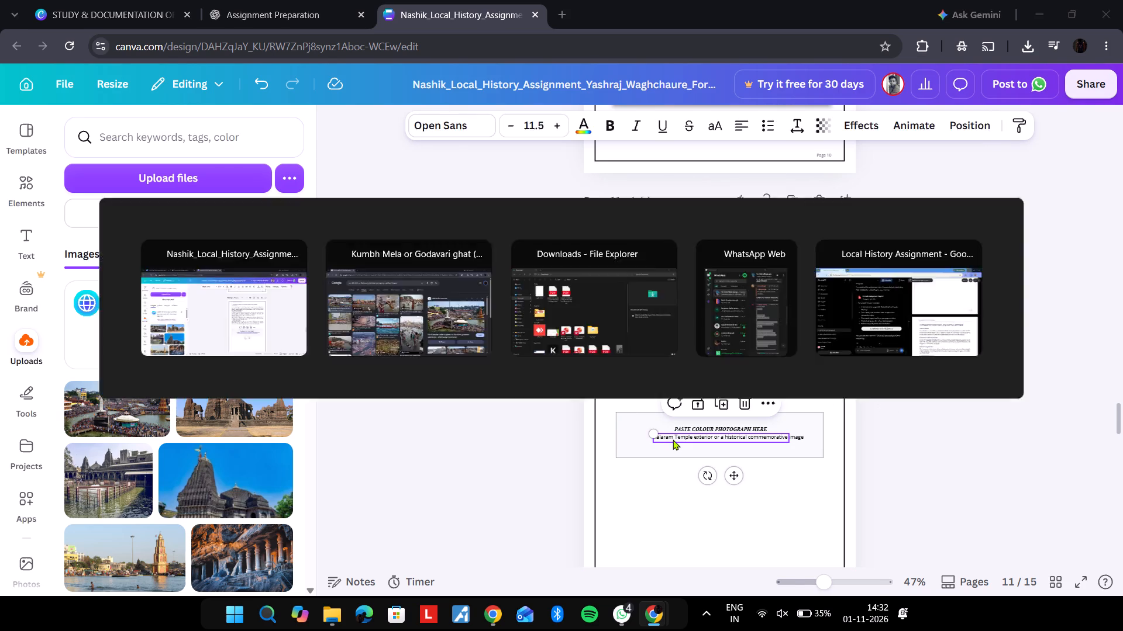
pyautogui.click(494, 88)
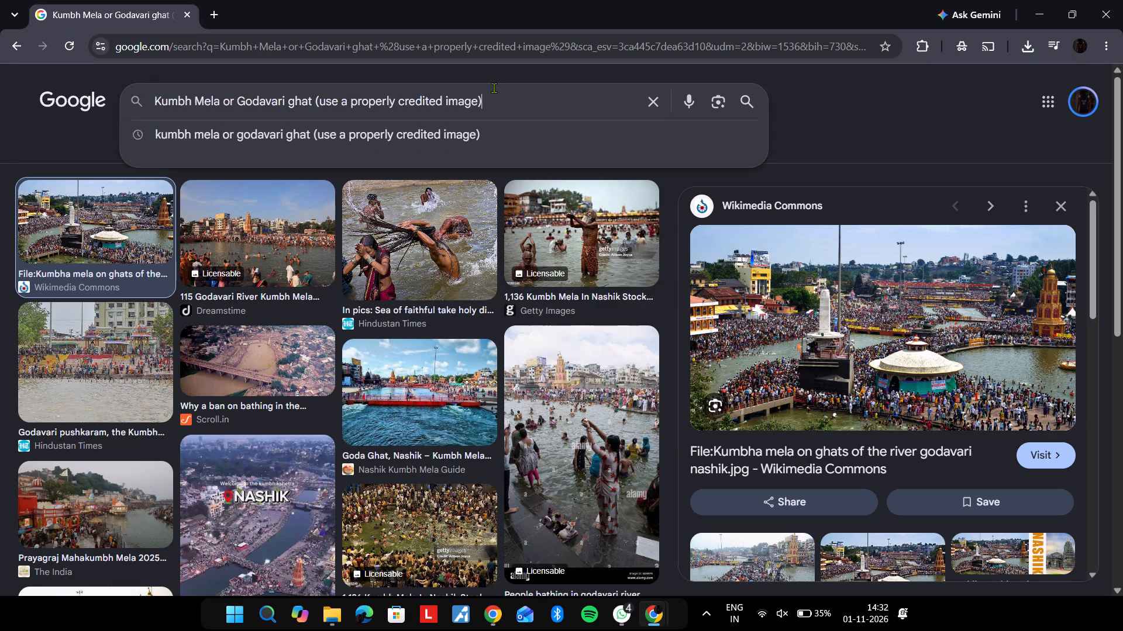
pyautogui.hotkey('ctrl', 'a')
pyautogui.hotkey('ctrl', 'v')
pyautogui.press('Return')
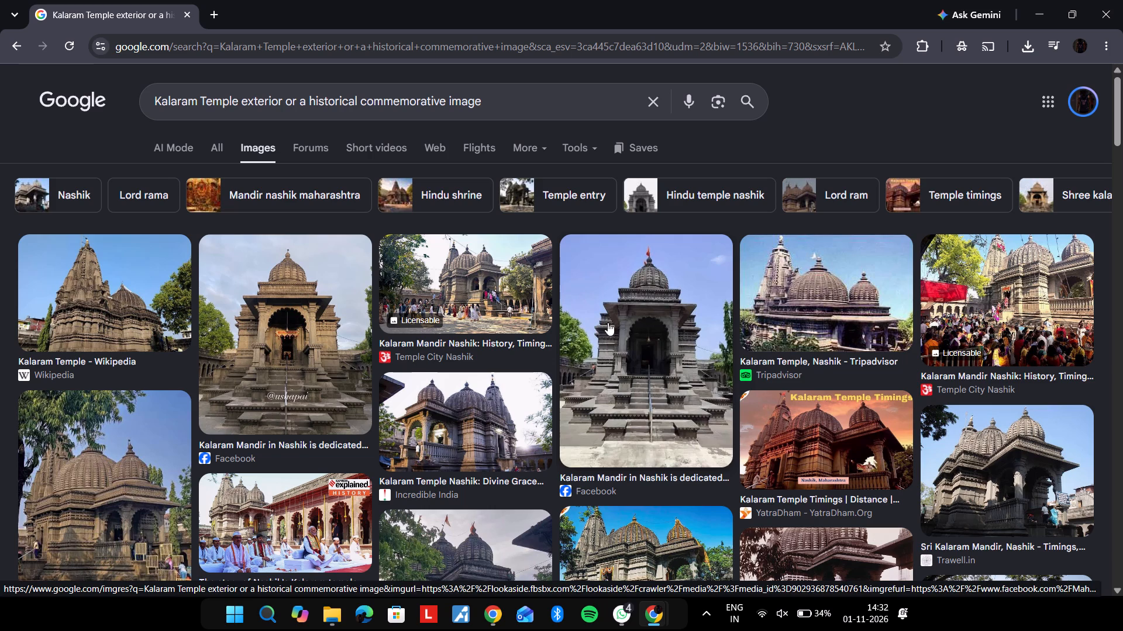
# Copy the YatraDham photo of the Kalaram Temple exterior and paste it onto page 11.
pyautogui.scroll(-3, 659, 352)
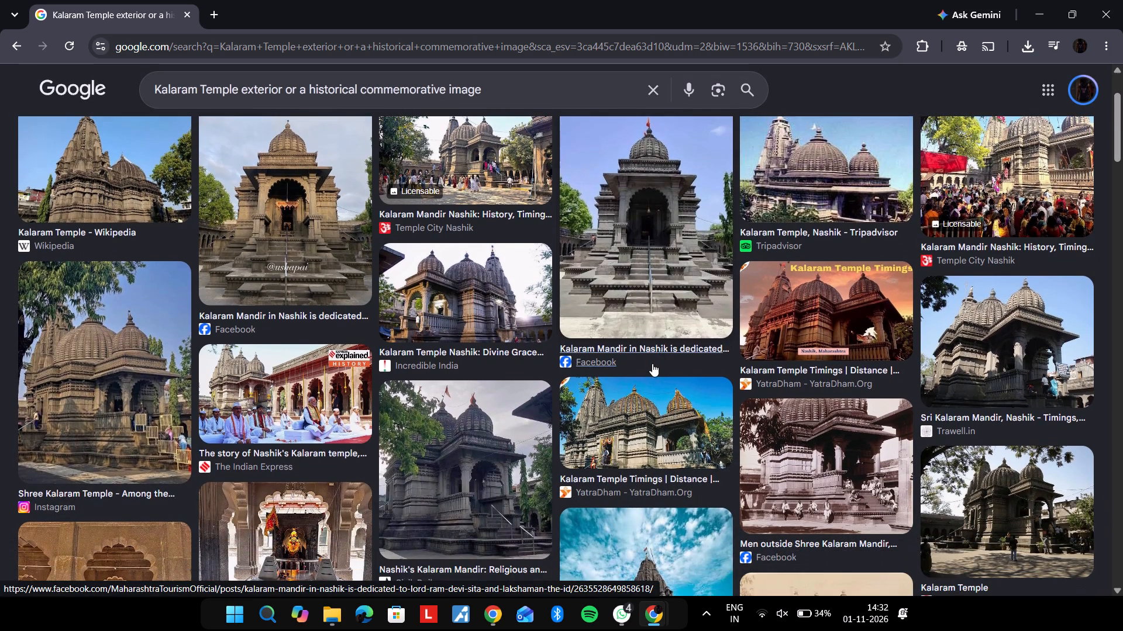
pyautogui.scroll(-2, 459, 403)
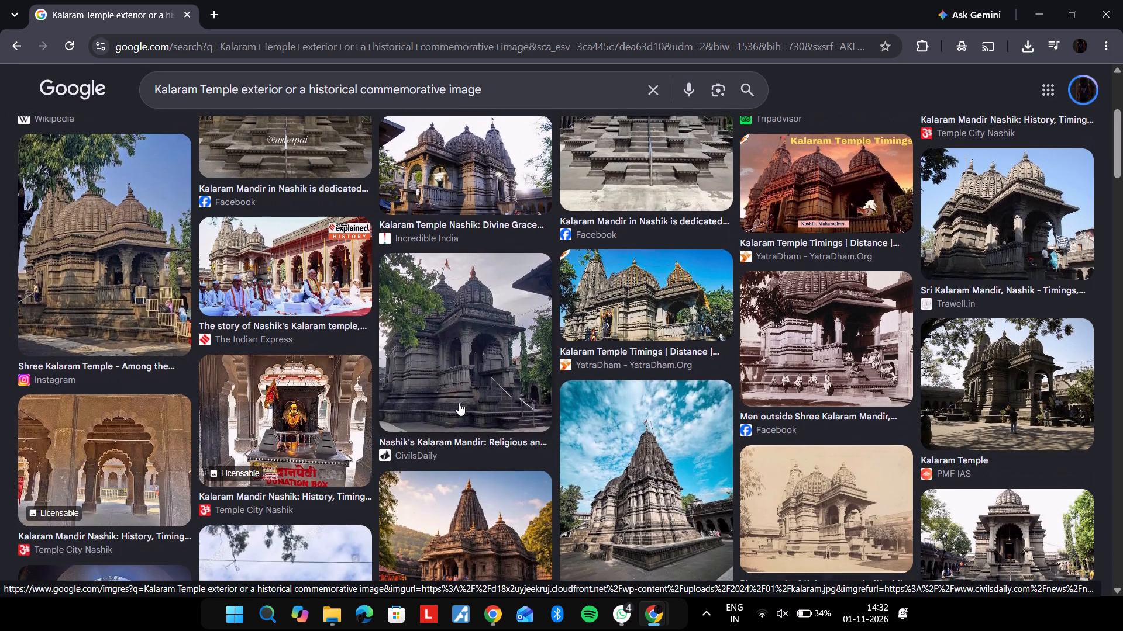
pyautogui.click(605, 303)
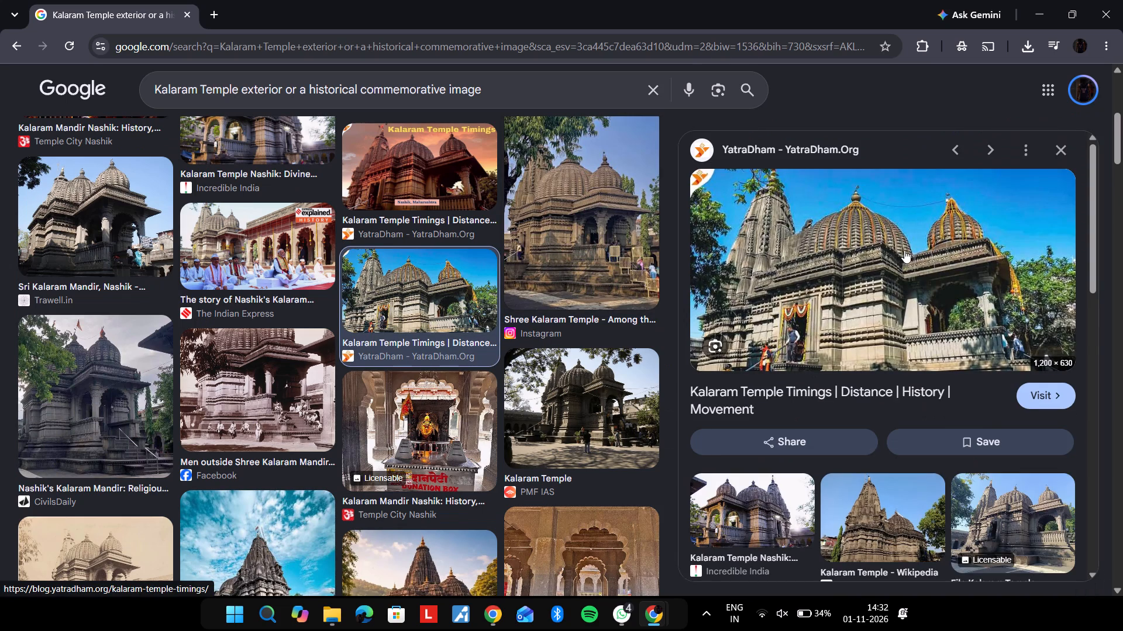
pyautogui.rightClick(904, 250)
pyautogui.click(956, 498)
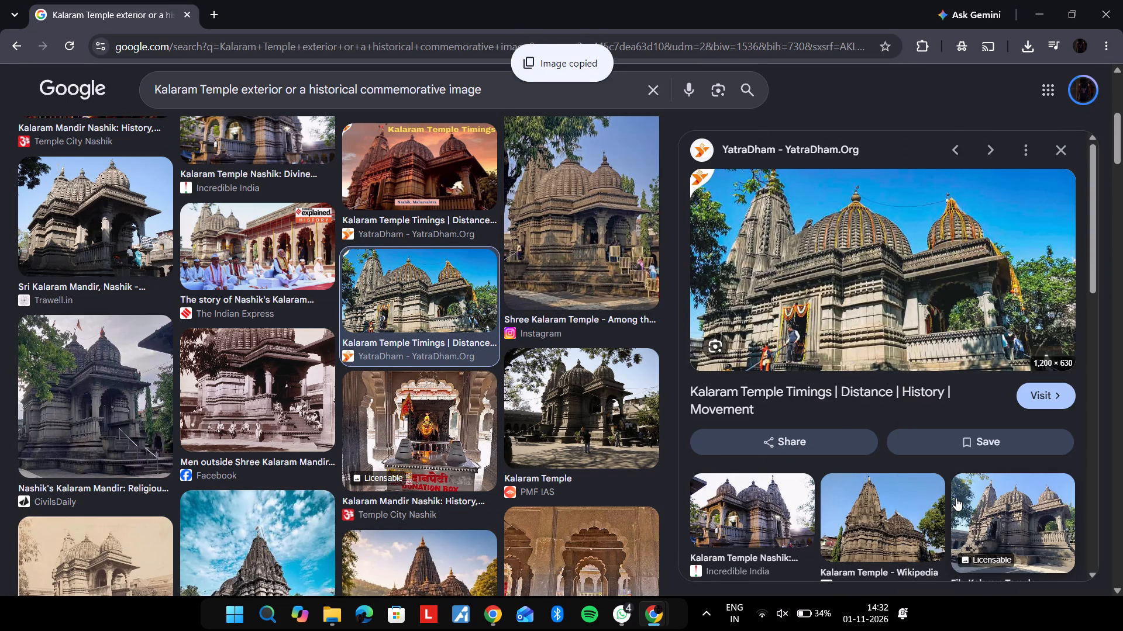
pyautogui.hotkey('alt', 'Tab')
pyautogui.hotkey('ctrl', 'v')
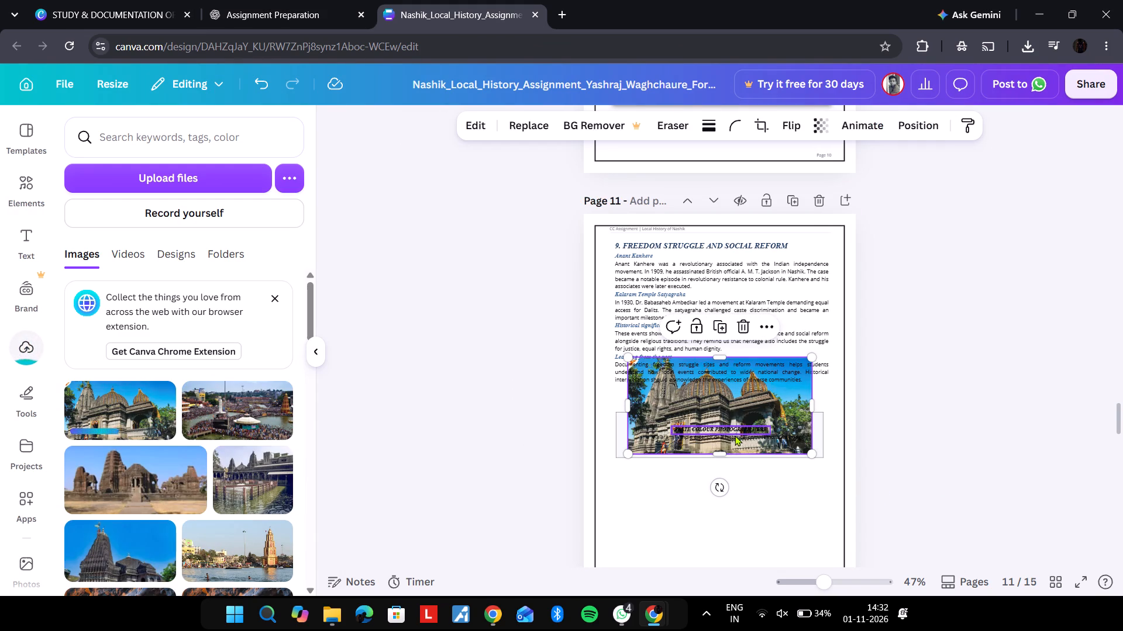
# Delete page 11's photo placeholder: its caption, its "PASTE COLOUR PHOTOGRAPH HERE" heading and its box.
pyautogui.click(735, 435)
pyautogui.press('BackSpace')
pyautogui.click(732, 426)
pyautogui.press('BackSpace')
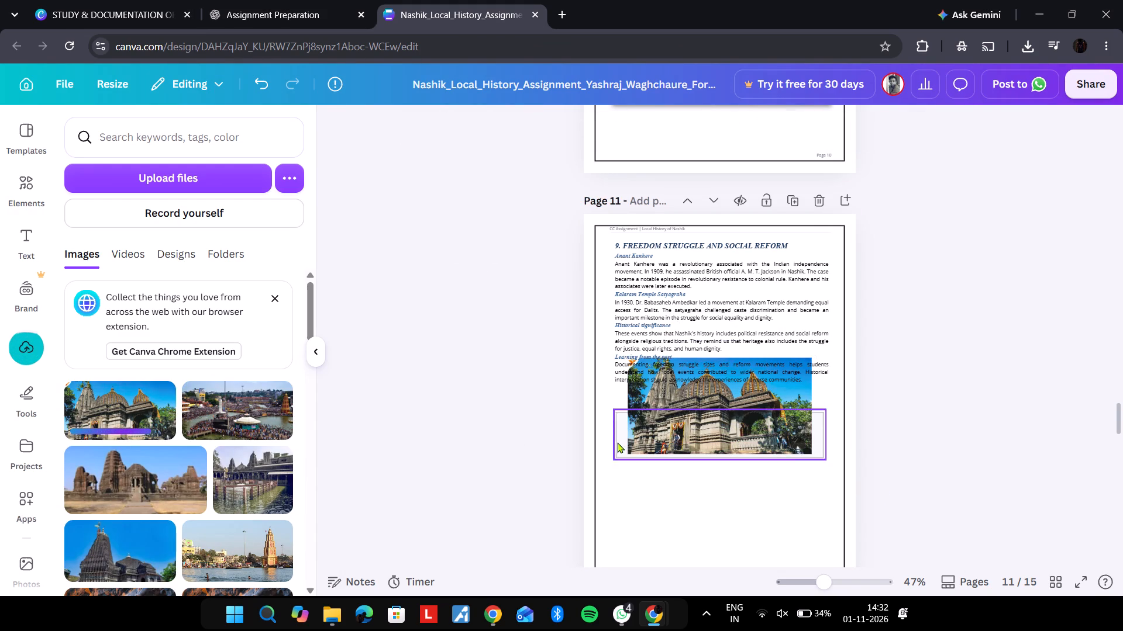
pyautogui.click(616, 443)
pyautogui.press('BackSpace')
# Move the Kalaram Temple photo below page 11's text and enlarge it to about the text width.
pyautogui.moveTo(705, 417); pyautogui.dragTo(690, 470)
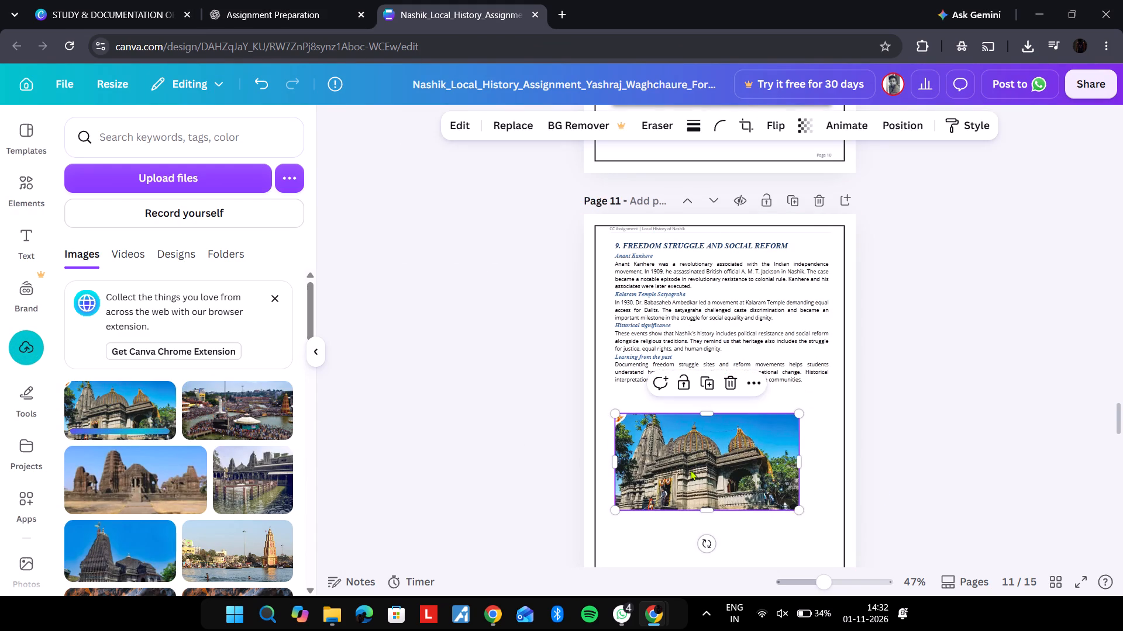
pyautogui.moveTo(796, 509); pyautogui.dragTo(823, 547)
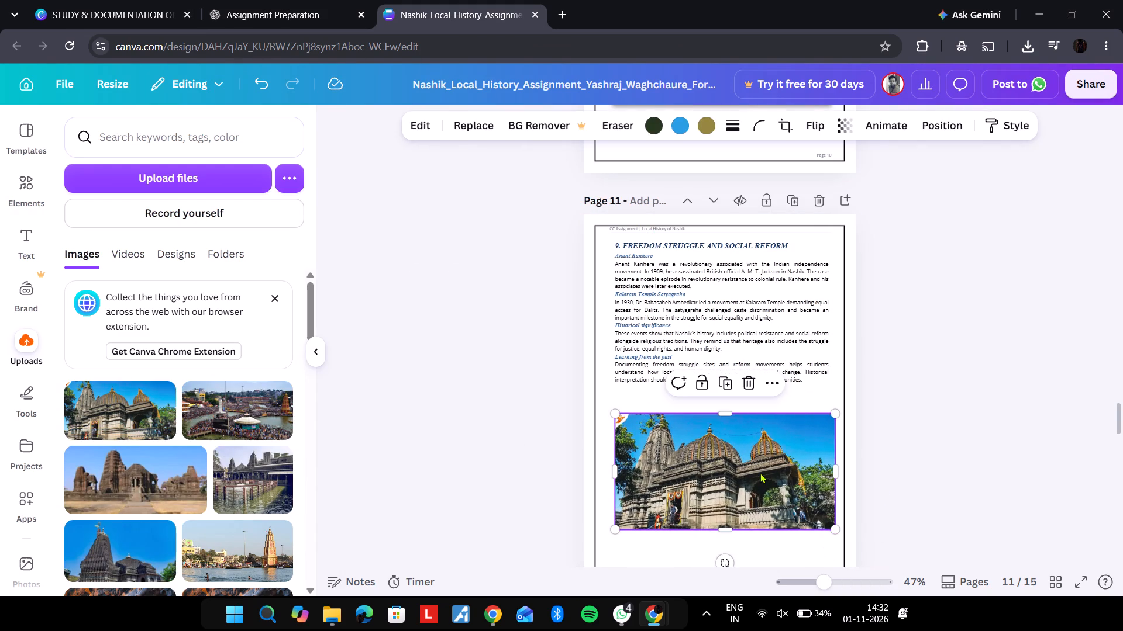
pyautogui.click(760, 473)
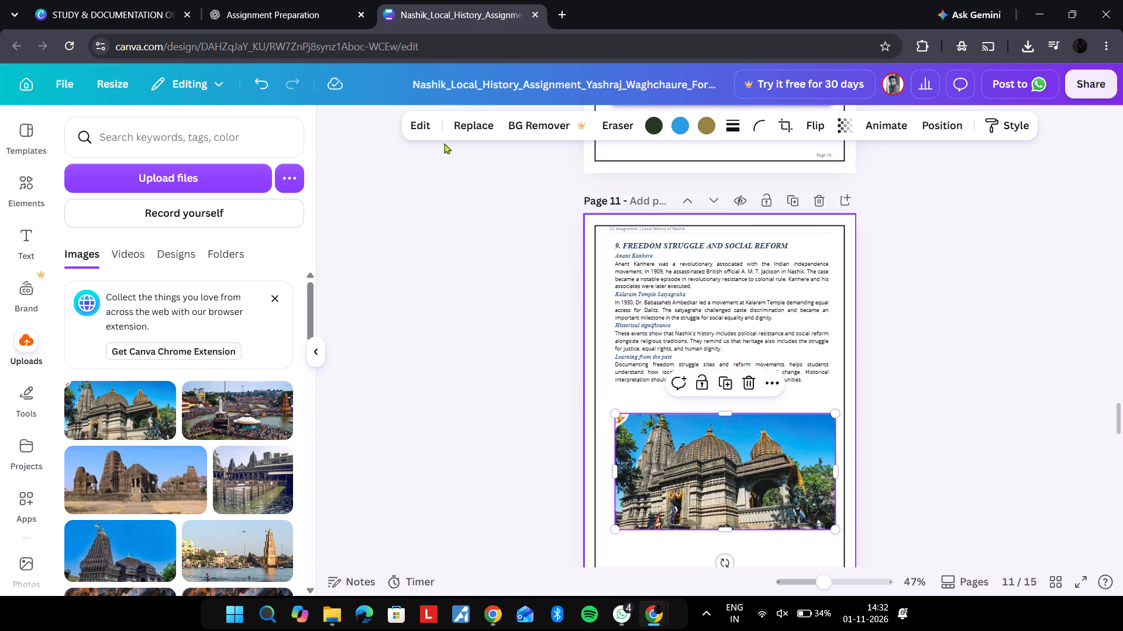
# Apply the Glow shadow effect to the Kalaram Temple photo on page 11.
pyautogui.click(422, 127)
pyautogui.scroll(-2, 162, 382)
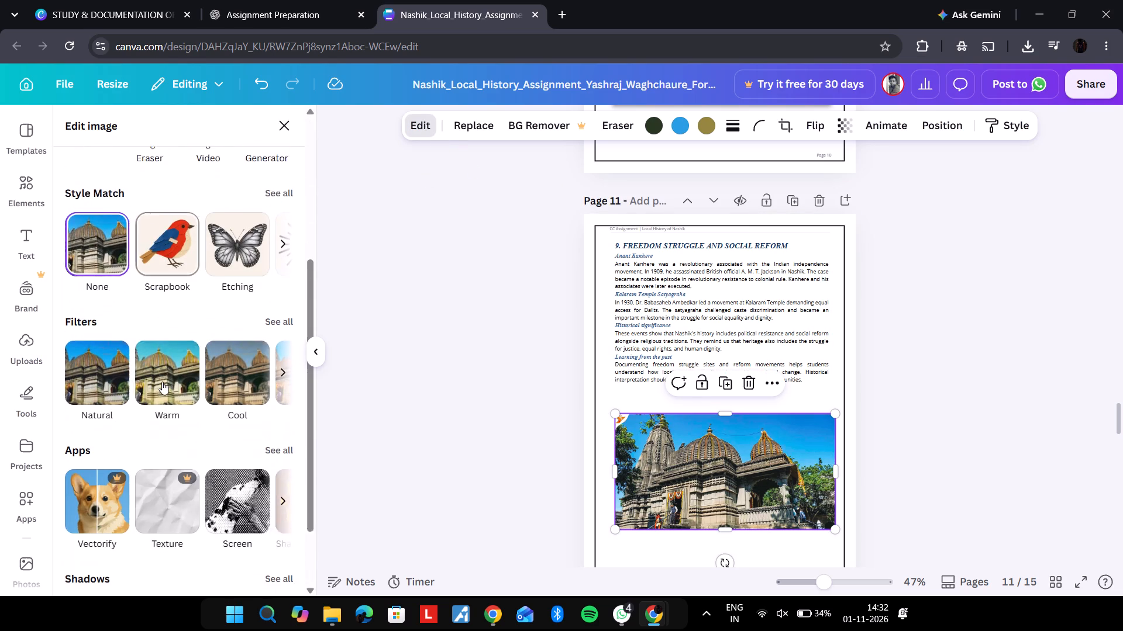
pyautogui.scroll(-1, 173, 517)
pyautogui.click(169, 526)
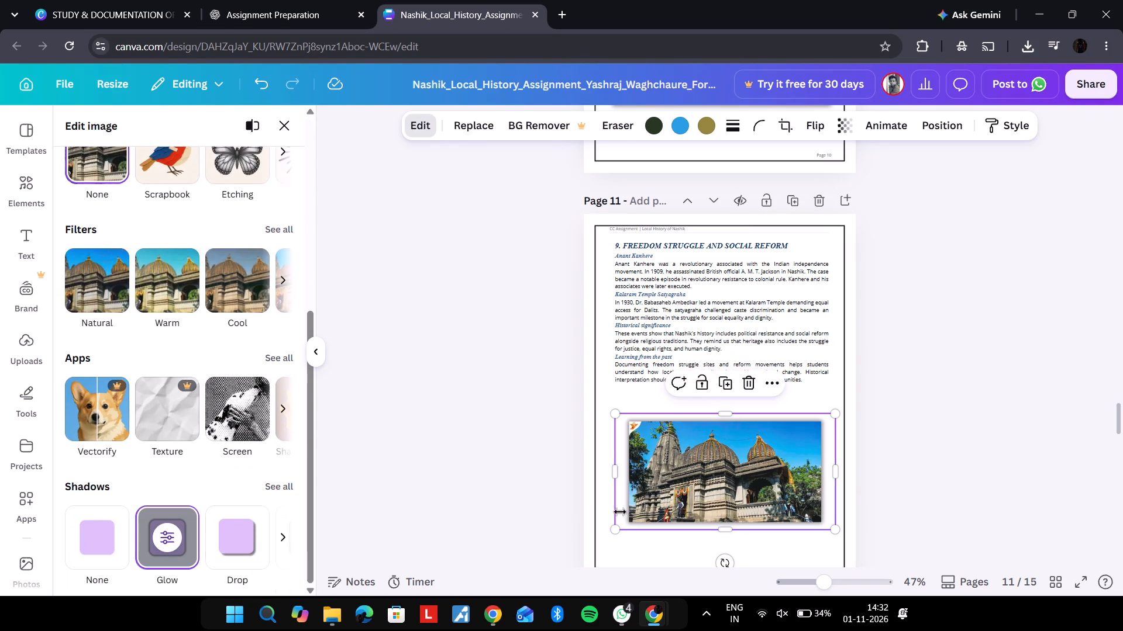
# Enlarge the glowing Kalaram Temple photo slightly and recentre it below page 11's text.
pyautogui.moveTo(614, 409); pyautogui.dragTo(605, 402)
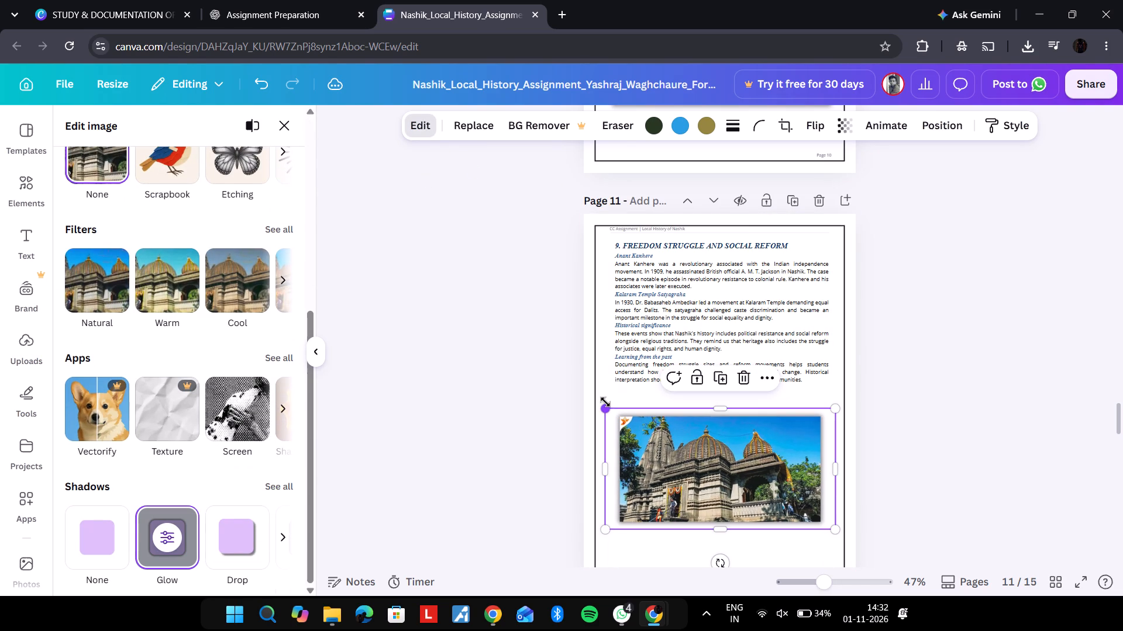
pyautogui.moveTo(667, 457); pyautogui.dragTo(672, 466)
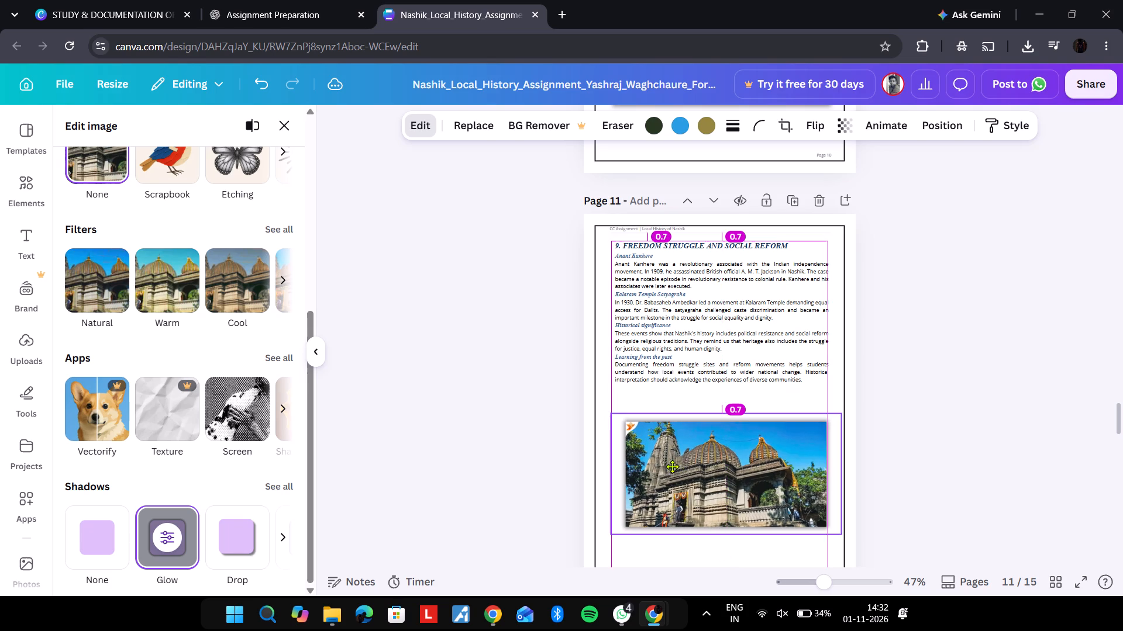
pyautogui.moveTo(672, 466); pyautogui.dragTo(673, 465)
pyautogui.click(474, 401)
pyautogui.scroll(-1, 474, 401)
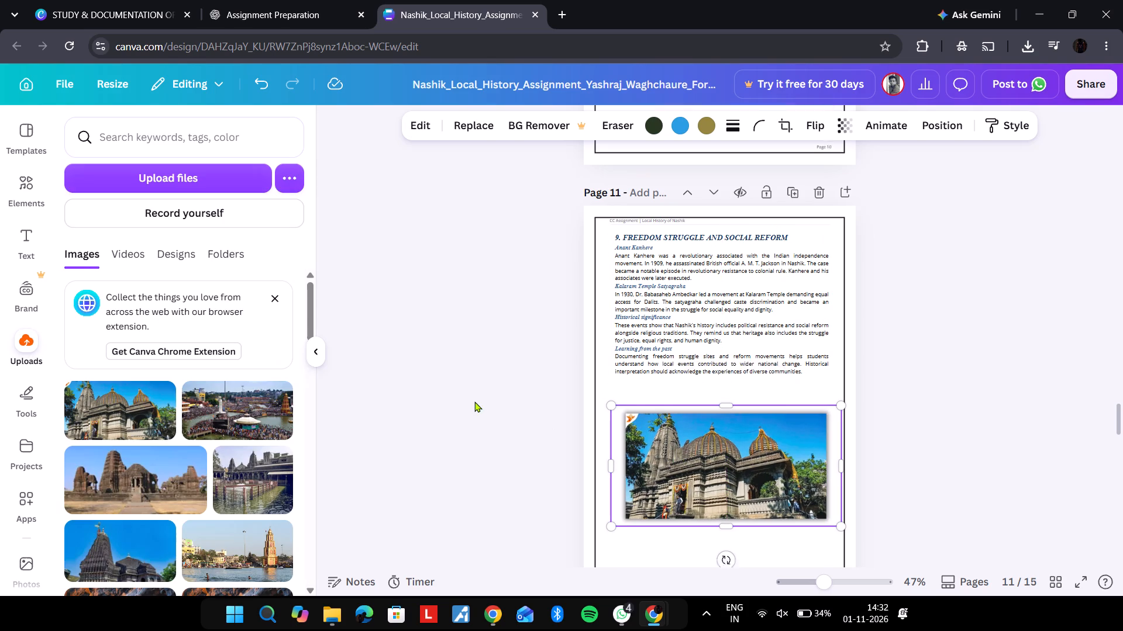
pyautogui.scroll(-2, 474, 401)
pyautogui.click(622, 383)
pyautogui.click(696, 285)
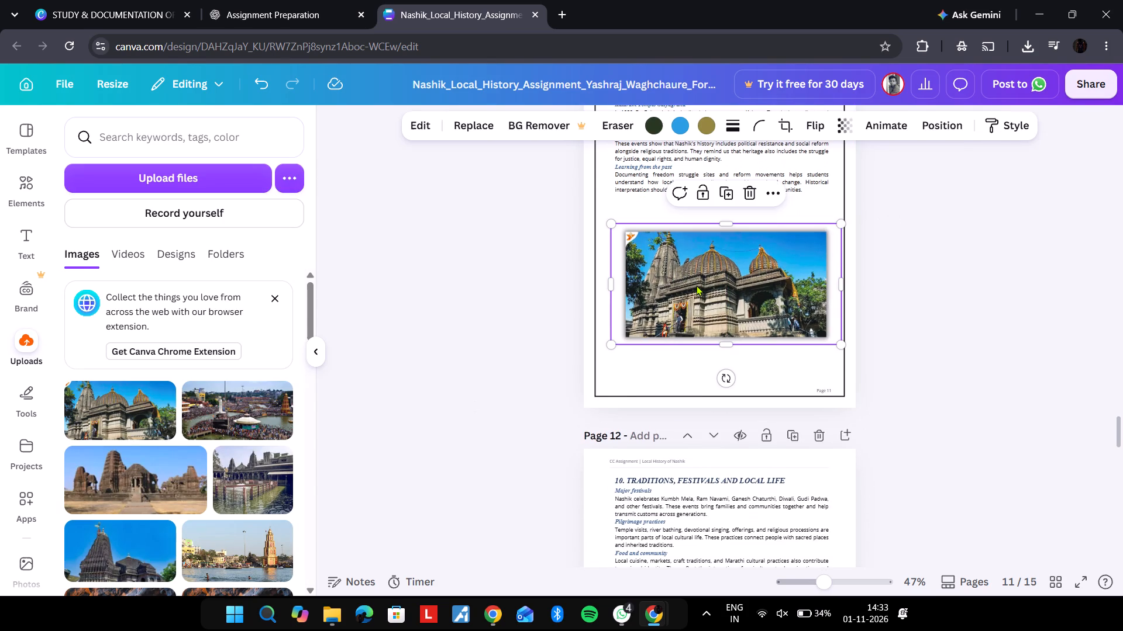
pyautogui.click(523, 311)
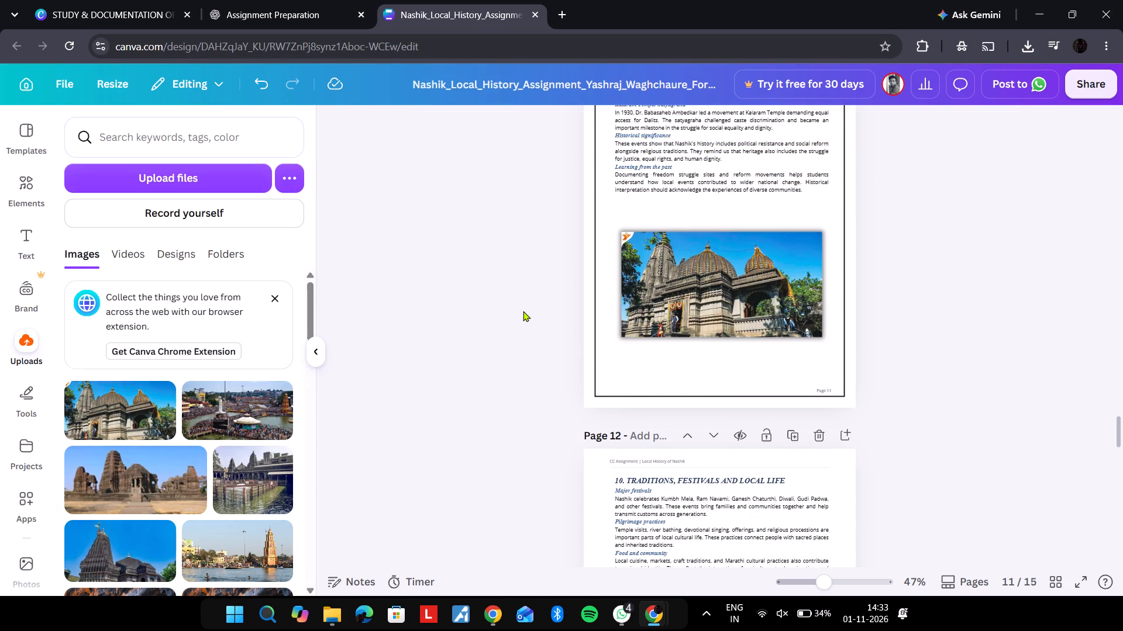
# Copy the border frame from page 11 onto page 12 and send it behind the page's content.
pyautogui.scroll(-4, 523, 311)
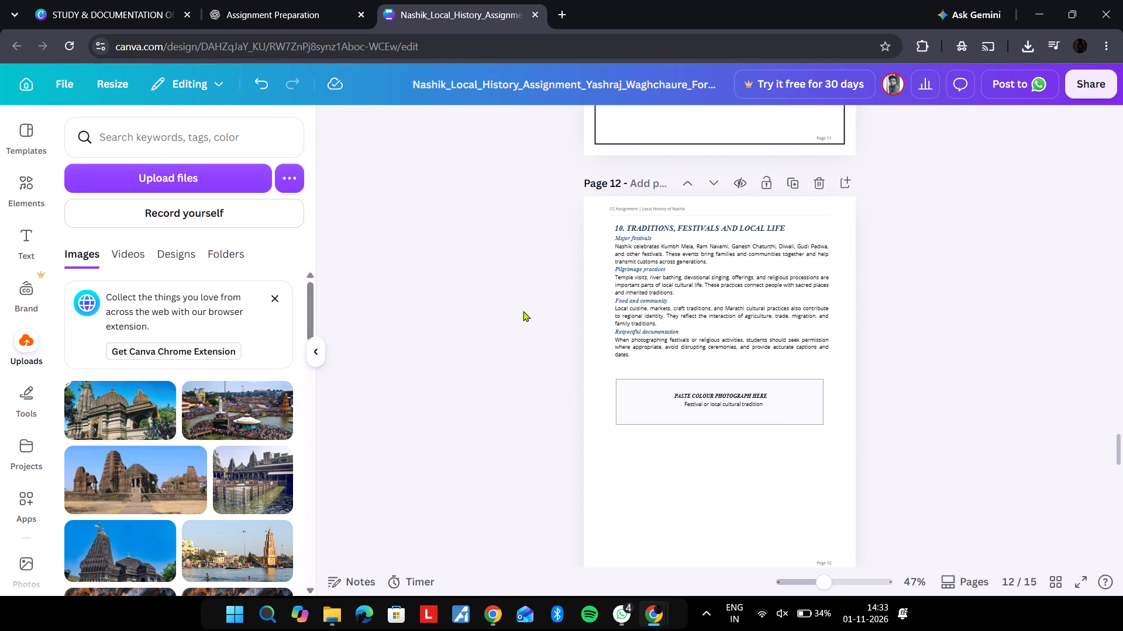
pyautogui.click(595, 150)
pyautogui.hotkey('ctrl', 'c')
pyautogui.click(609, 239)
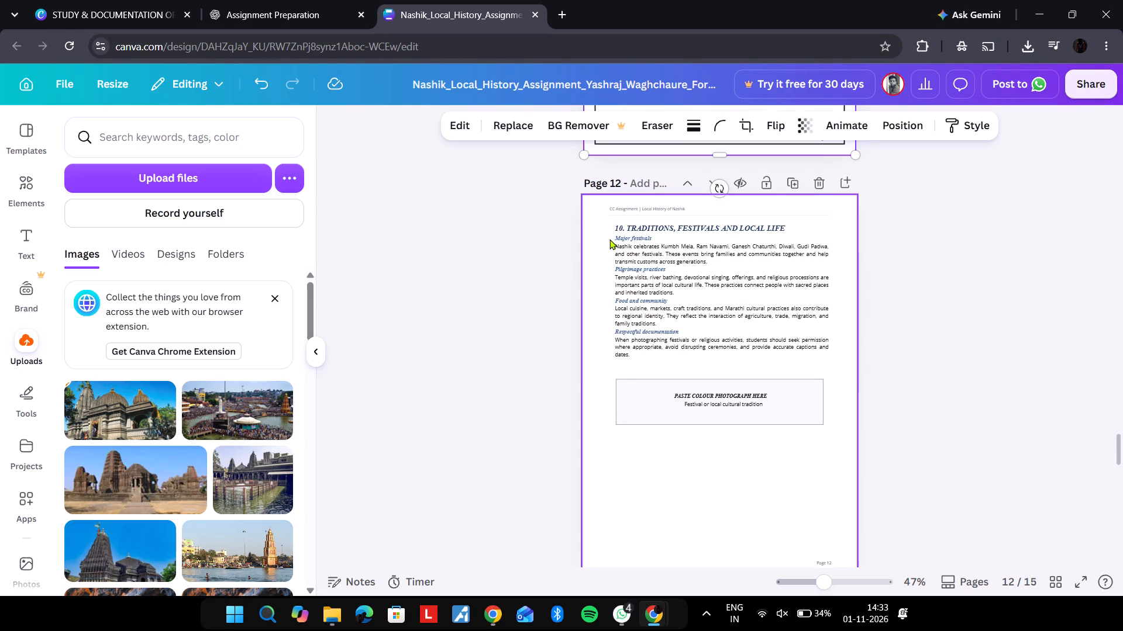
pyautogui.hotkey('ctrl', 'v')
pyautogui.hotkey('ctrl', 'alt', '[')
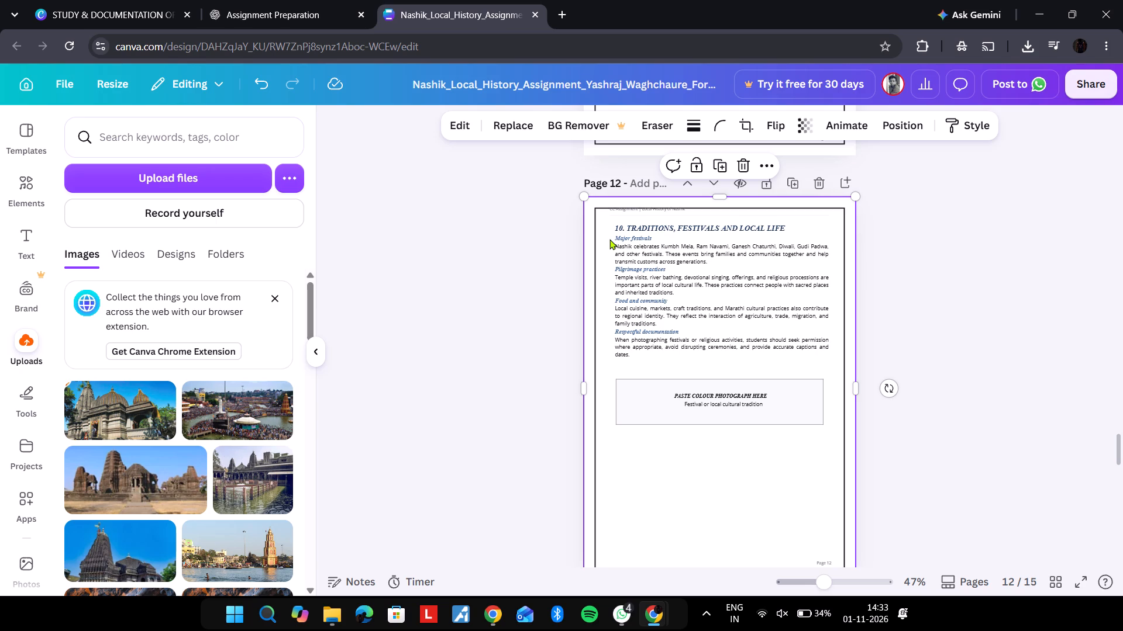
# Shift page 12's small header line slightly down so it sits inside the border.
pyautogui.click(616, 209)
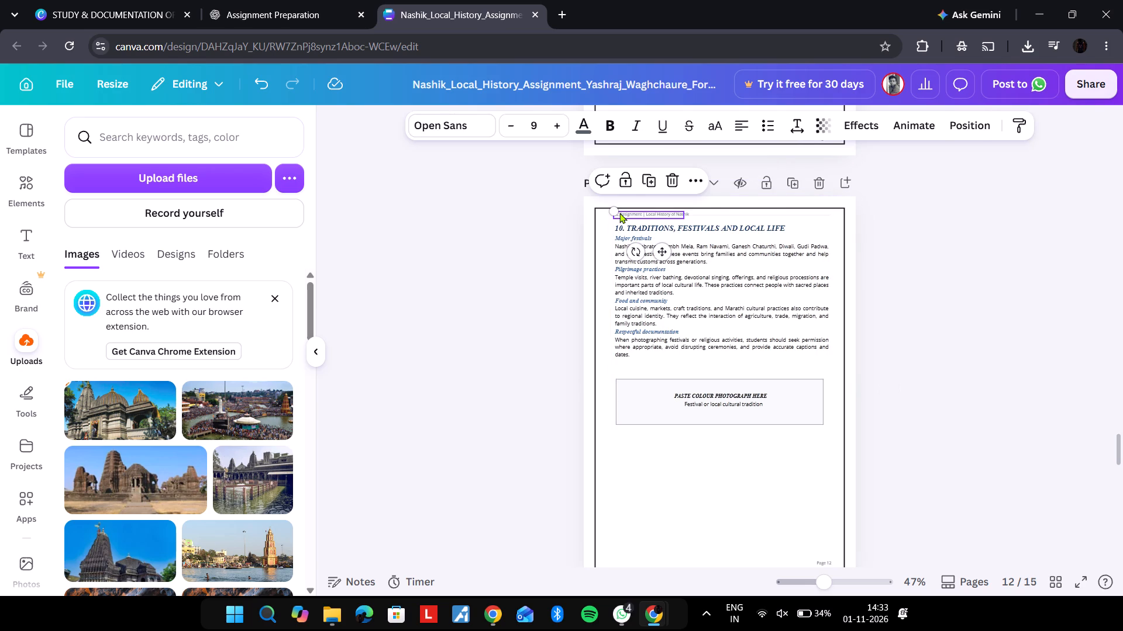
pyautogui.click(551, 219)
# Look over the borders on pages 11 and 12 and the remaining pages through page 15.
pyautogui.scroll(7, 551, 219)
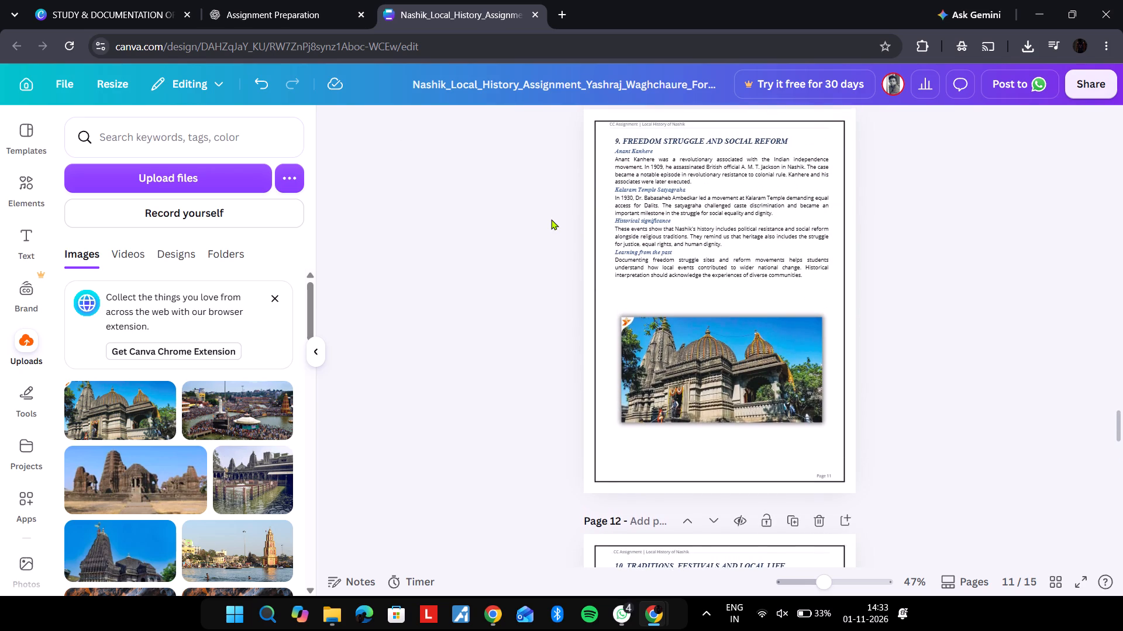
pyautogui.scroll(-6, 551, 213)
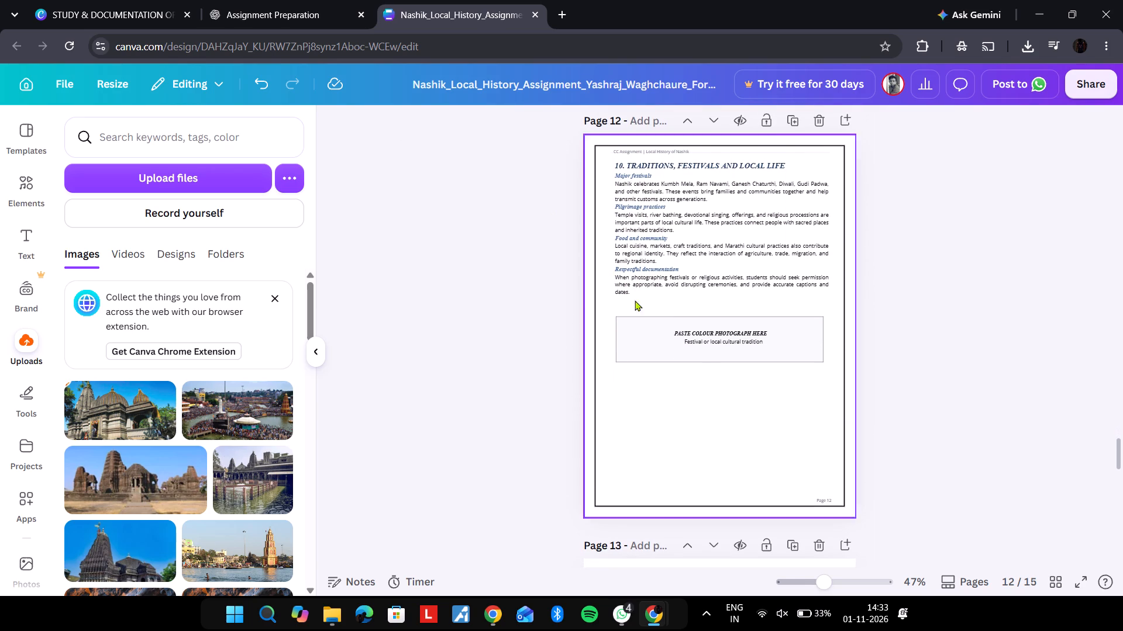
pyautogui.scroll(-5, 701, 344)
pyautogui.scroll(3, 701, 344)
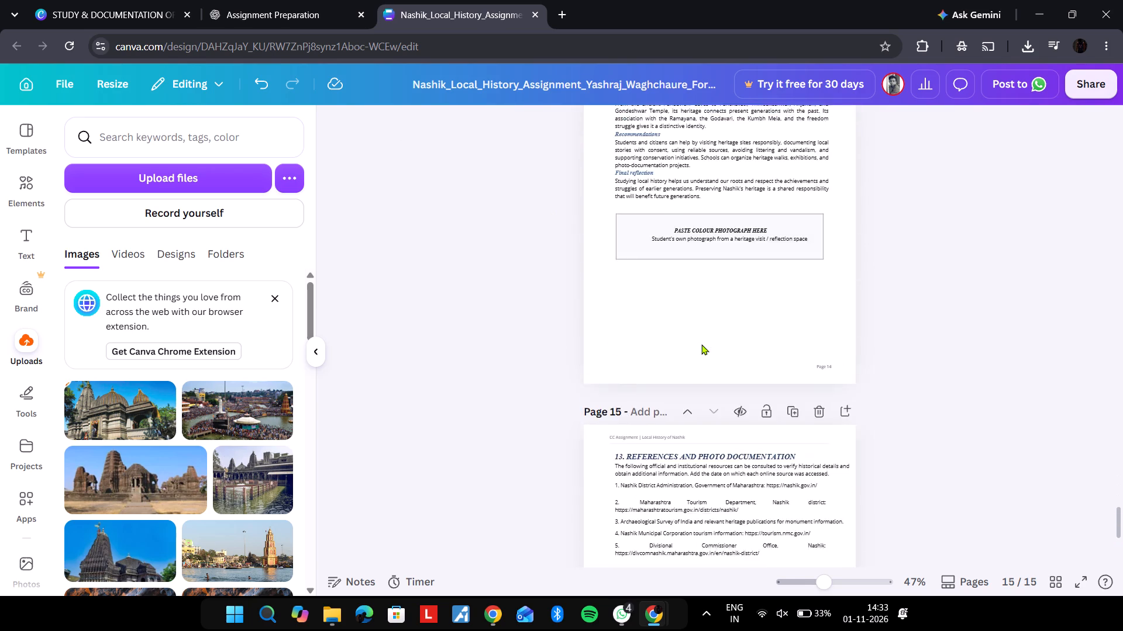
pyautogui.scroll(7, 701, 344)
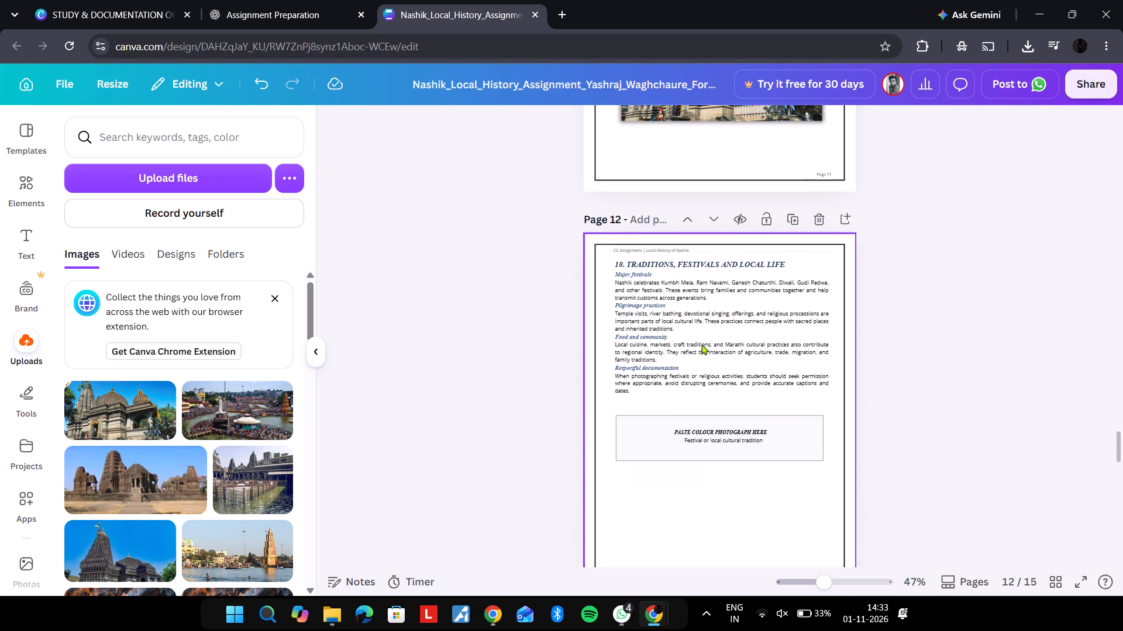
pyautogui.scroll(2, 691, 273)
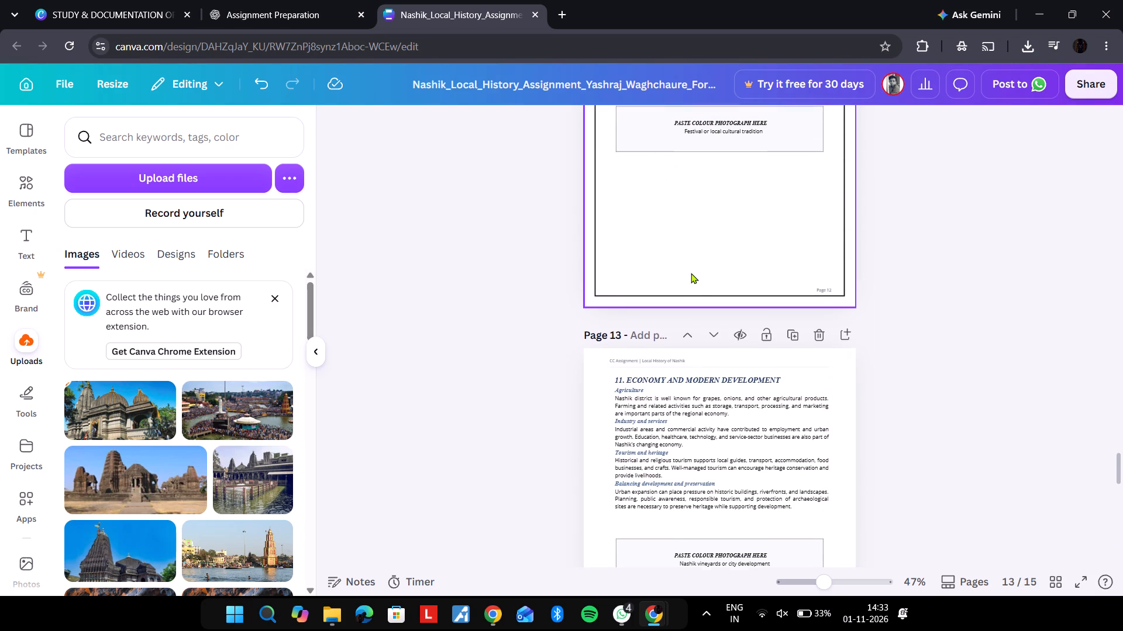
pyautogui.scroll(3, 691, 273)
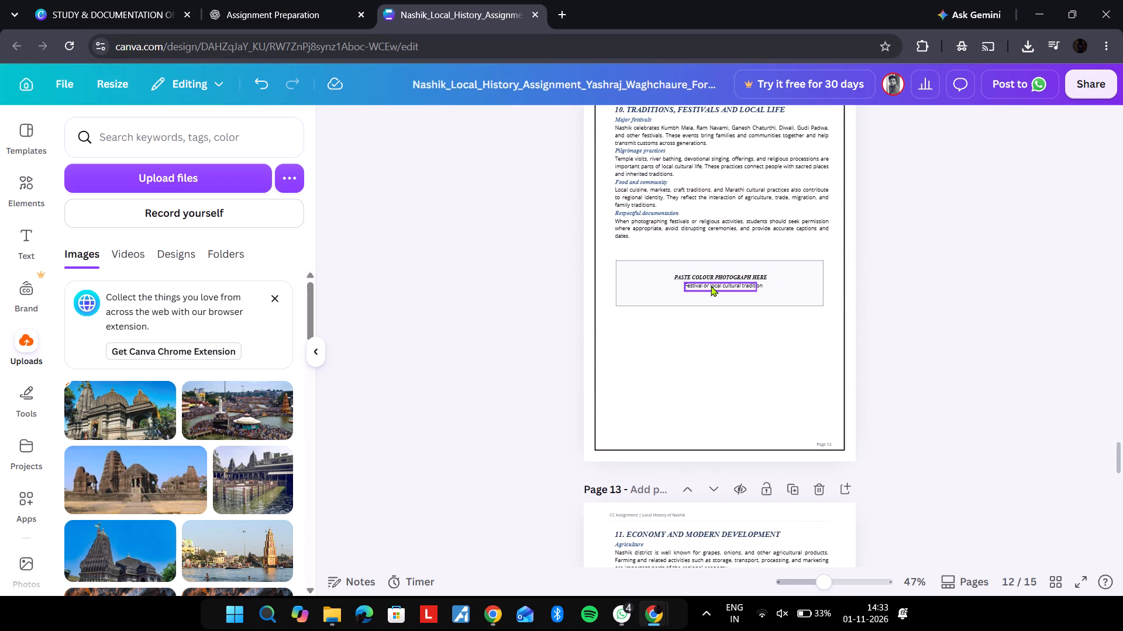
# Copy page 12's photo placeholder caption and search Google Images for "Festival or local cultural tradition".
pyautogui.click(711, 286)
pyautogui.hotkey('ctrl', 'c')
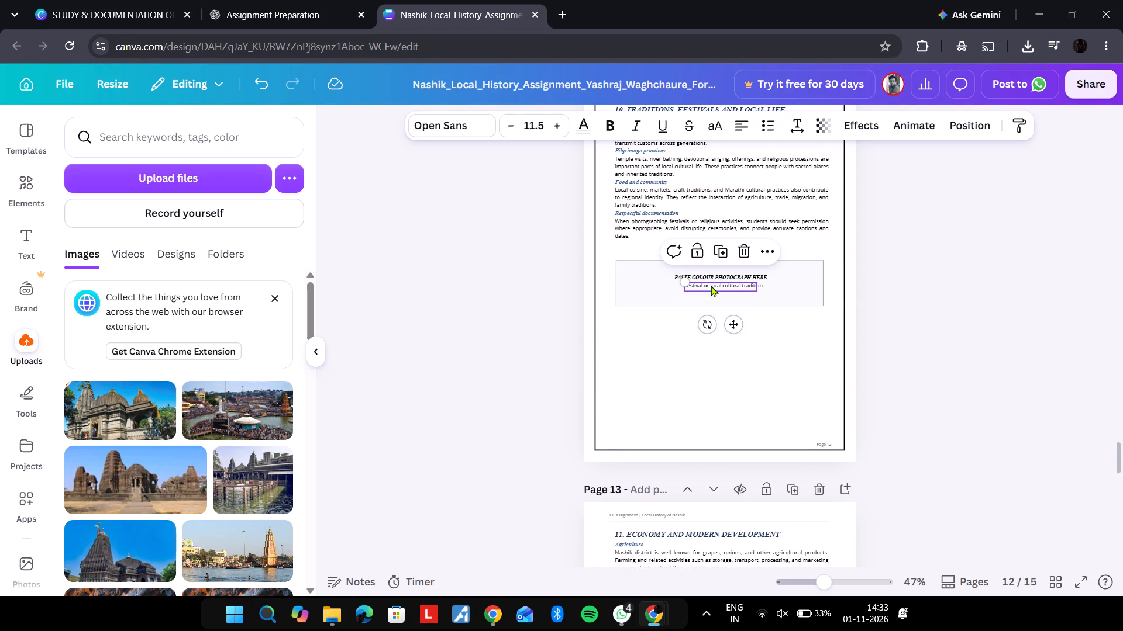
pyautogui.hotkey('alt', 'Tab')
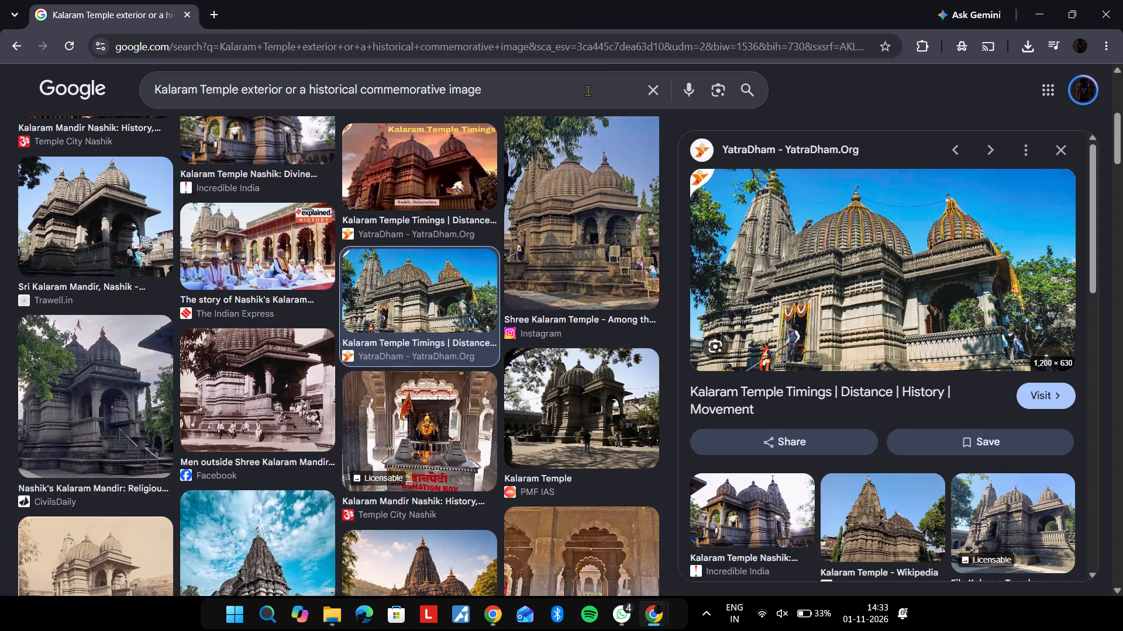
pyautogui.click(588, 91)
pyautogui.hotkey('ctrl', 'a')
pyautogui.hotkey('ctrl', 'v')
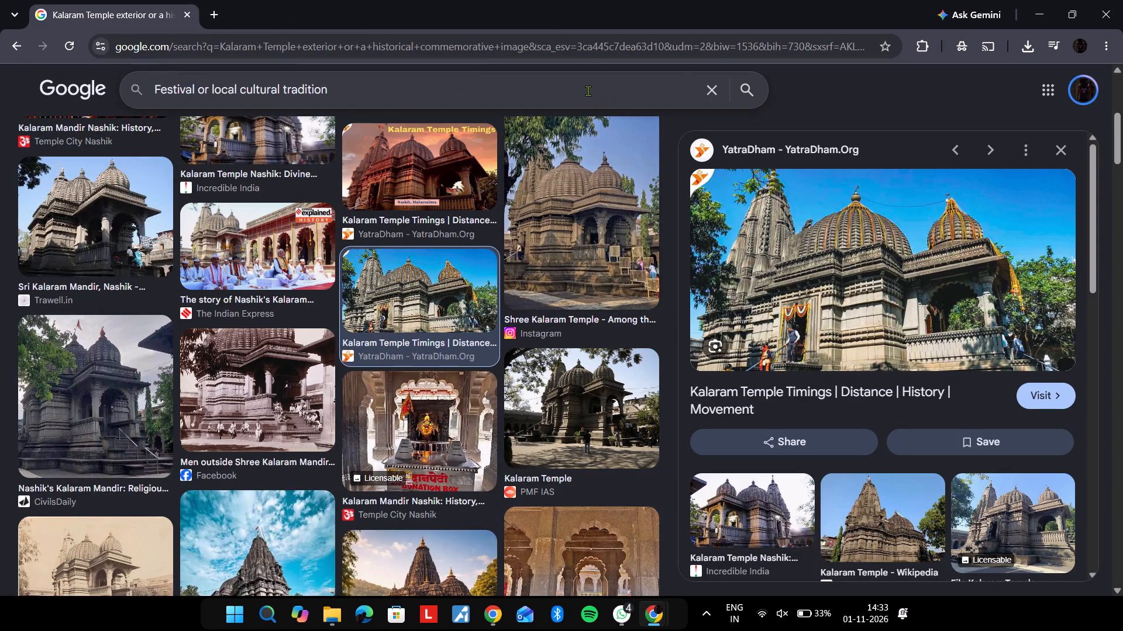
pyautogui.press('Return')
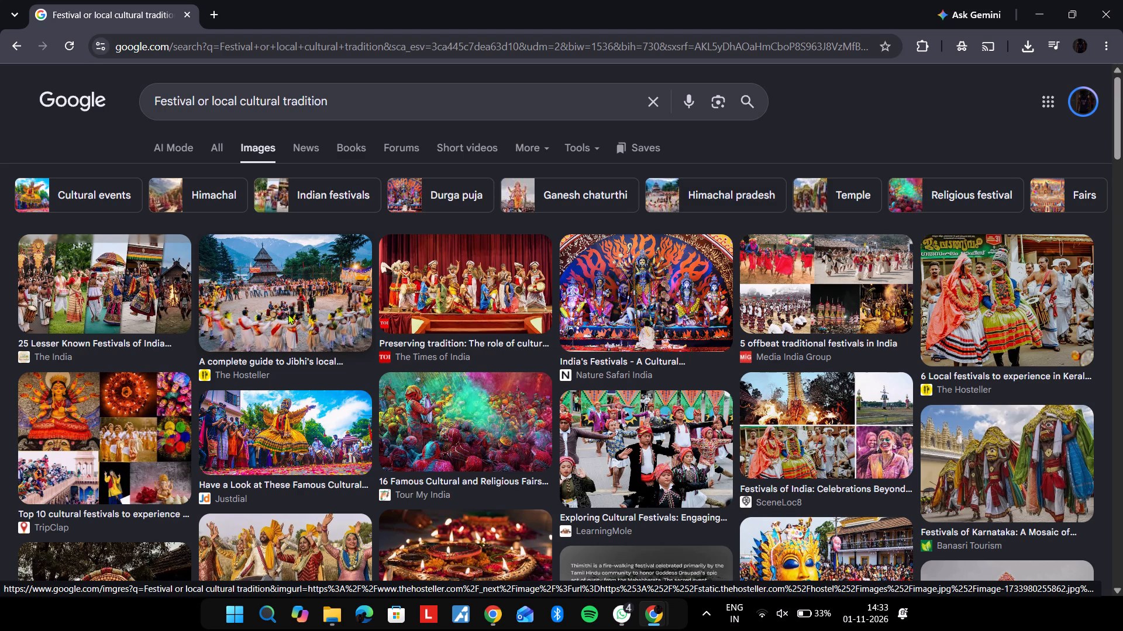
# Refine the image search to "Festival or local cultural tradition OF NASHIK".
pyautogui.click(368, 88)
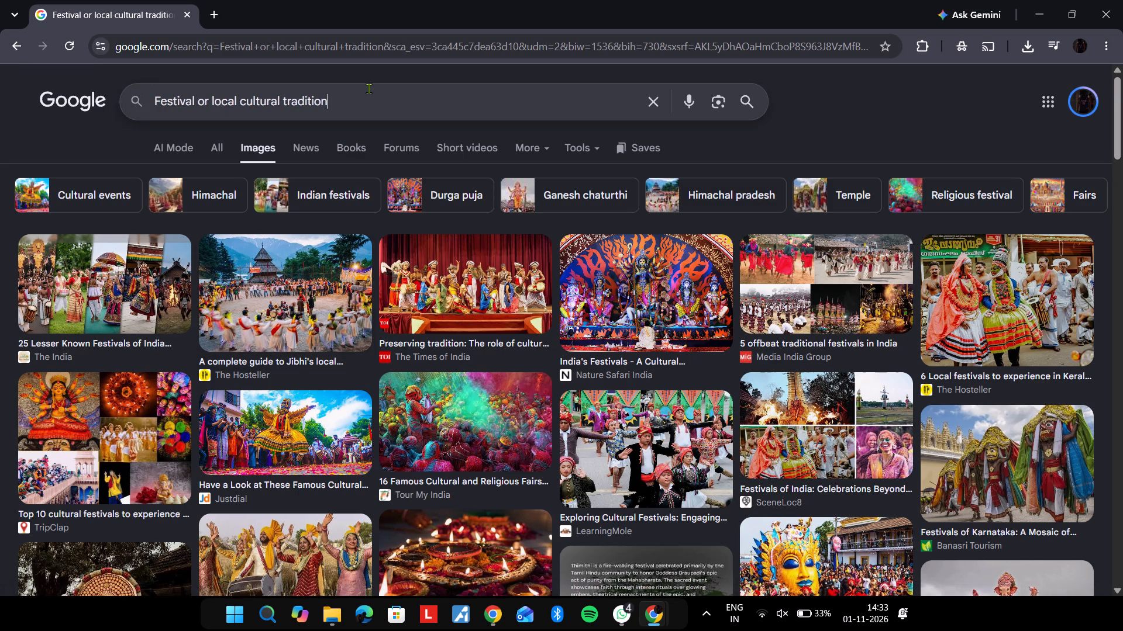
pyautogui.press('space')
pyautogui.write('OF NS')
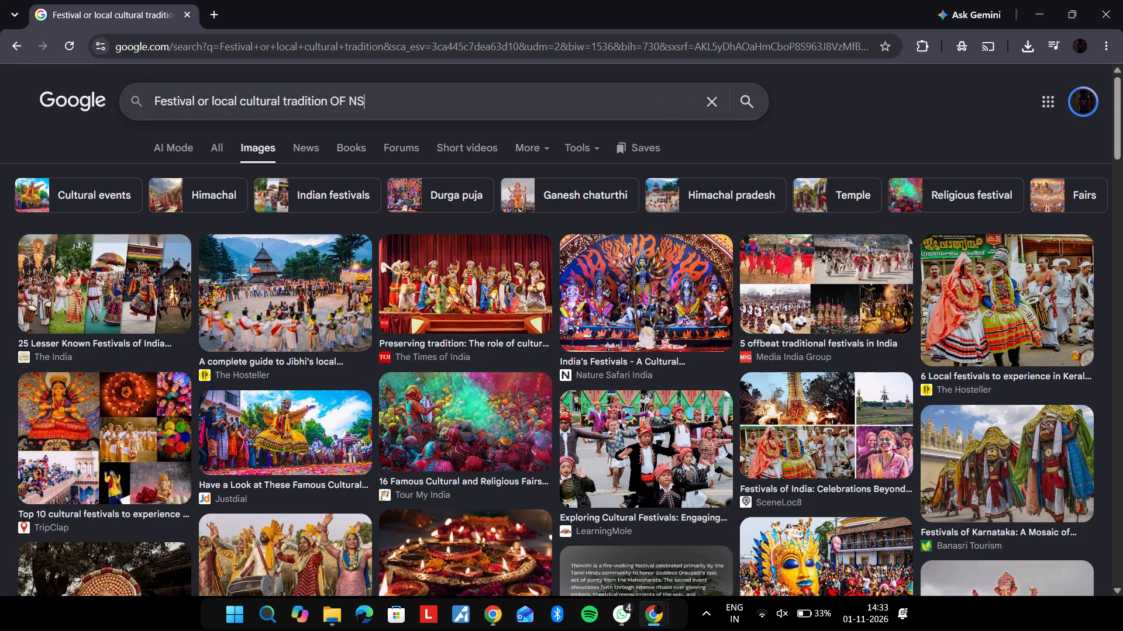
pyautogui.press('BackSpace')
pyautogui.write('ASHIK')
pyautogui.press('Return')
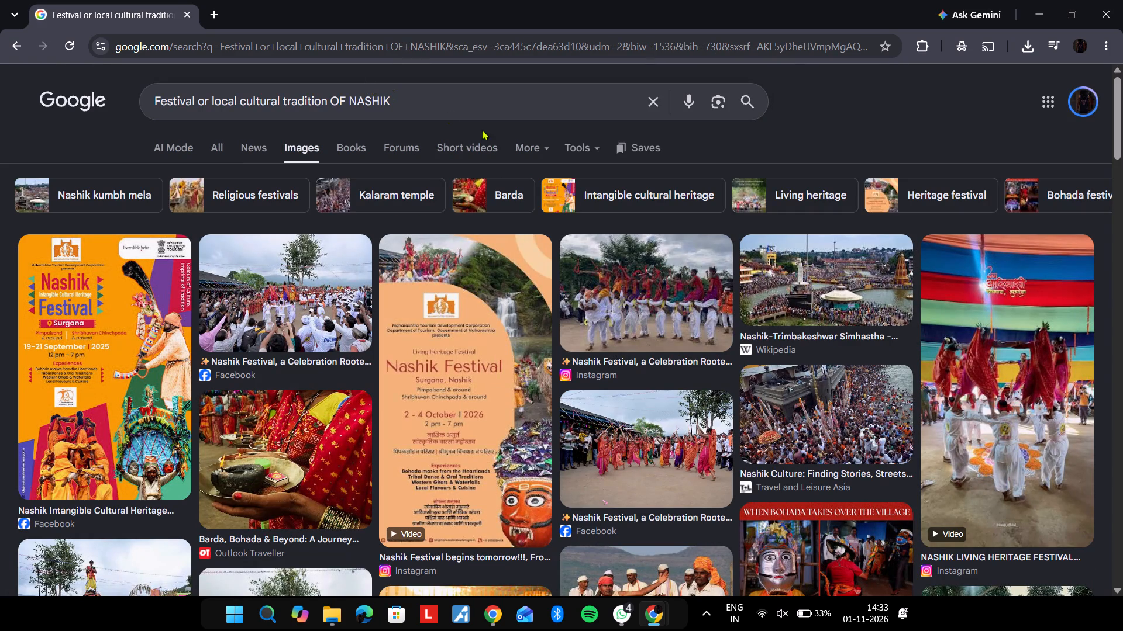
# Copy the Facebook photo of the Nashik Festival crowd celebration and paste it onto page 12.
pyautogui.scroll(-1, 557, 313)
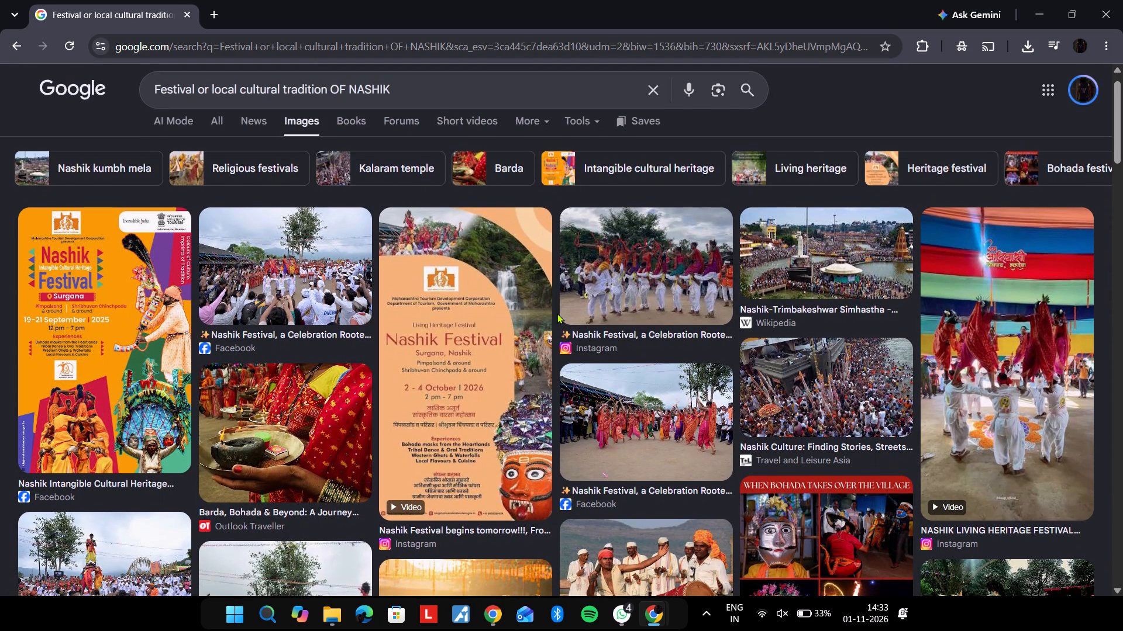
pyautogui.scroll(-2, 557, 313)
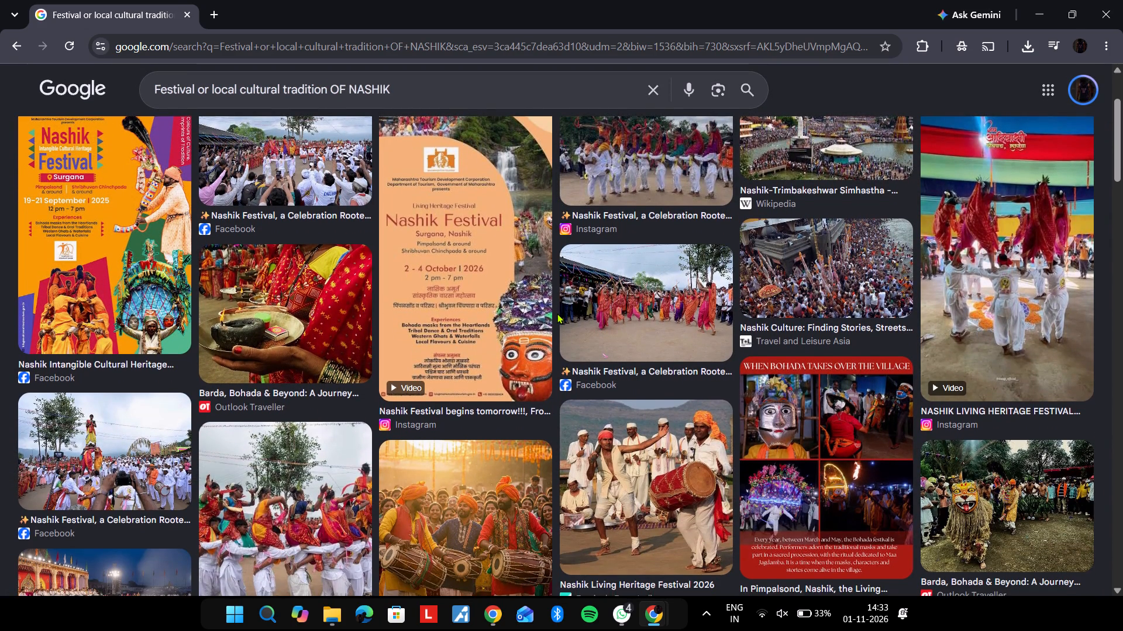
pyautogui.scroll(1, 557, 313)
pyautogui.click(311, 274)
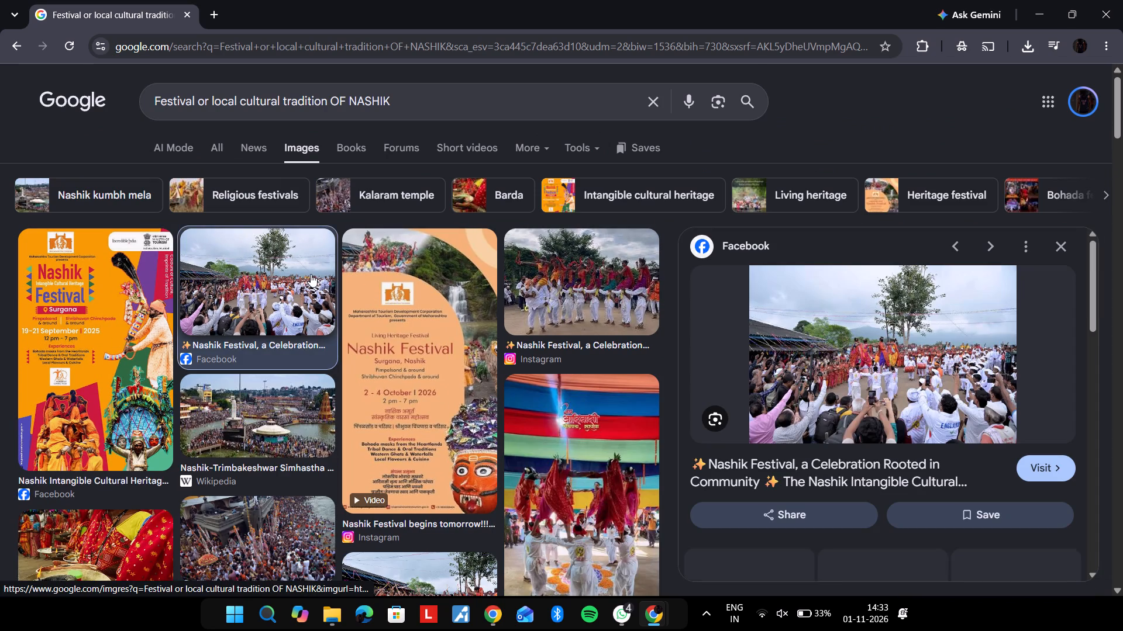
pyautogui.rightClick(920, 345)
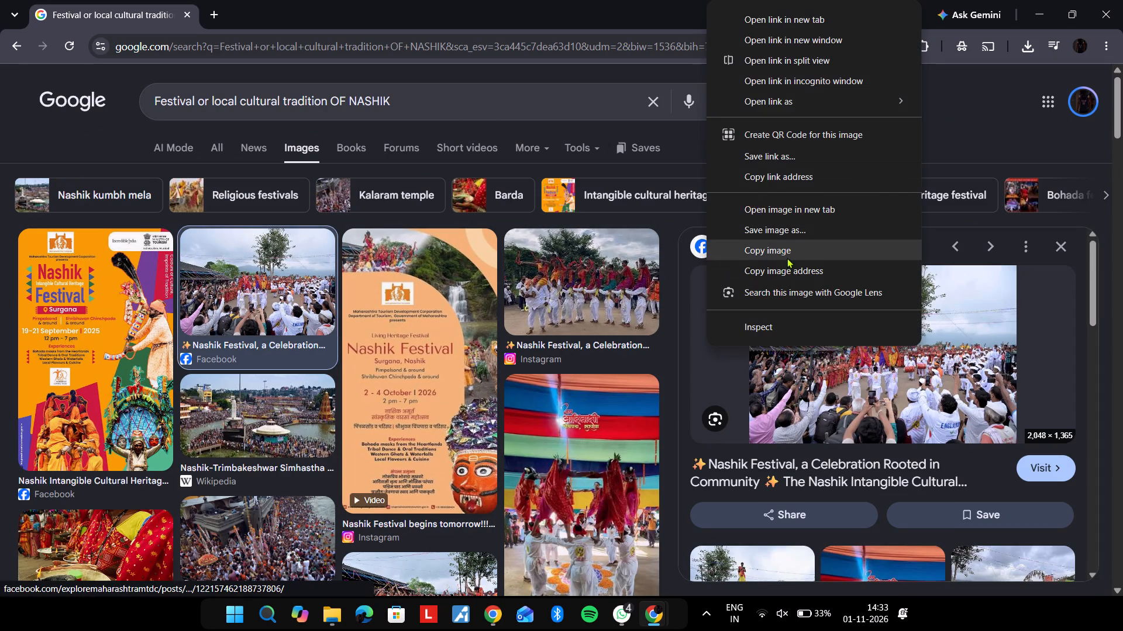
pyautogui.click(784, 256)
pyautogui.hotkey('alt', 'Tab')
pyautogui.hotkey('ctrl', 'v')
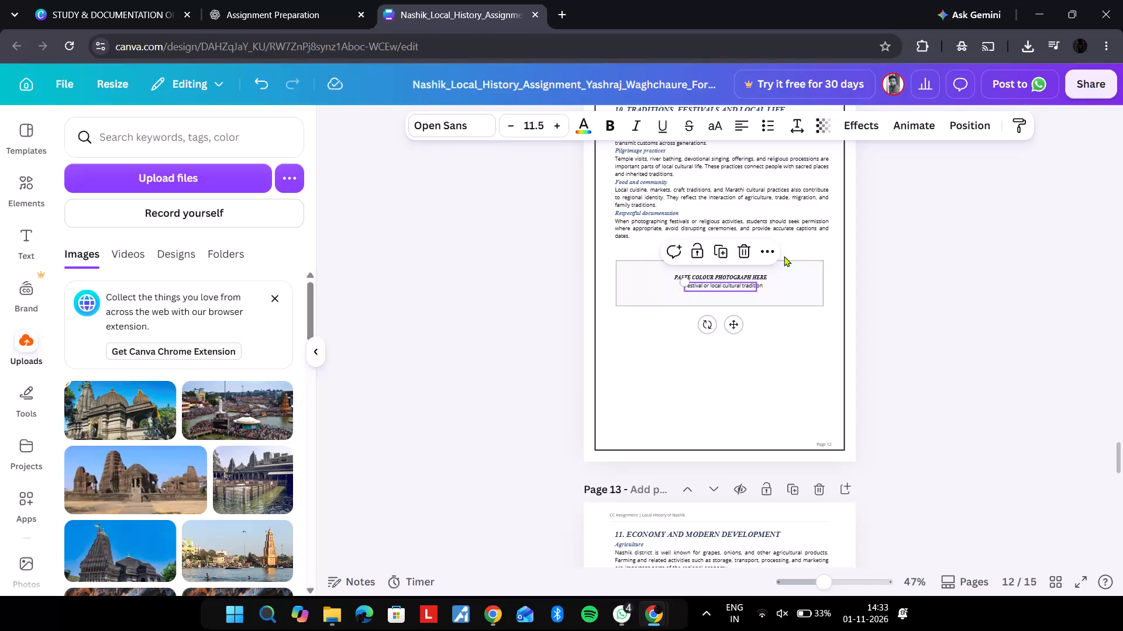
# Delete page 12's photo placeholder: its "PASTE COLOUR PHOTOGRAPH HERE" heading, its caption and its box.
pyautogui.click(723, 278)
pyautogui.press('BackSpace')
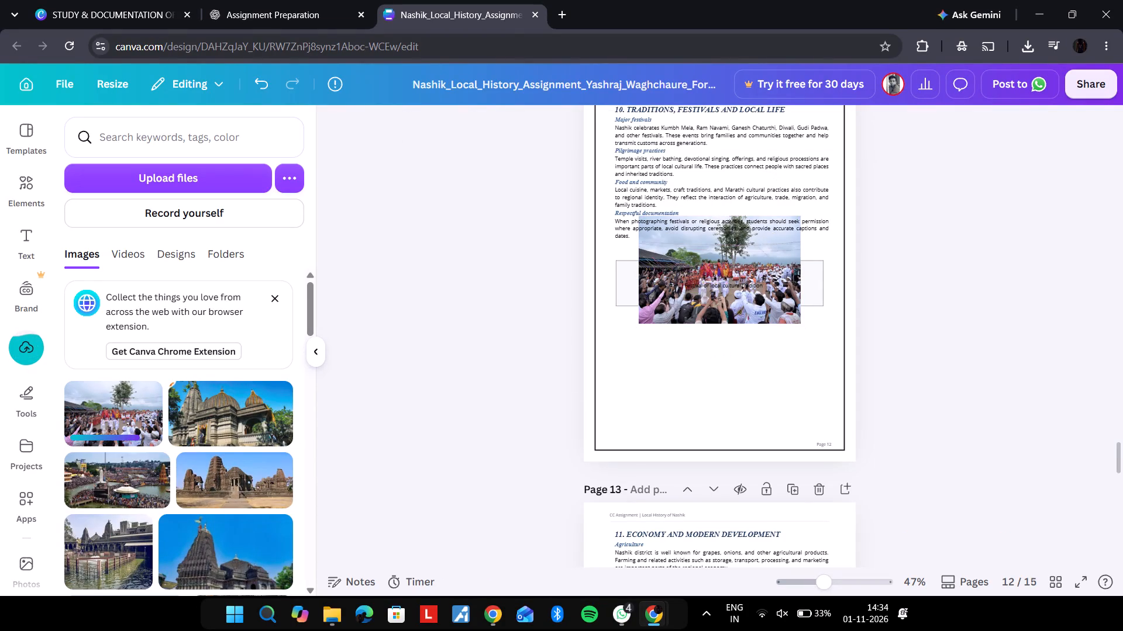
pyautogui.click(708, 285)
pyautogui.press('BackSpace')
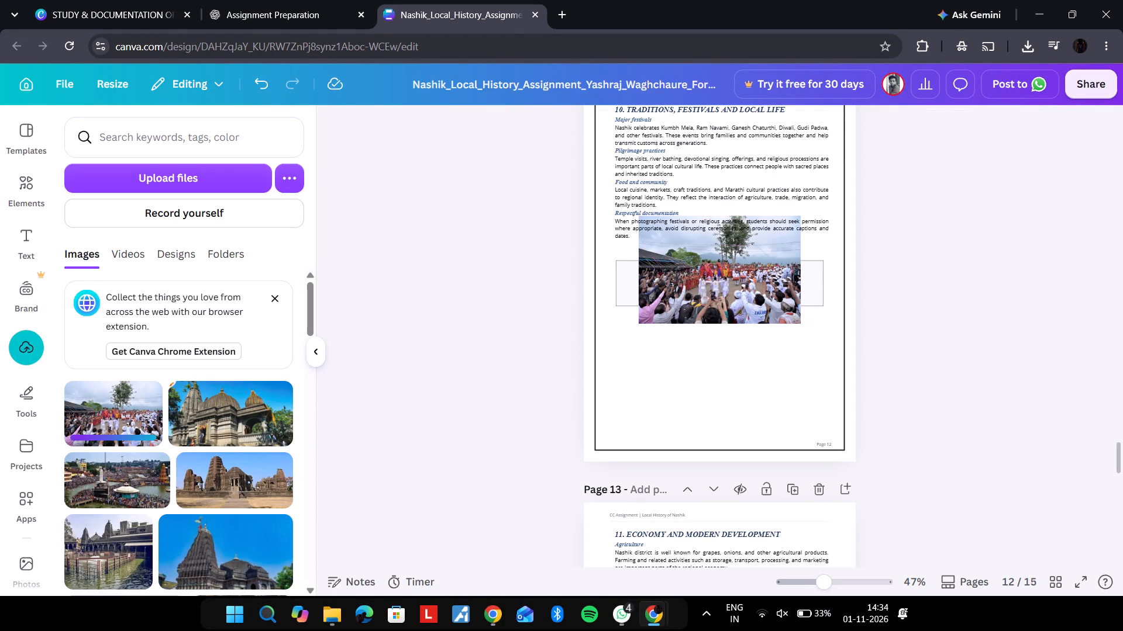
pyautogui.click(608, 292)
pyautogui.click(615, 287)
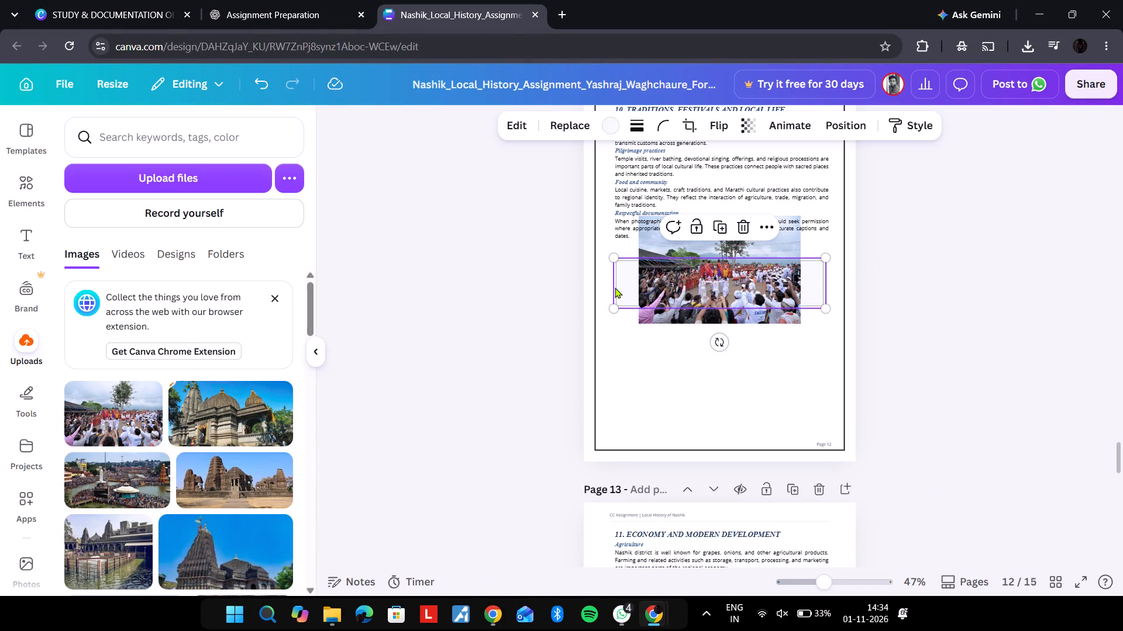
pyautogui.press('BackSpace')
# Move the Nashik Festival photo below page 12's text and enlarge it to about the text width.
pyautogui.moveTo(724, 281); pyautogui.dragTo(724, 285)
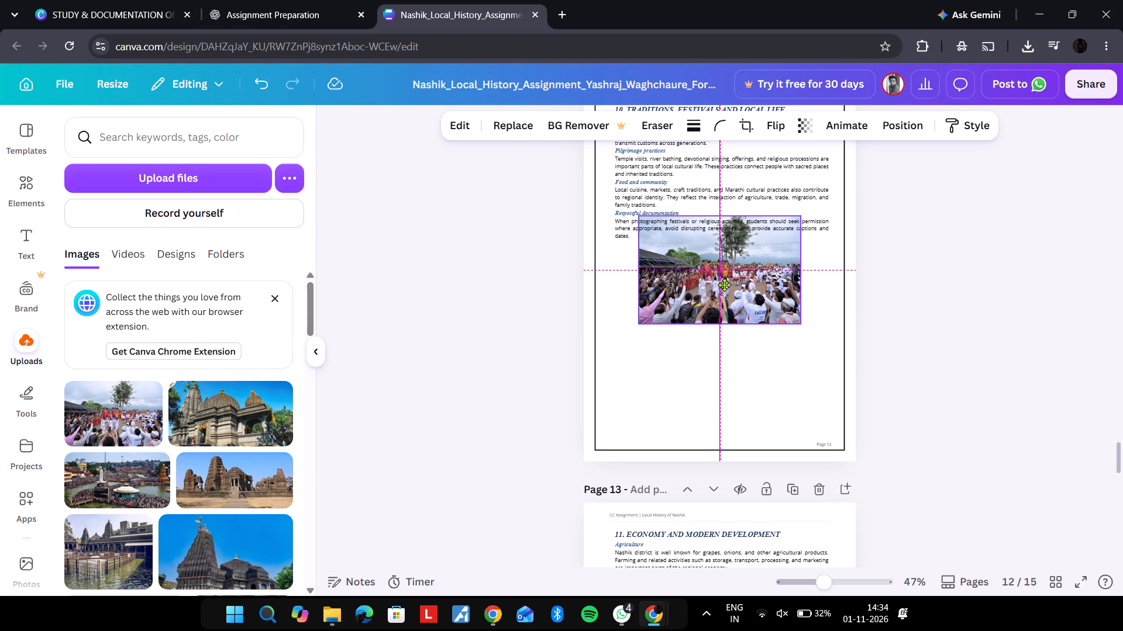
pyautogui.moveTo(724, 285); pyautogui.dragTo(691, 337)
pyautogui.moveTo(767, 375); pyautogui.dragTo(811, 429)
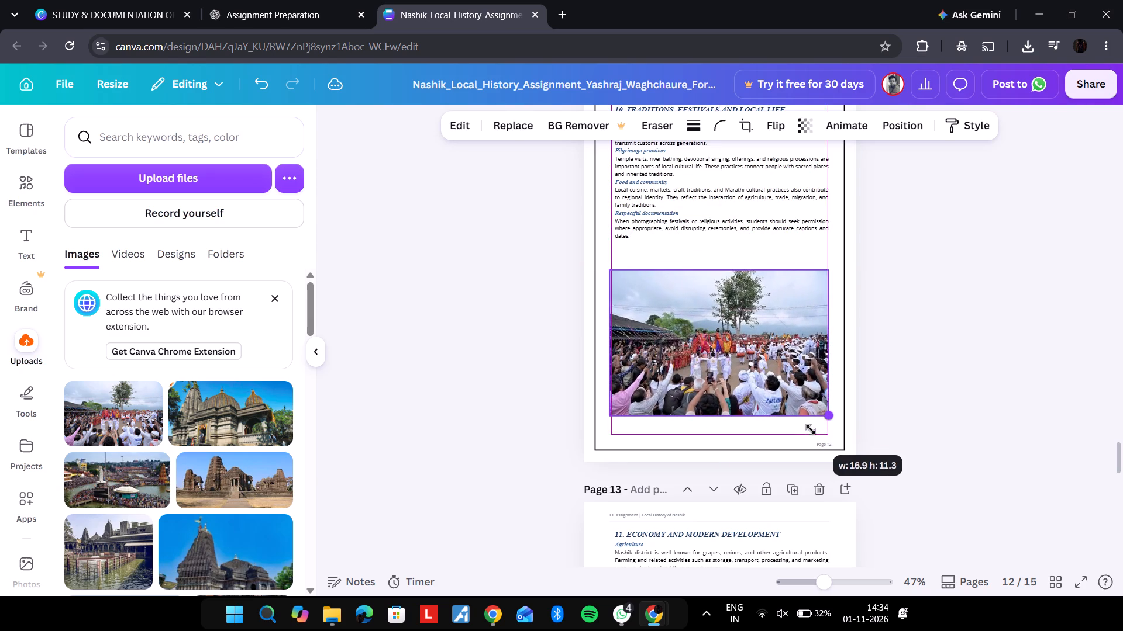
pyautogui.moveTo(811, 429); pyautogui.dragTo(818, 433)
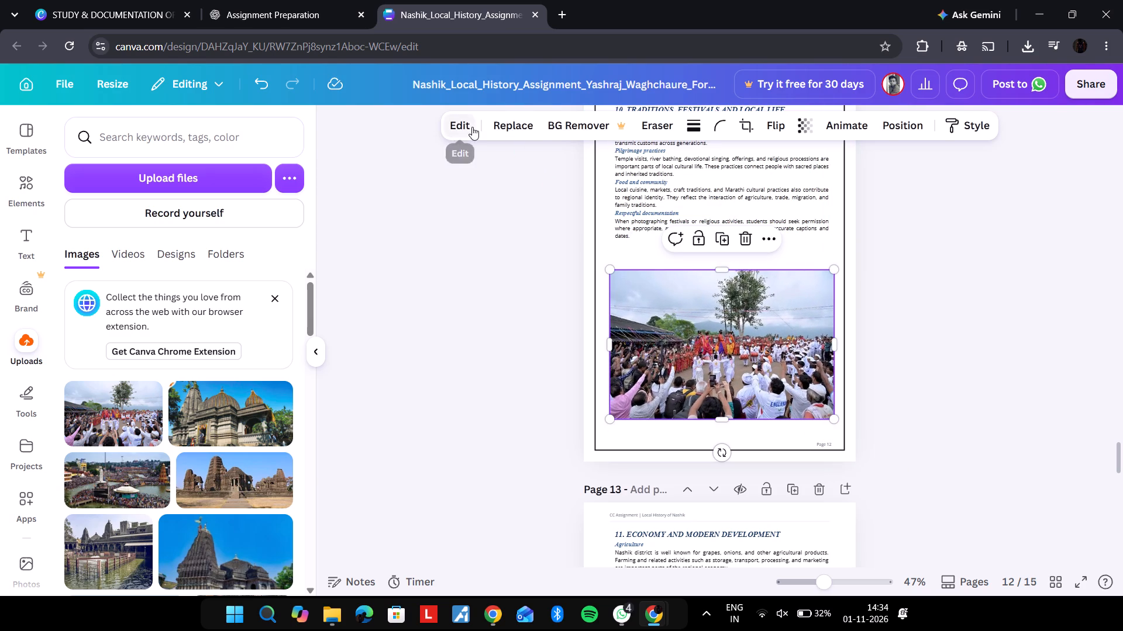
# Apply the Glow shadow to page 12's Nashik Festival photo and centre it horizontally on the page.
pyautogui.click(472, 127)
pyautogui.scroll(-5, 252, 422)
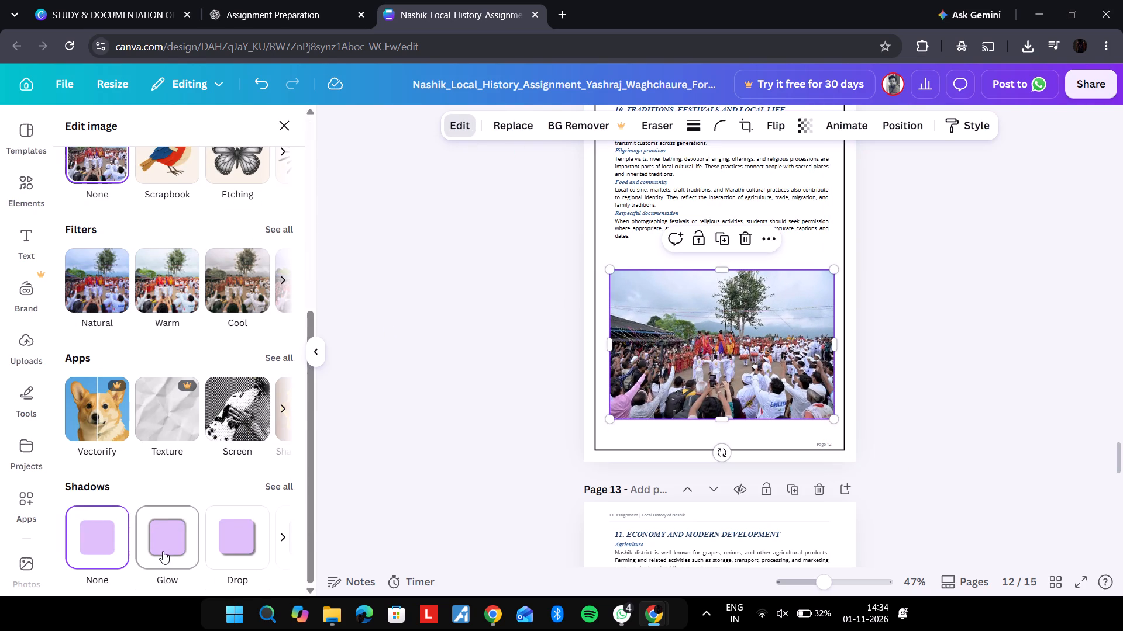
pyautogui.click(163, 551)
pyautogui.click(454, 458)
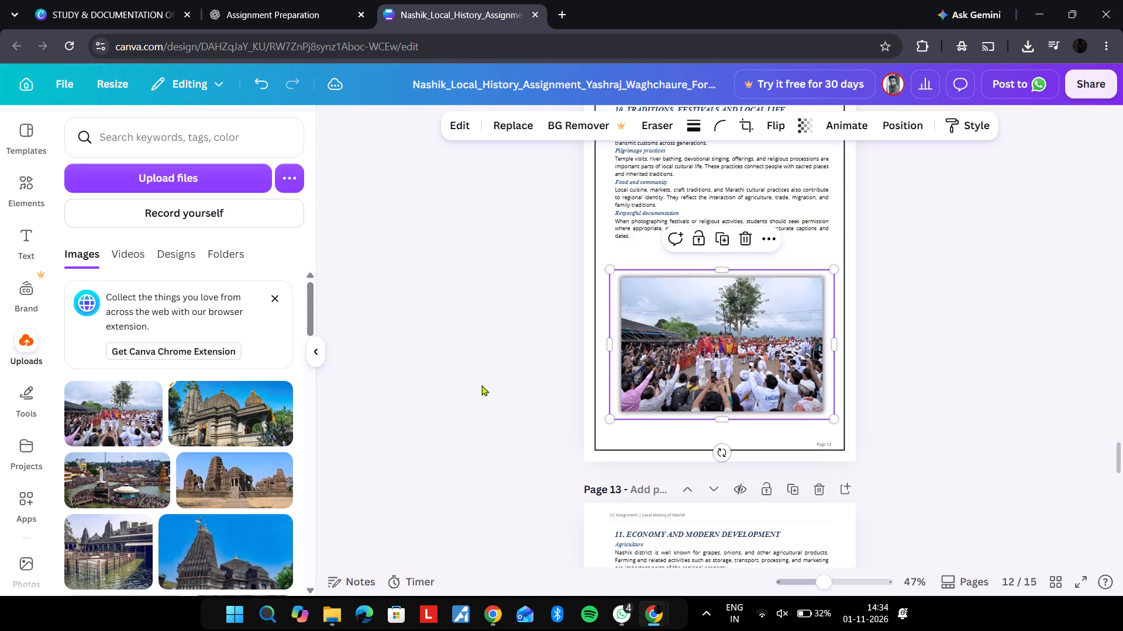
pyautogui.click(658, 362)
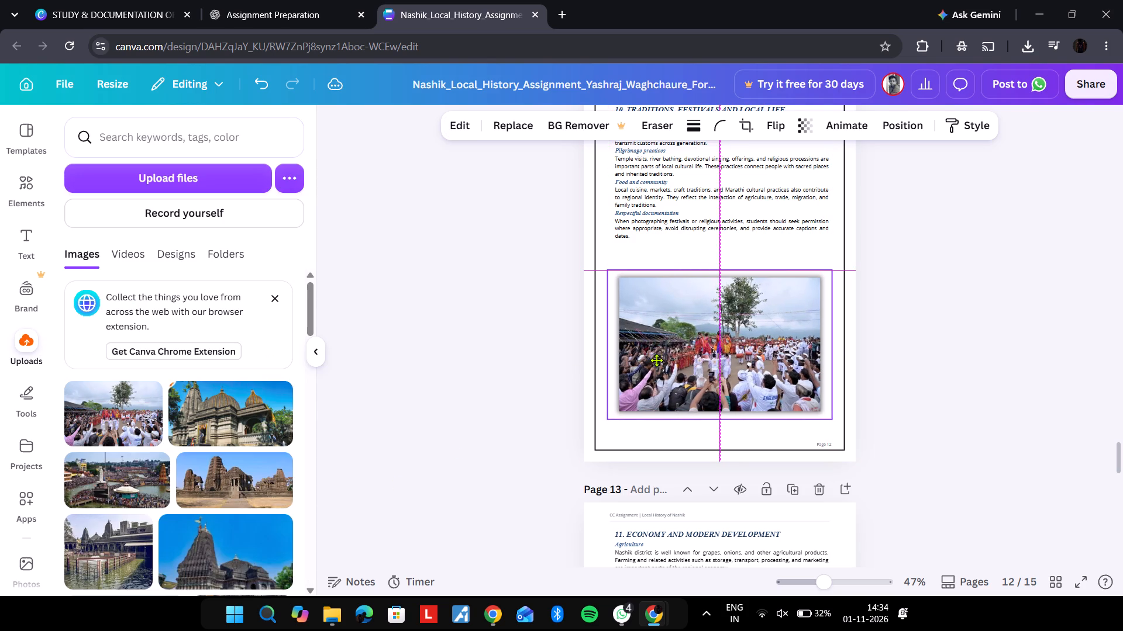
pyautogui.click(507, 382)
# Copy page 13's photo caption and run an image search for "Nashik vineyards or city development".
pyautogui.scroll(-2, 535, 454)
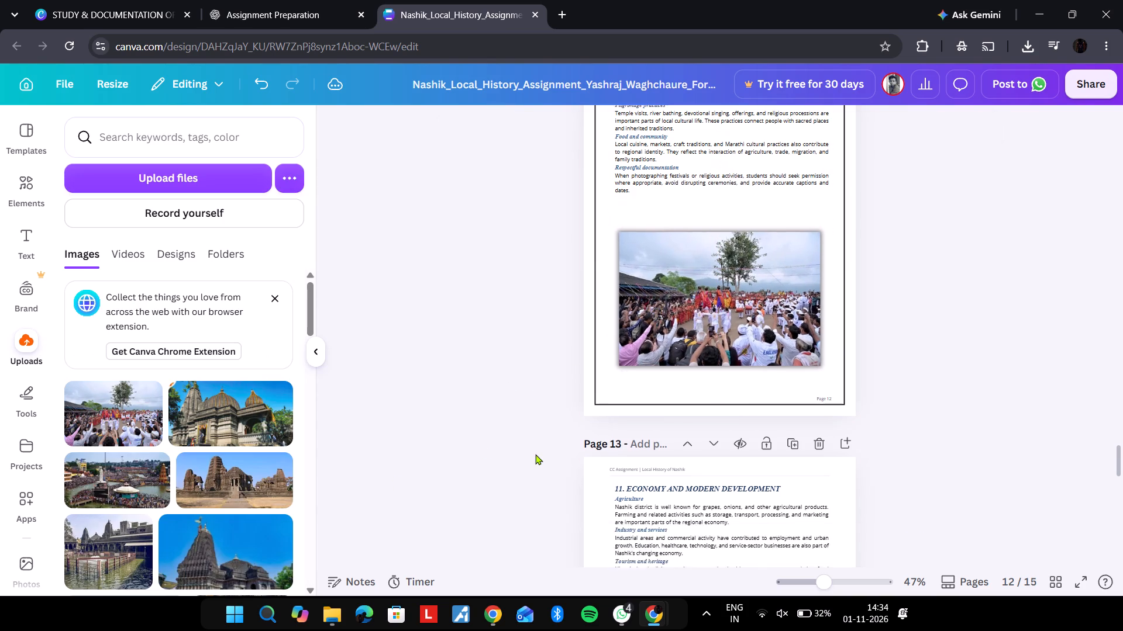
pyautogui.scroll(-2, 535, 454)
pyautogui.click(716, 400)
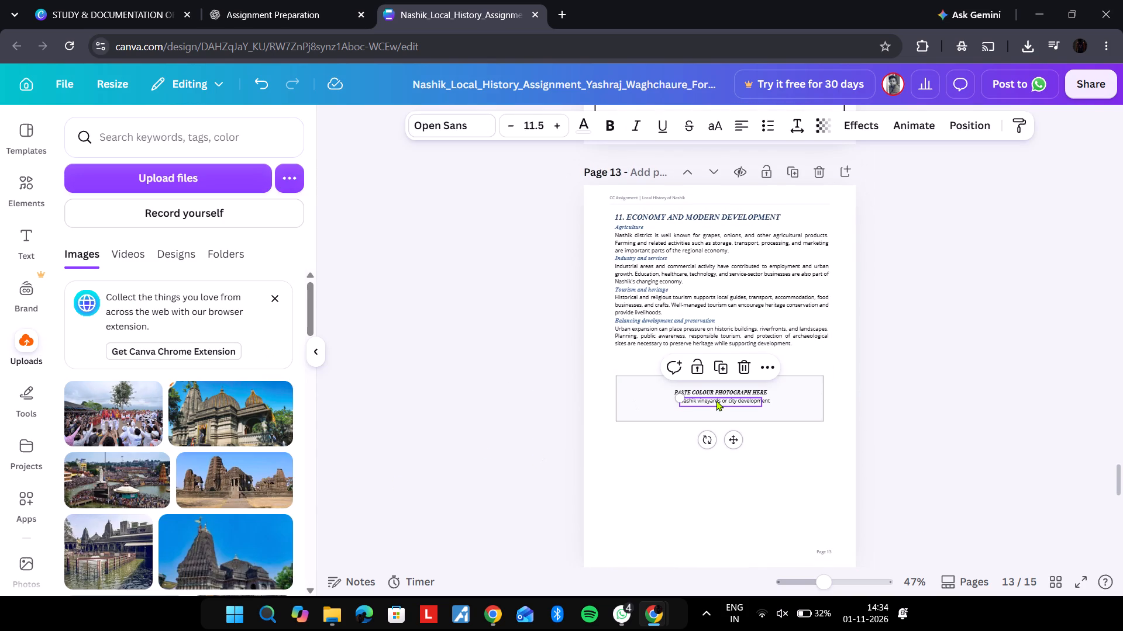
pyautogui.hotkey('ctrl', 'c')
pyautogui.hotkey('alt', 'Tab')
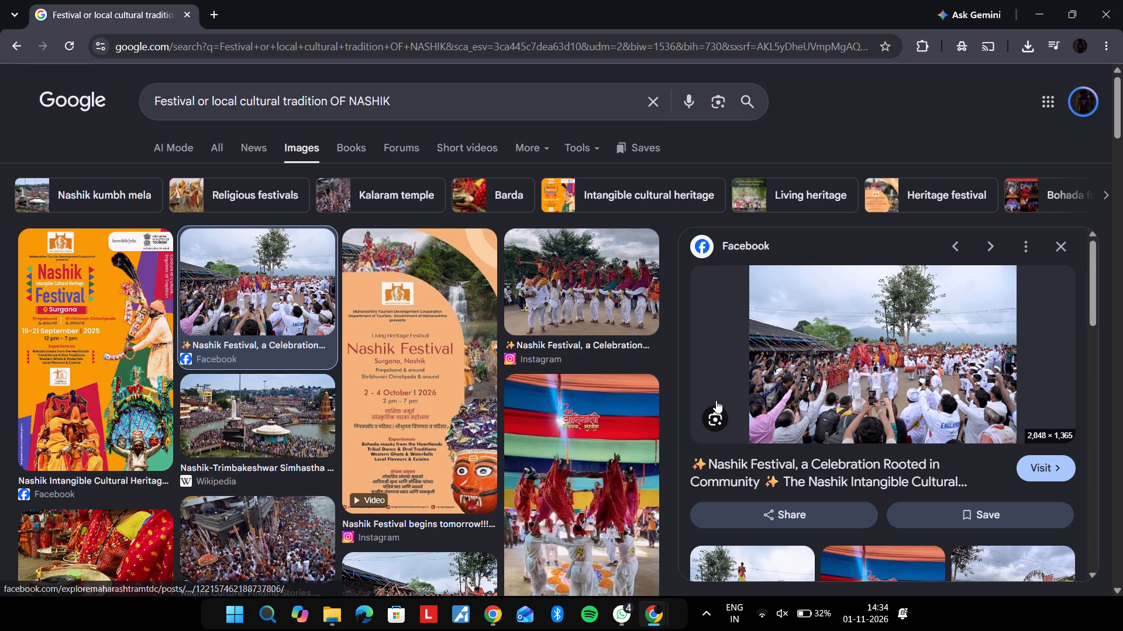
pyautogui.click(466, 98)
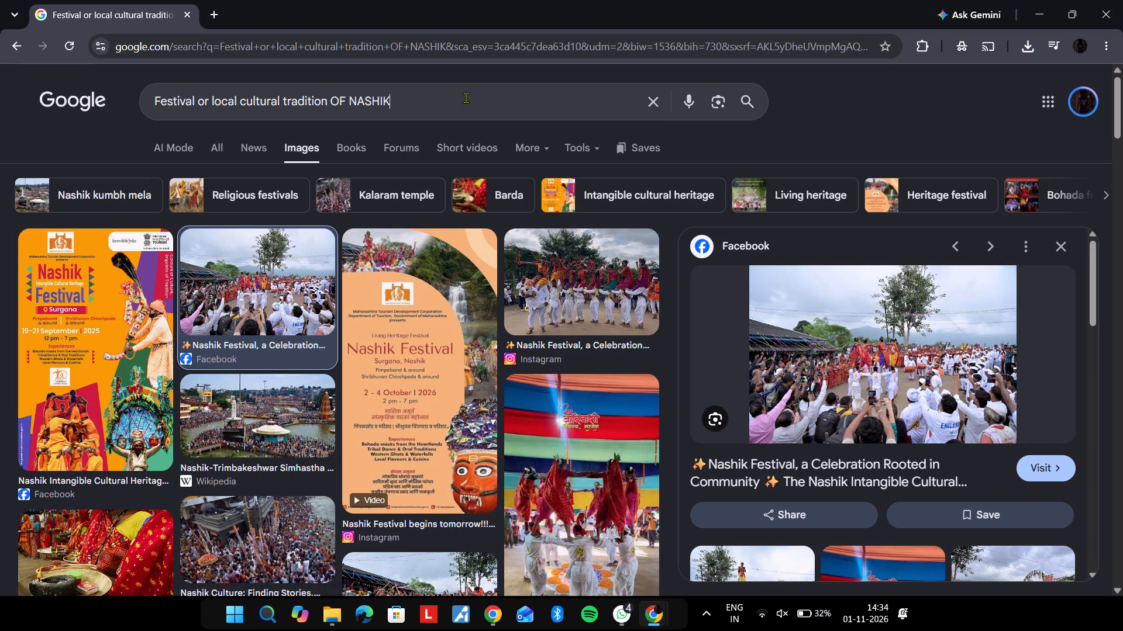
pyautogui.hotkey('ctrl', 'a')
pyautogui.hotkey('ctrl', 'v')
pyautogui.press('Return')
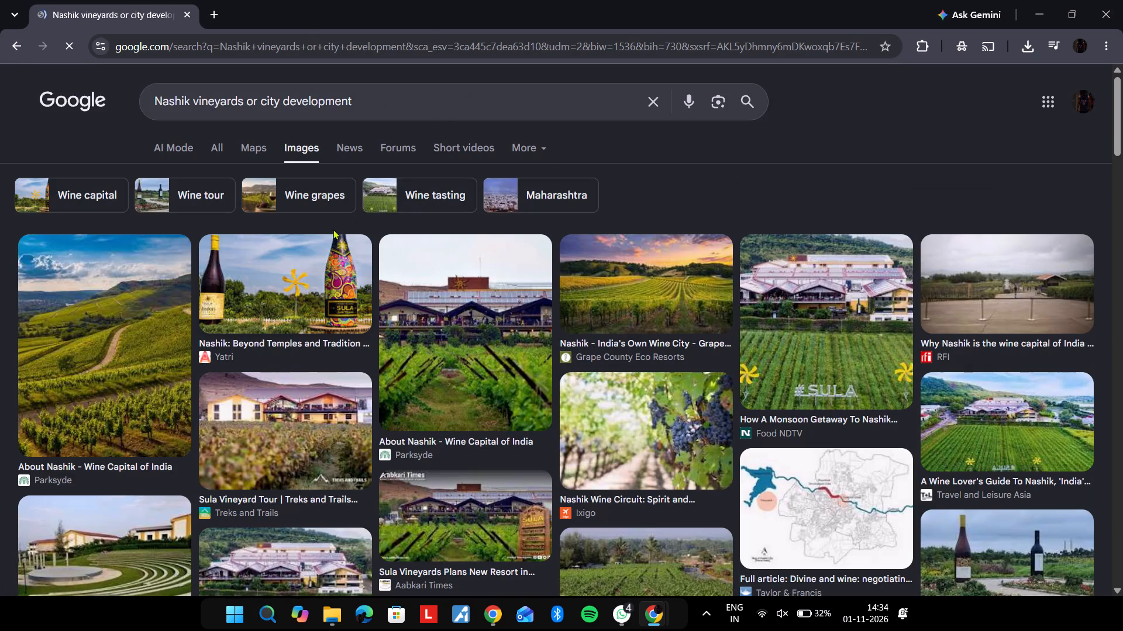
# Copy the Food NDTV photo of Sula Vineyards from the image results and paste it onto page 13.
pyautogui.scroll(-3, 373, 411)
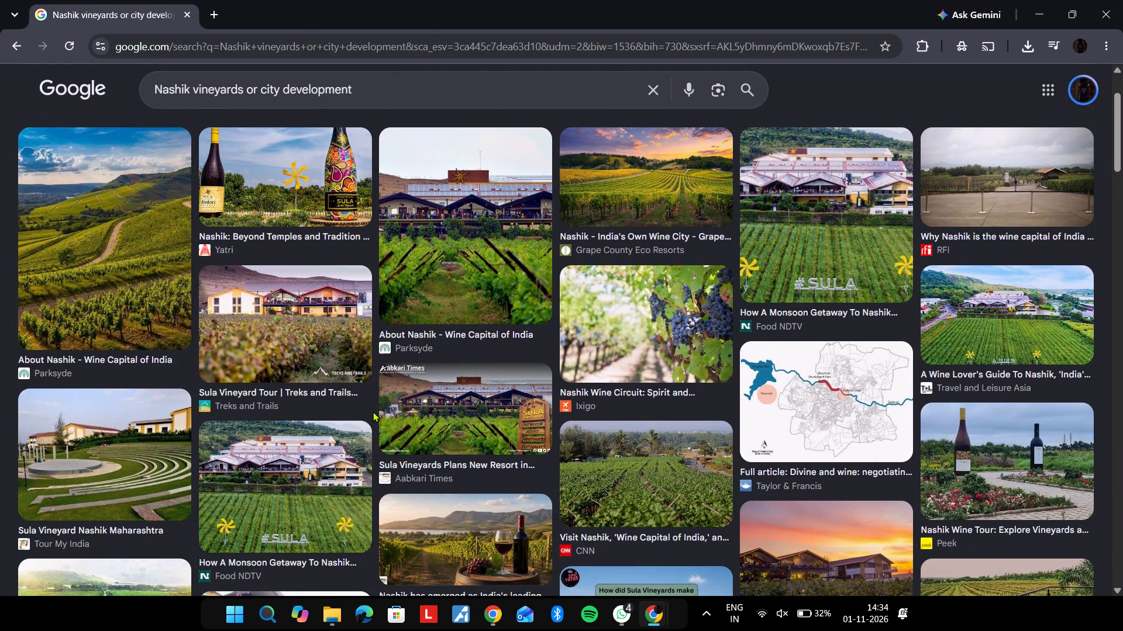
pyautogui.scroll(-1, 373, 411)
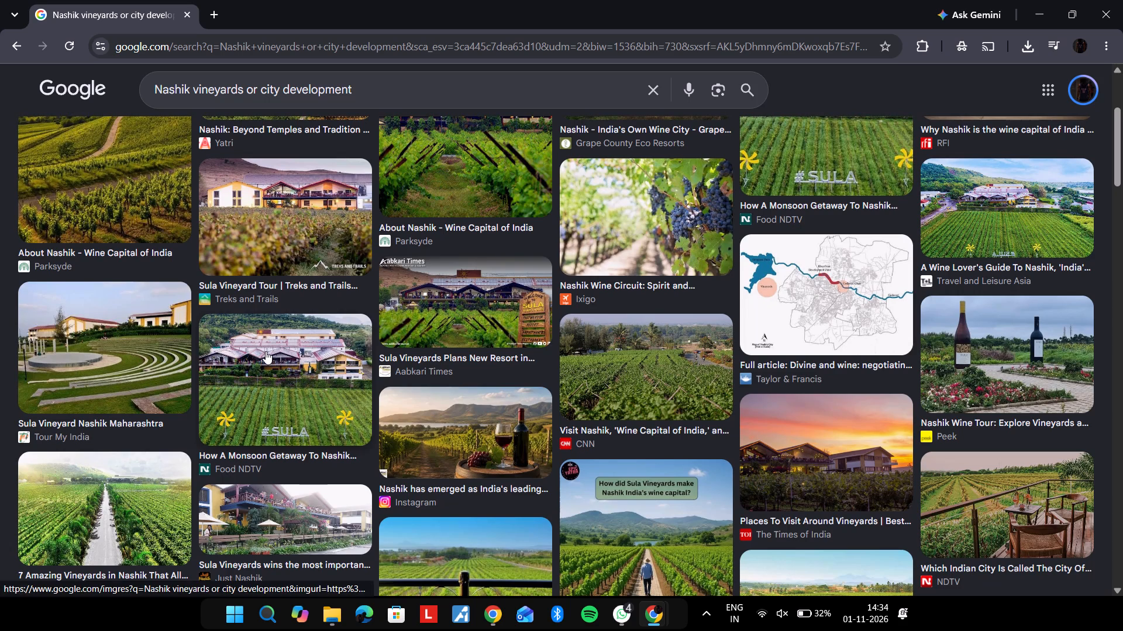
pyautogui.click(266, 351)
pyautogui.rightClick(859, 308)
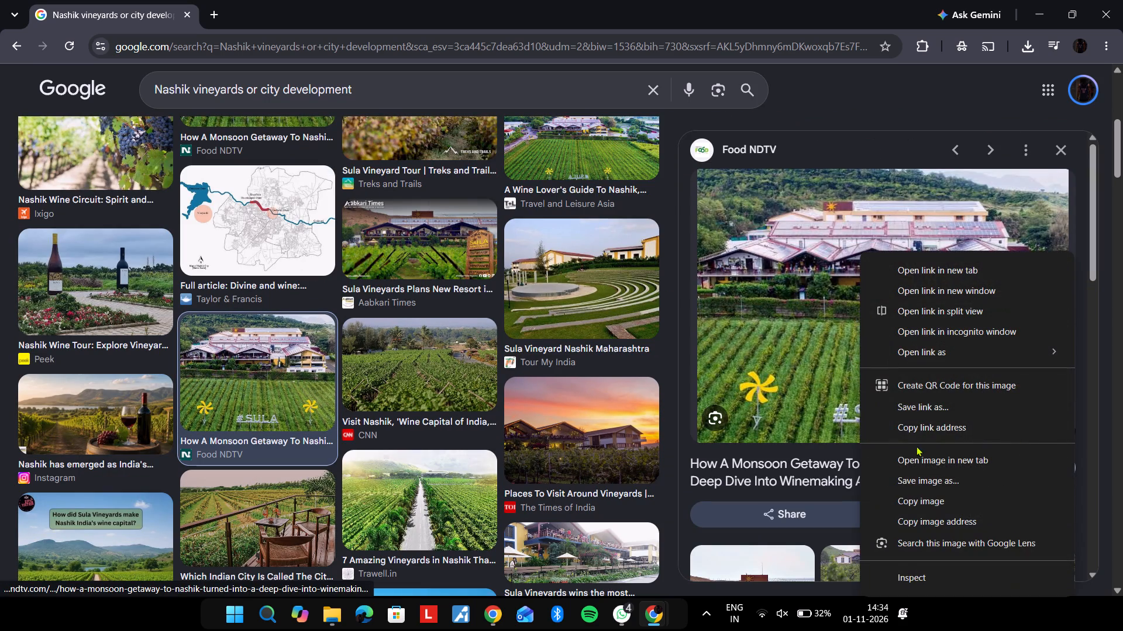
pyautogui.click(917, 498)
pyautogui.hotkey('alt', 'Tab')
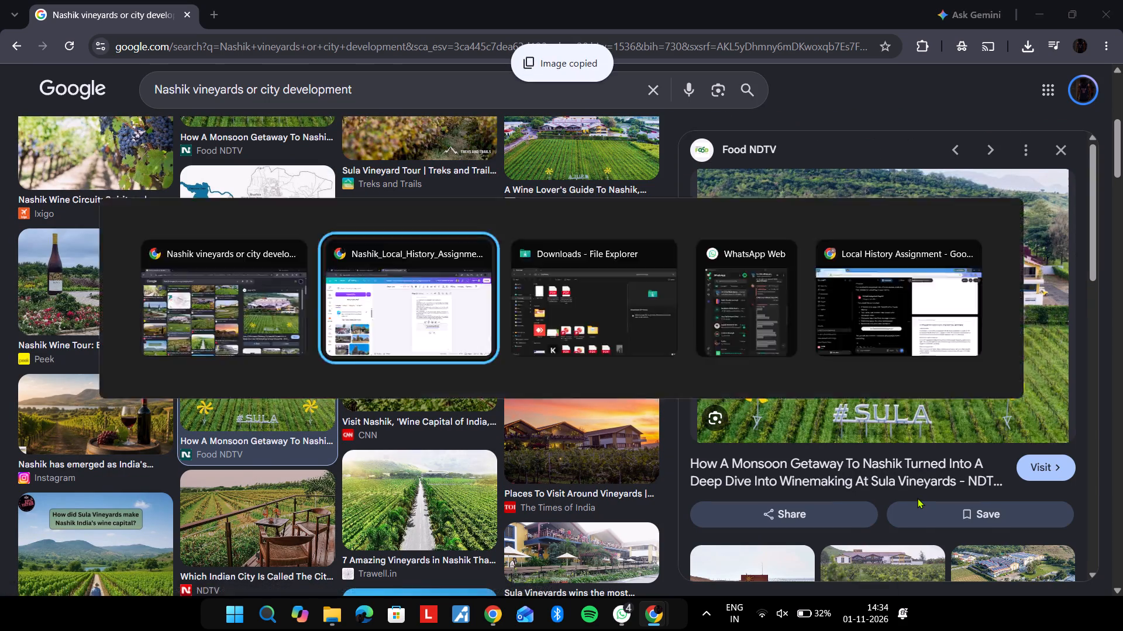
pyautogui.hotkey('ctrl', 'v')
# Delete page 13's photo placeholder: its caption, its "PASTE COLOUR PHOTOGRAPH HERE" heading and its box.
pyautogui.click(731, 401)
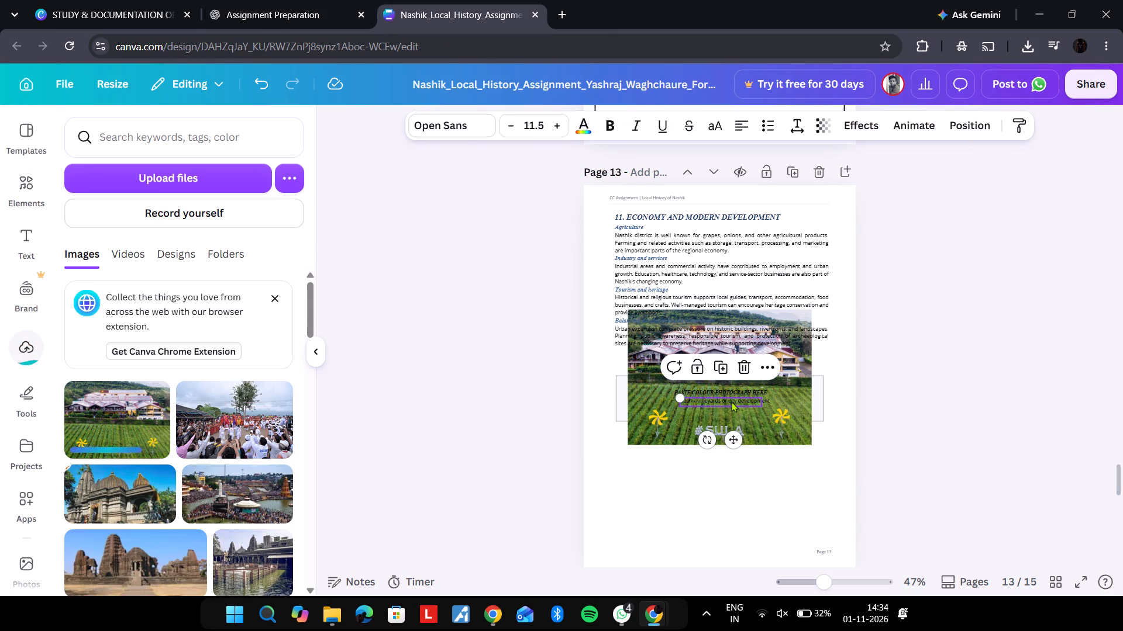
pyautogui.press('BackSpace')
pyautogui.click(720, 394)
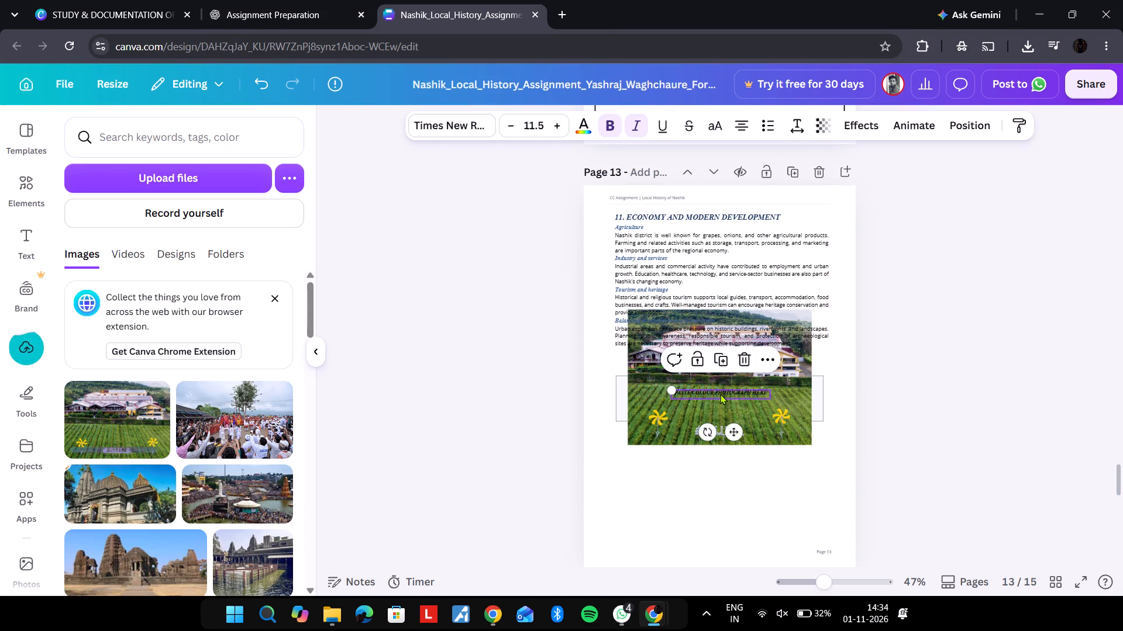
pyautogui.press('BackSpace')
pyautogui.click(626, 394)
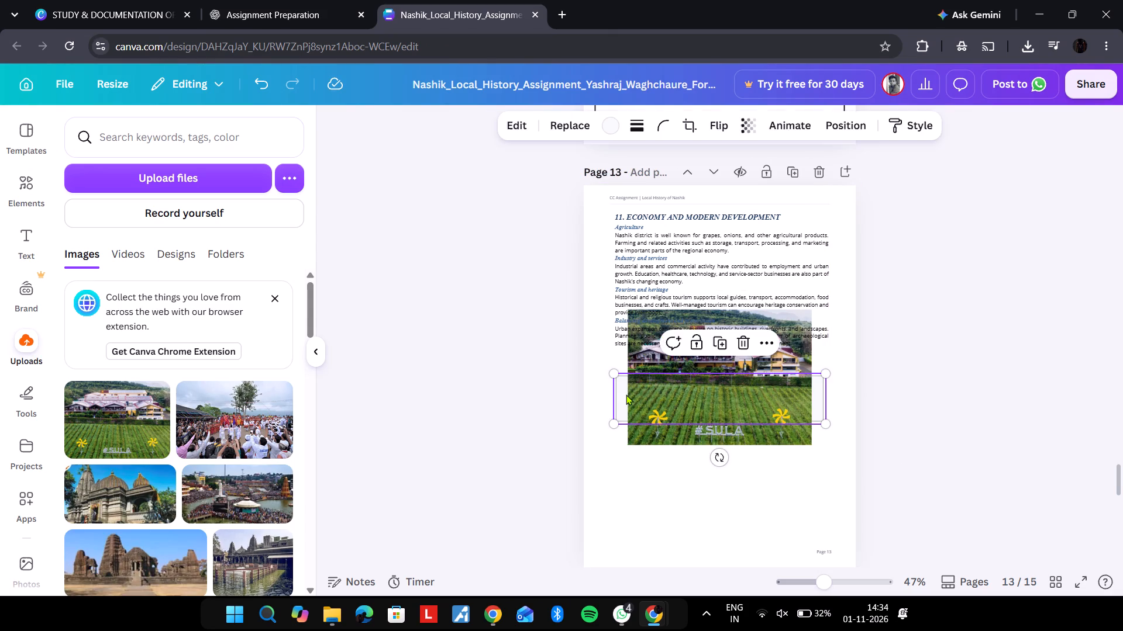
pyautogui.press('BackSpace')
# Move the Sula Vineyards photo below page 13's text and enlarge it to slightly wider than the text block.
pyautogui.moveTo(676, 381); pyautogui.dragTo(676, 469)
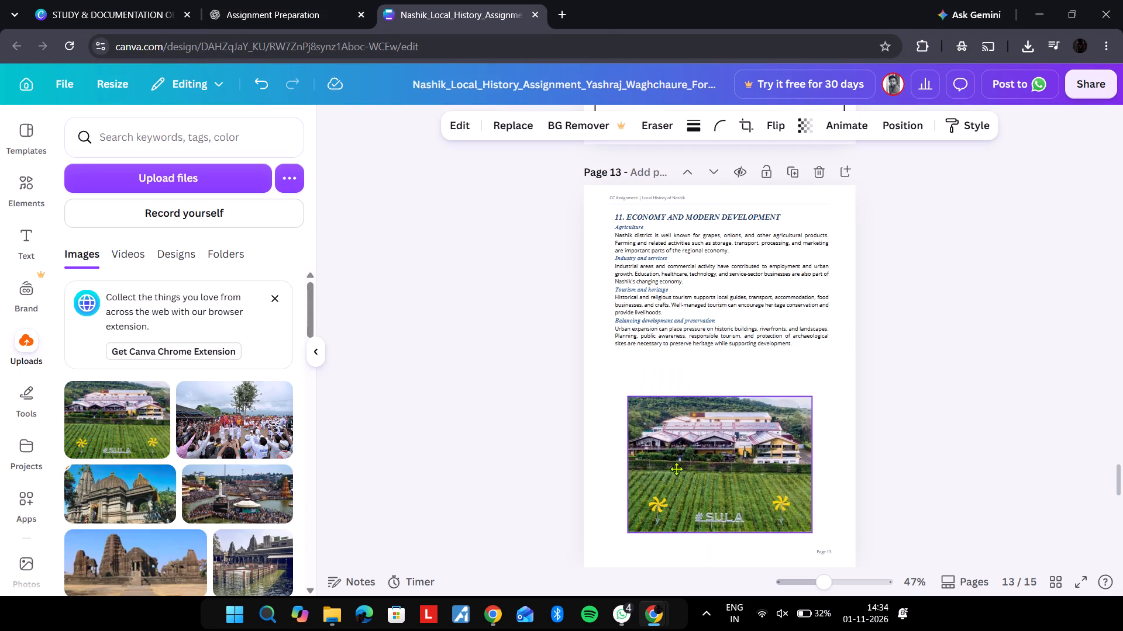
pyautogui.moveTo(676, 469); pyautogui.dragTo(663, 435)
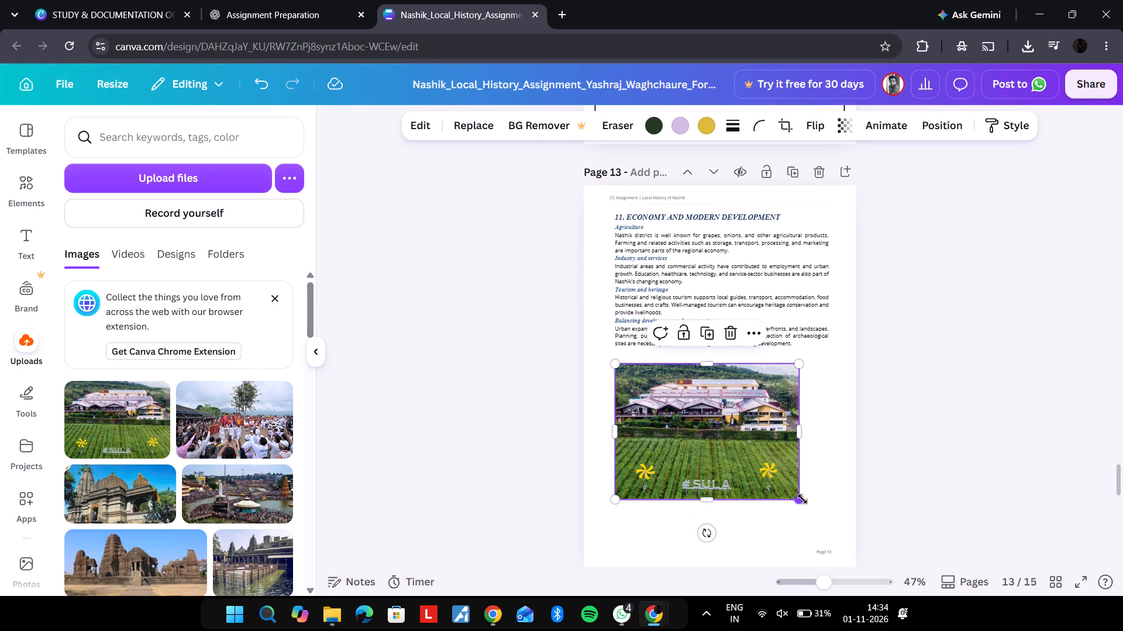
pyautogui.moveTo(801, 499); pyautogui.dragTo(833, 554)
pyautogui.moveTo(764, 464); pyautogui.dragTo(761, 469)
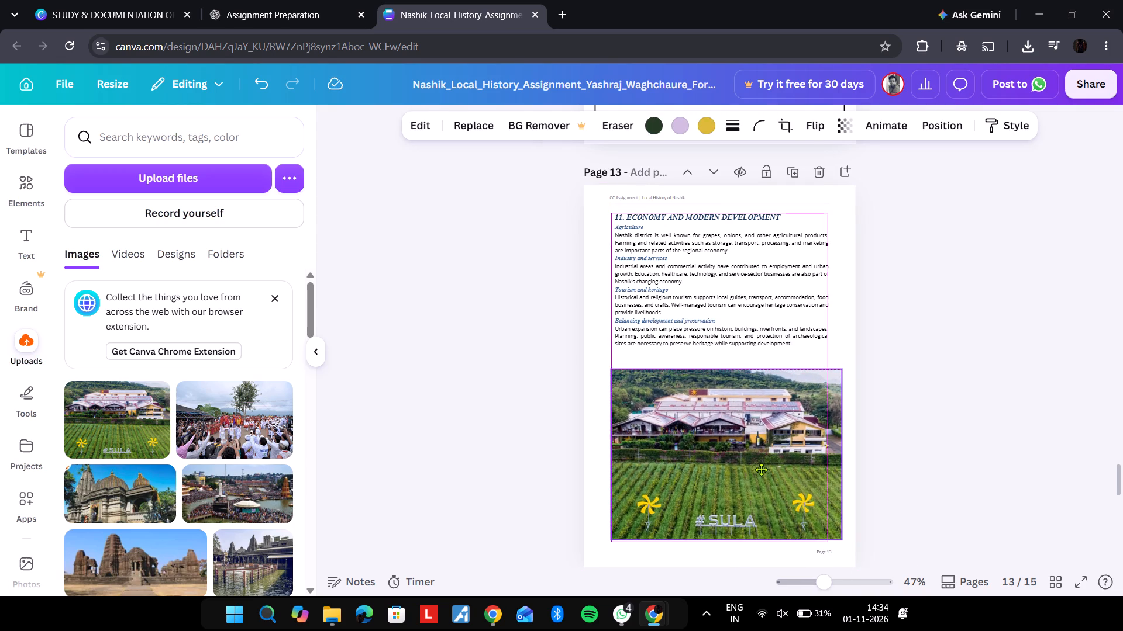
pyautogui.moveTo(761, 469); pyautogui.dragTo(756, 474)
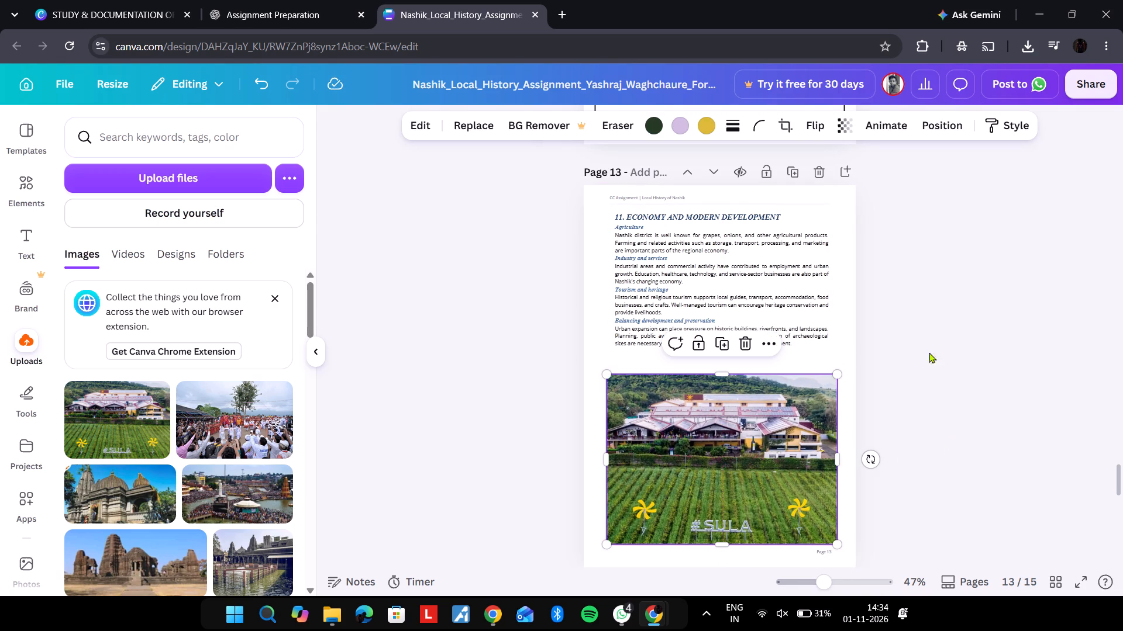
# Apply the Glow shadow to page 13's Sula Vineyards photo.
pyautogui.click(418, 125)
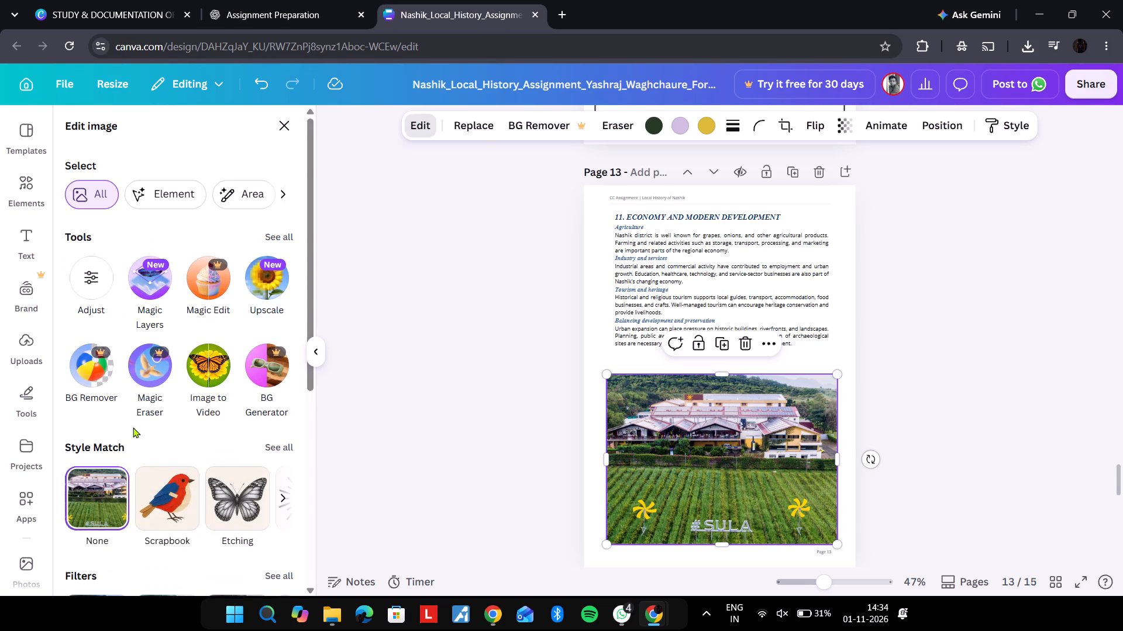
pyautogui.scroll(-2, 111, 458)
pyautogui.click(152, 562)
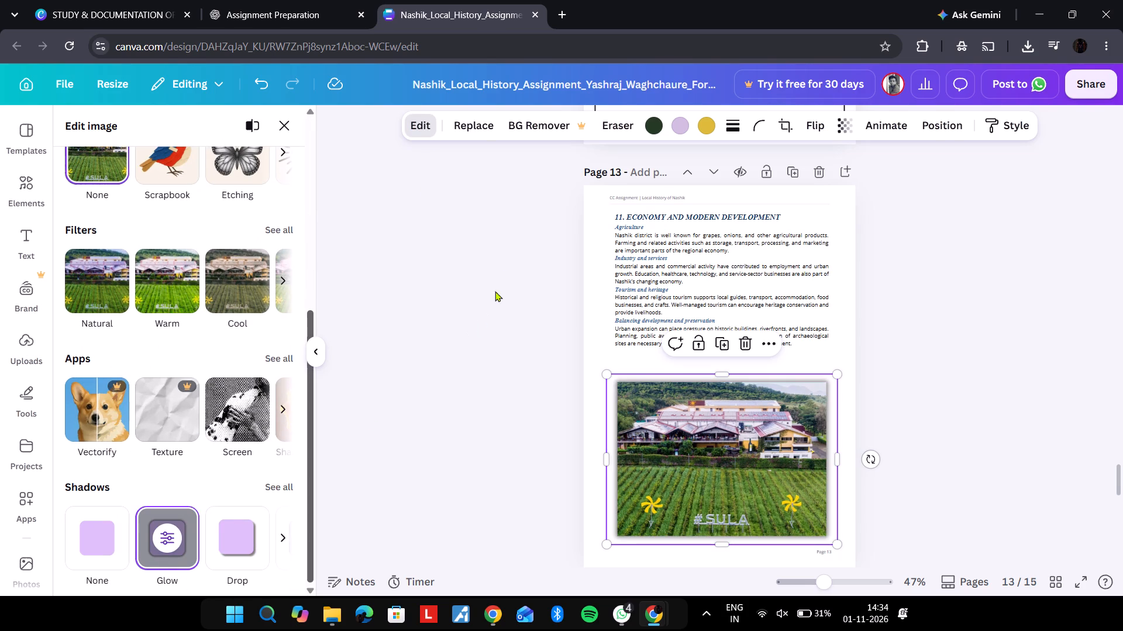
pyautogui.click(540, 224)
# Copy the page border from page 12 onto page 13 and send it to the back.
pyautogui.click(602, 141)
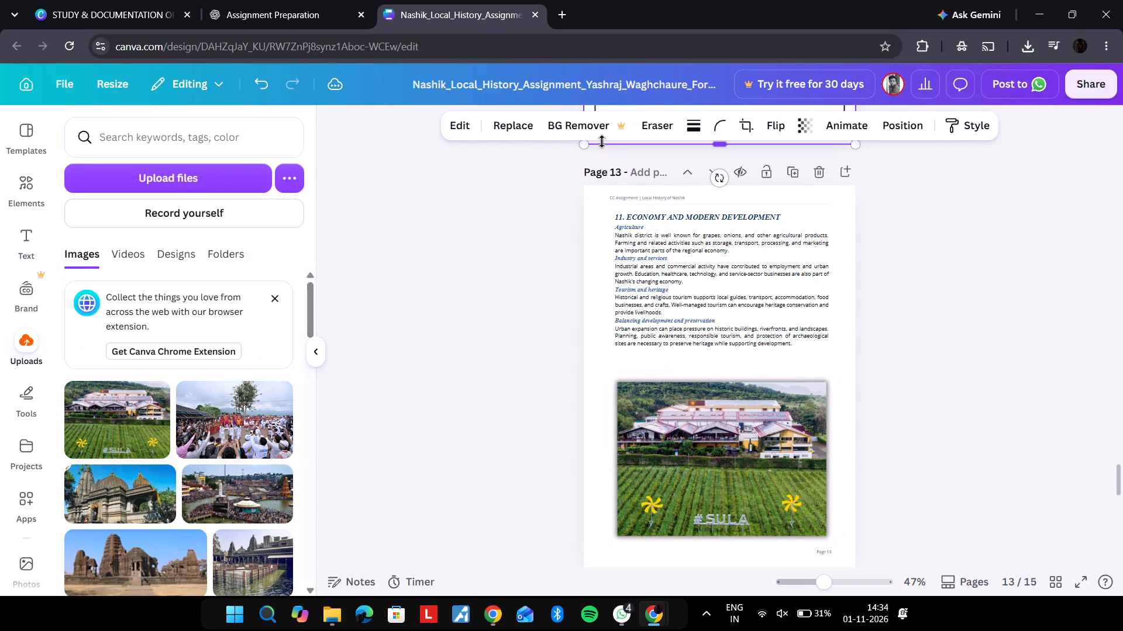
pyautogui.hotkey('ctrl', 'c')
pyautogui.click(596, 217)
pyautogui.hotkey('ctrl', 'v')
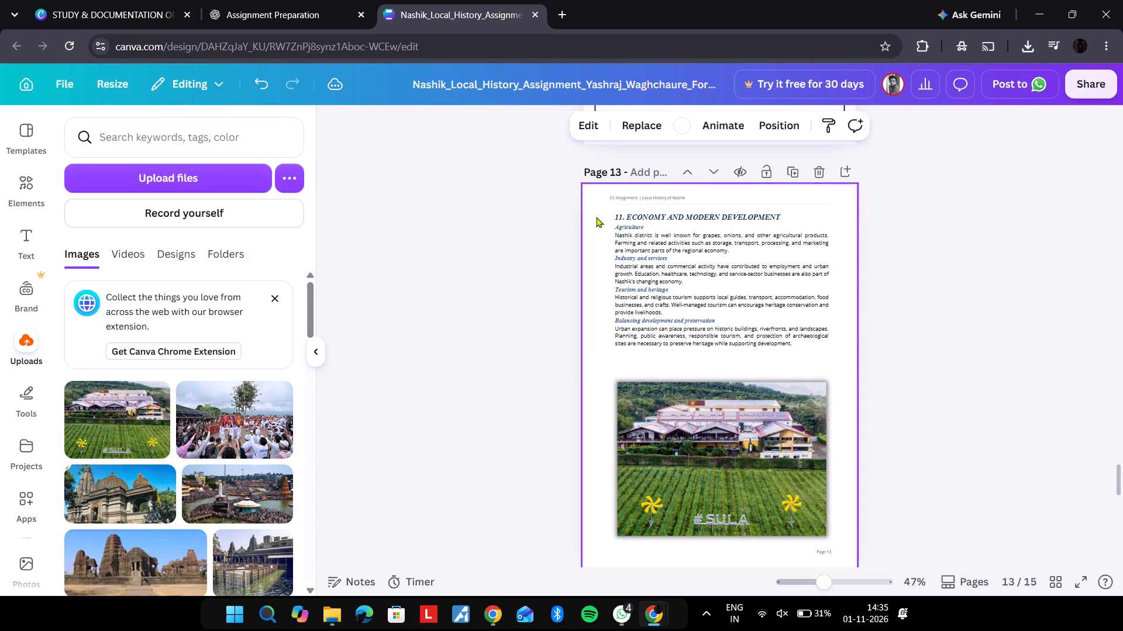
pyautogui.hotkey('ctrl', 'alt', '[')
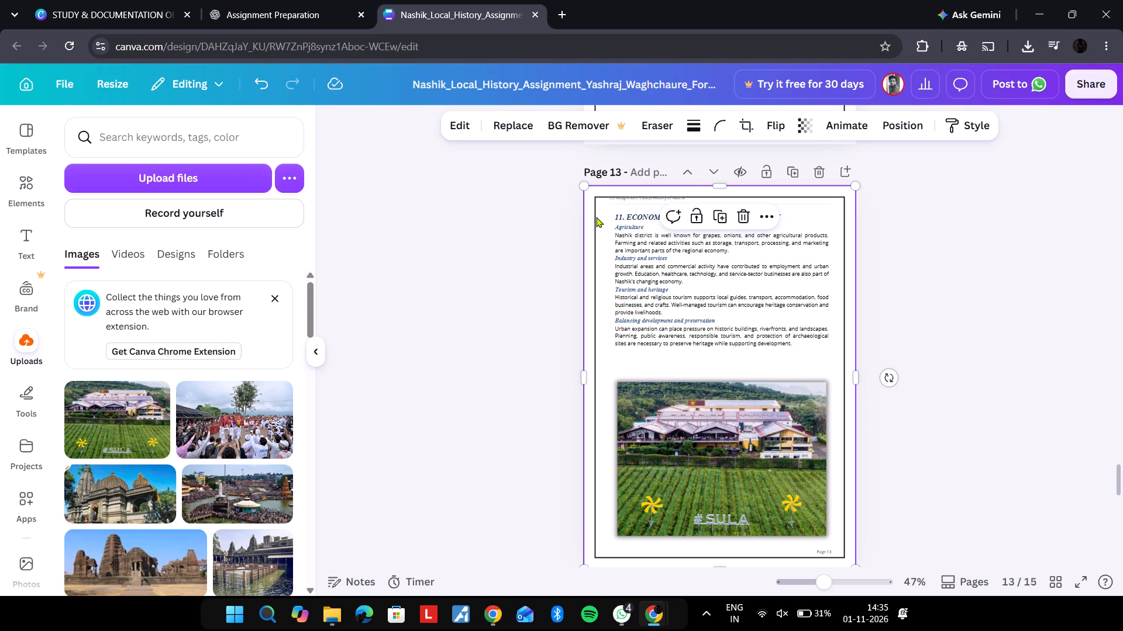
pyautogui.click(615, 199)
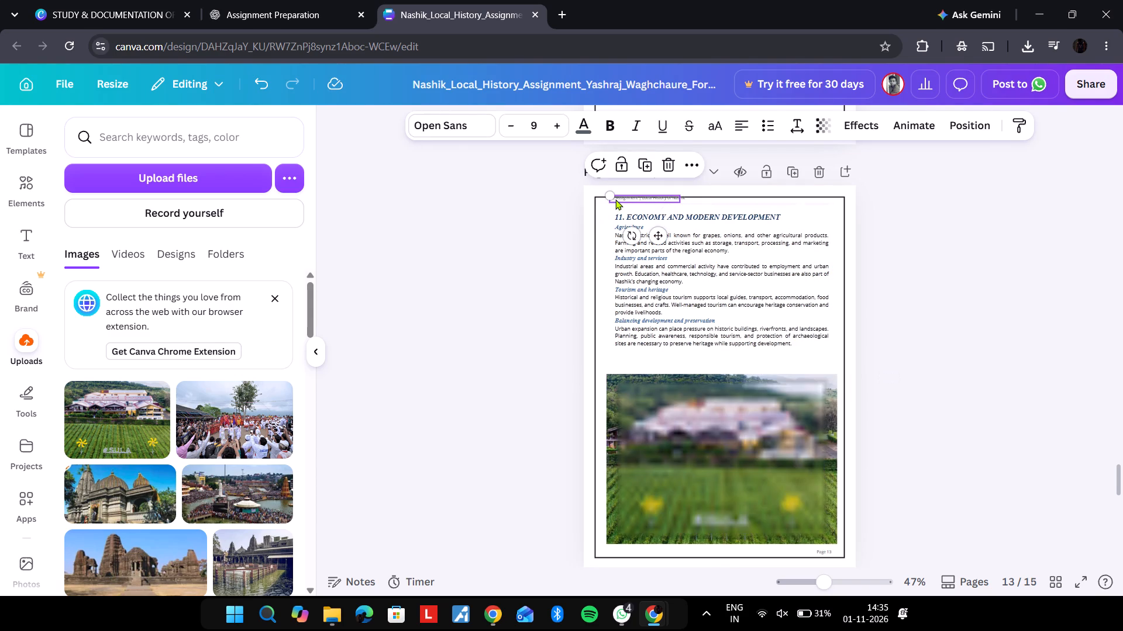
pyautogui.click(506, 241)
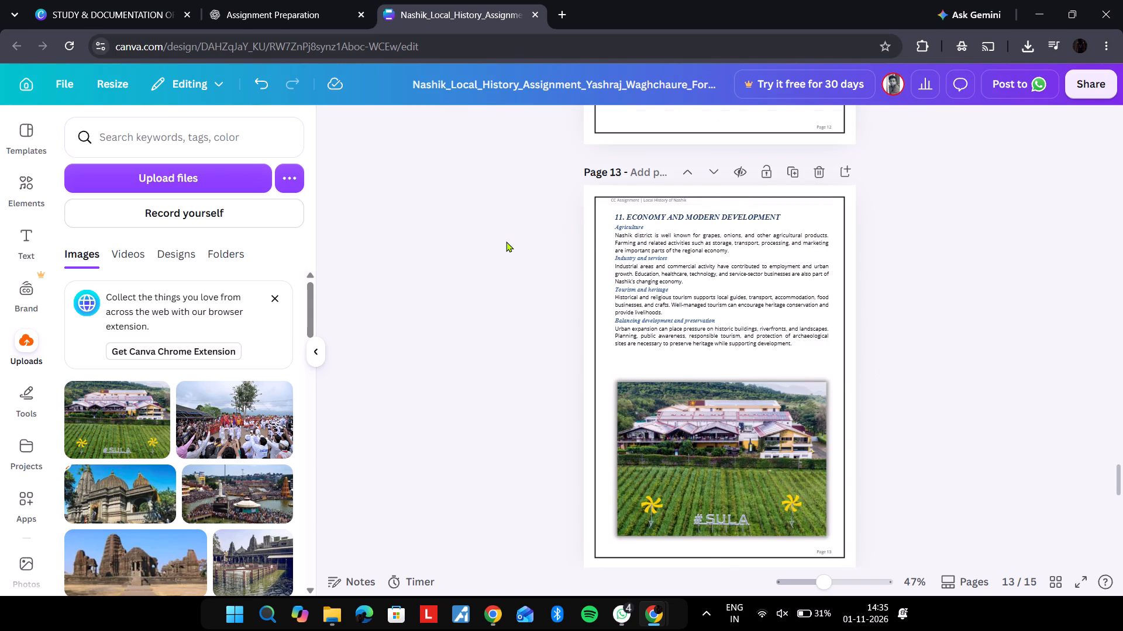
# Delete page 14's photo placeholder: its box, its "PASTE COLOUR PHOTOGRAPH HERE" heading and its caption.
pyautogui.scroll(3, 535, 252)
pyautogui.scroll(-1, 535, 252)
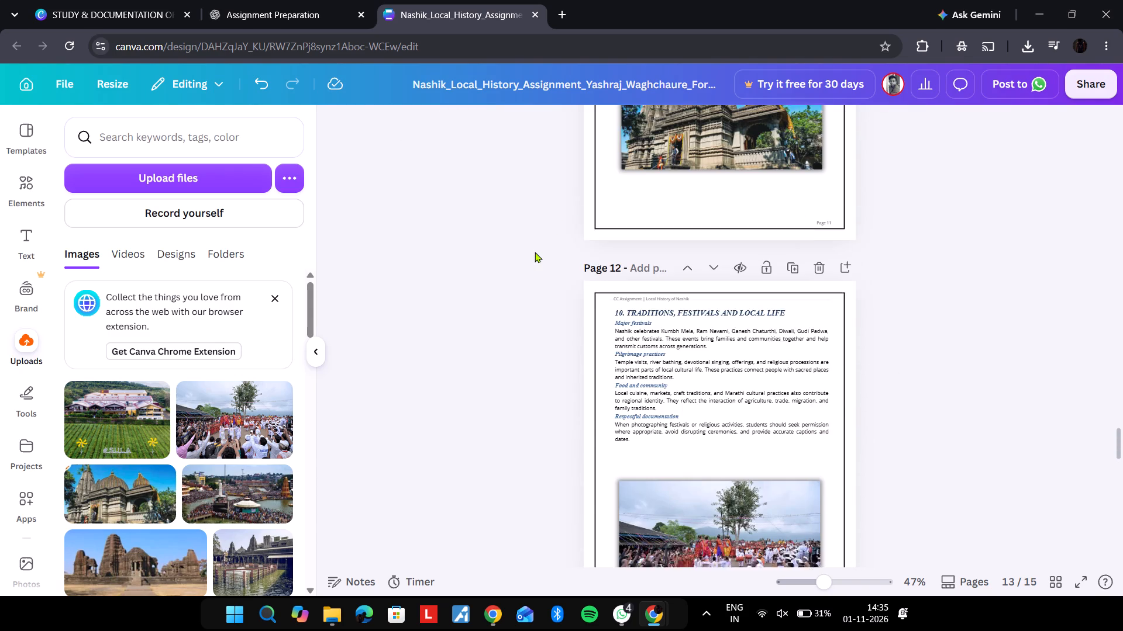
pyautogui.scroll(-1, 535, 252)
pyautogui.scroll(1, 535, 252)
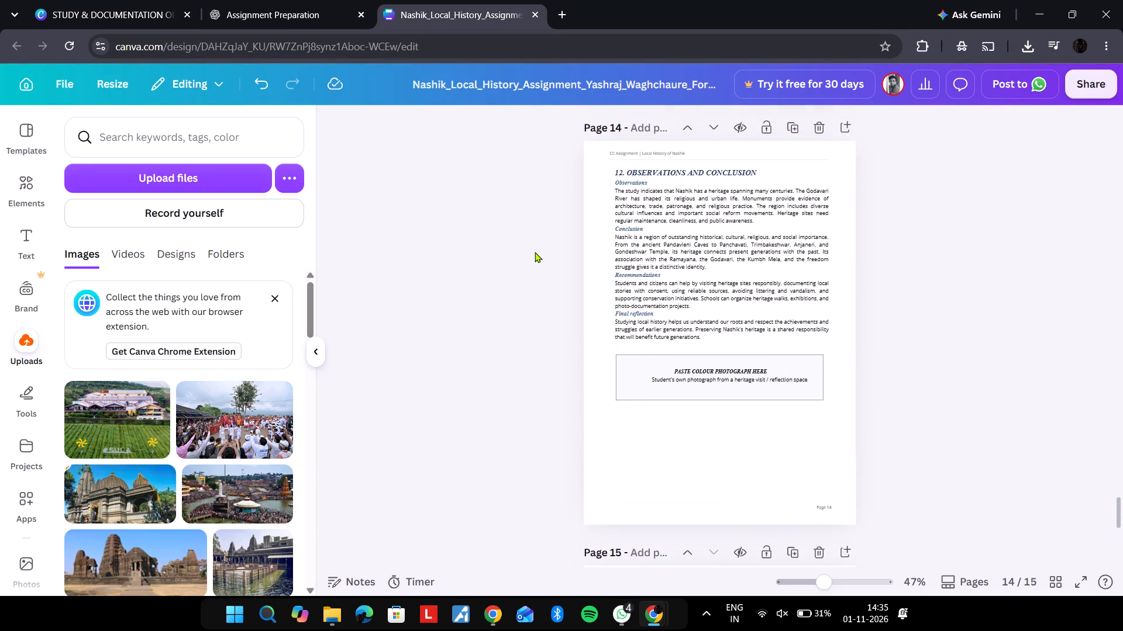
pyautogui.scroll(2, 535, 252)
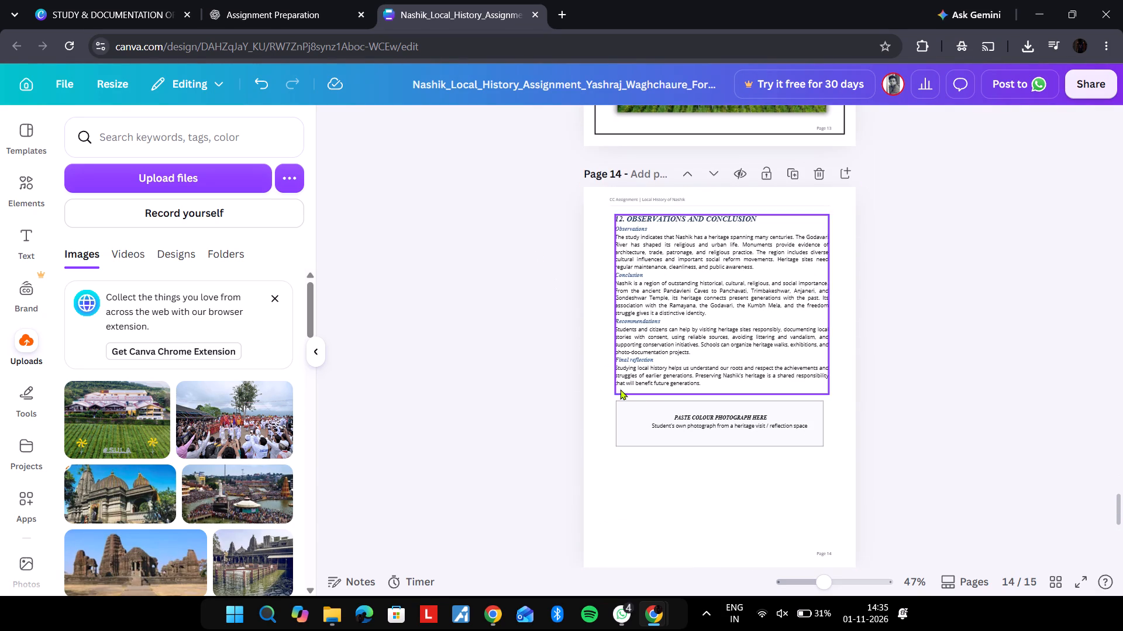
pyautogui.click(689, 426)
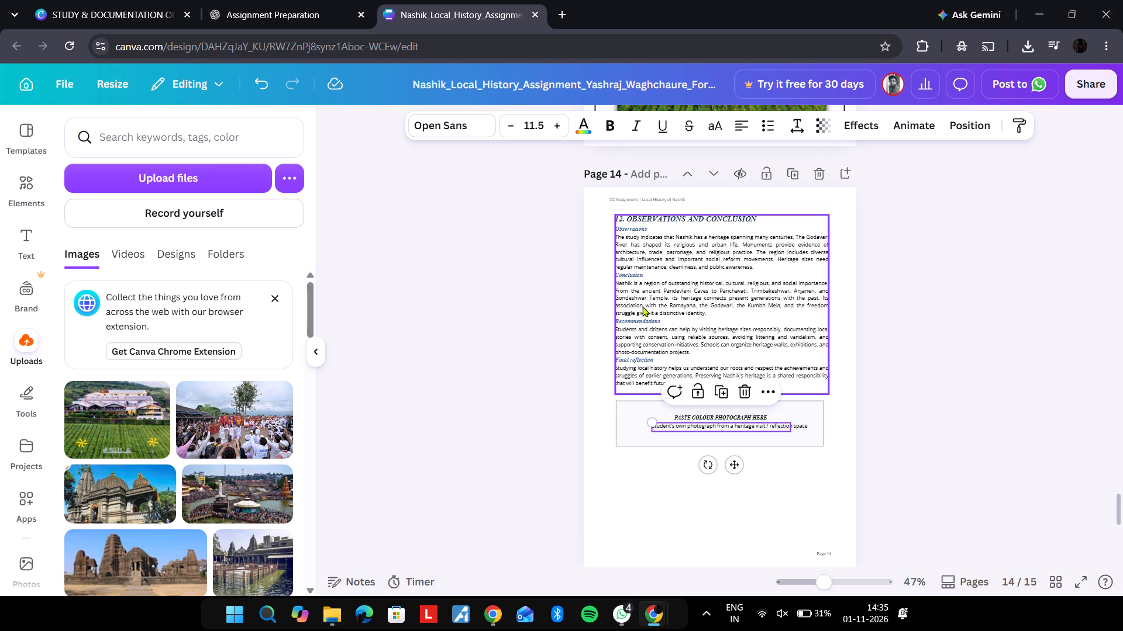
pyautogui.click(626, 404)
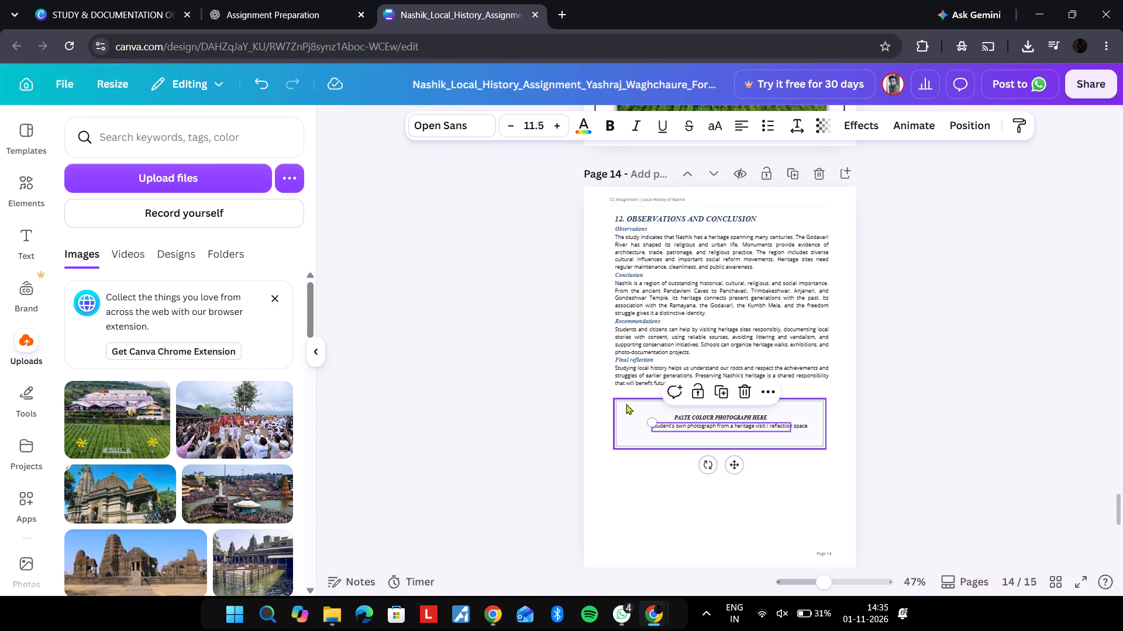
pyautogui.press('BackSpace')
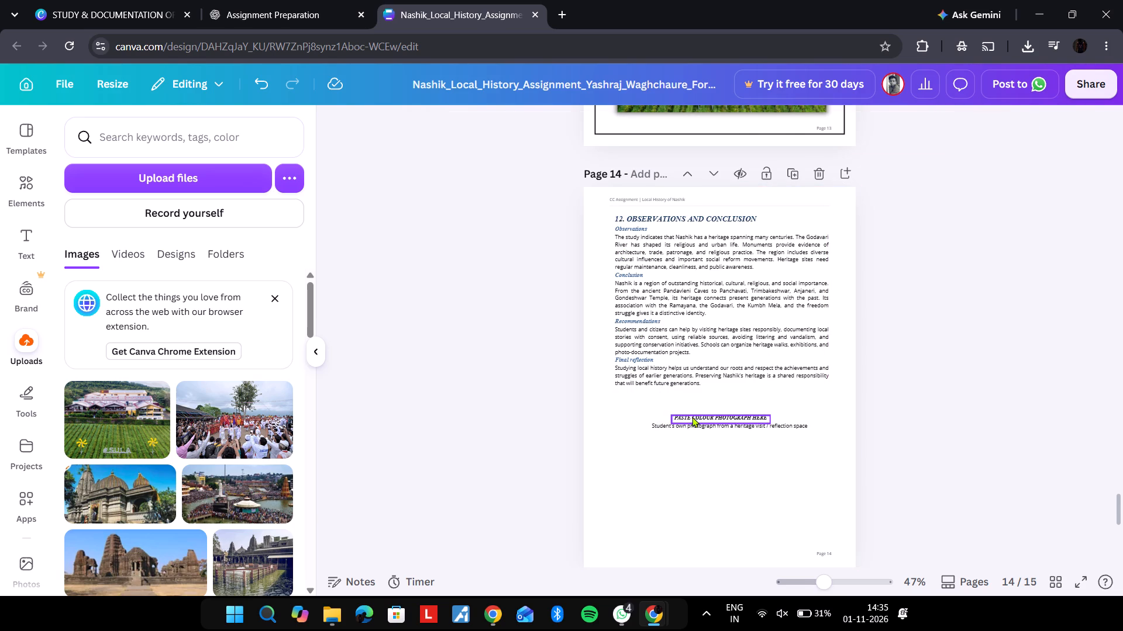
pyautogui.click(692, 417)
pyautogui.press('BackSpace')
pyautogui.click(728, 424)
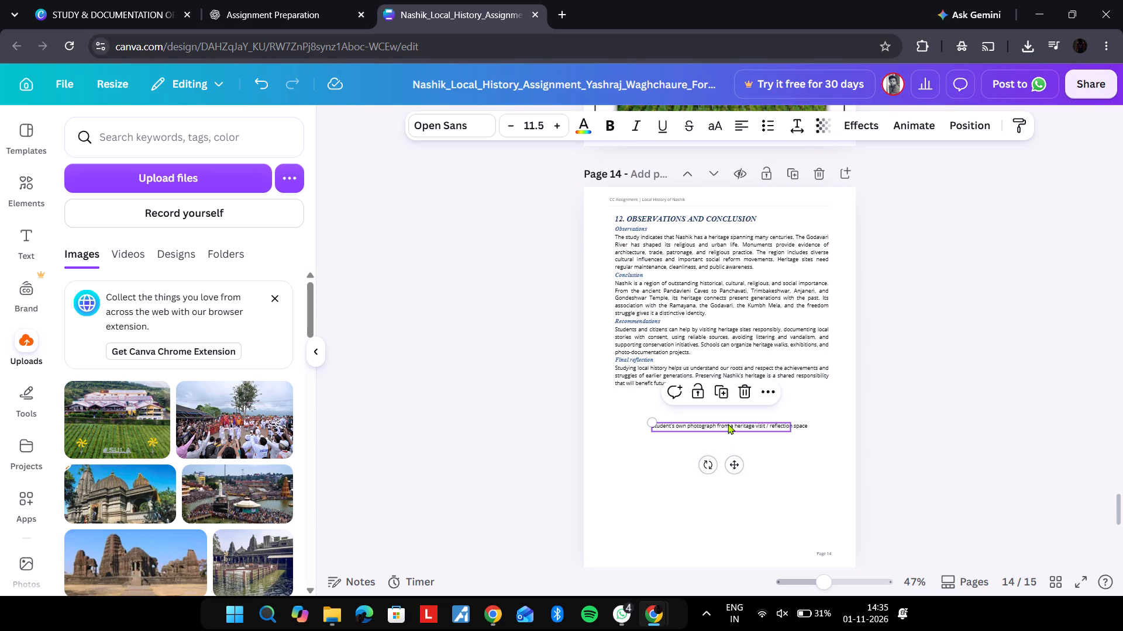
pyautogui.press('BackSpace')
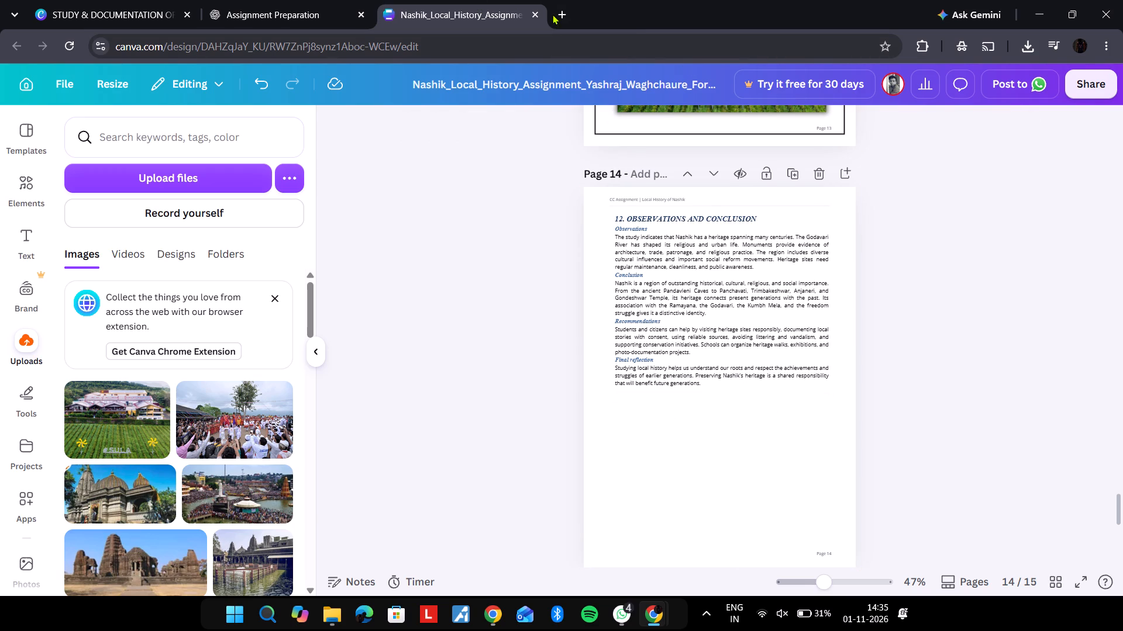
# Search Google Images in a new tab for "COLLAGEE OF NASHIK HERIYTAGE" and look through the pictures.
pyautogui.click(558, 13)
pyautogui.click(556, 48)
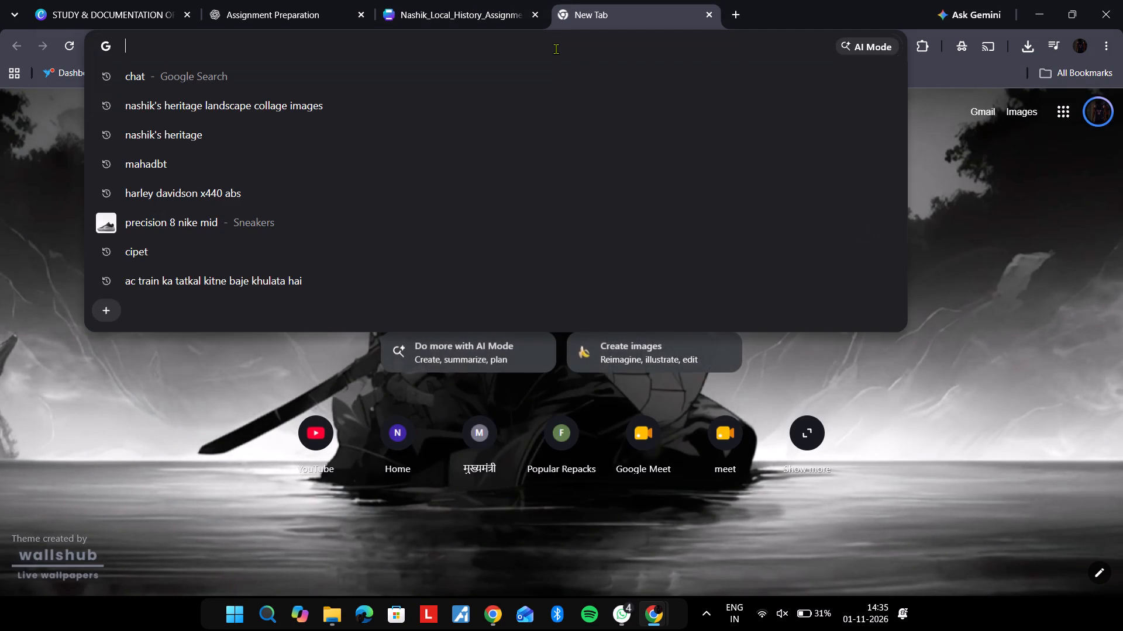
pyautogui.write('COLLAGEE')
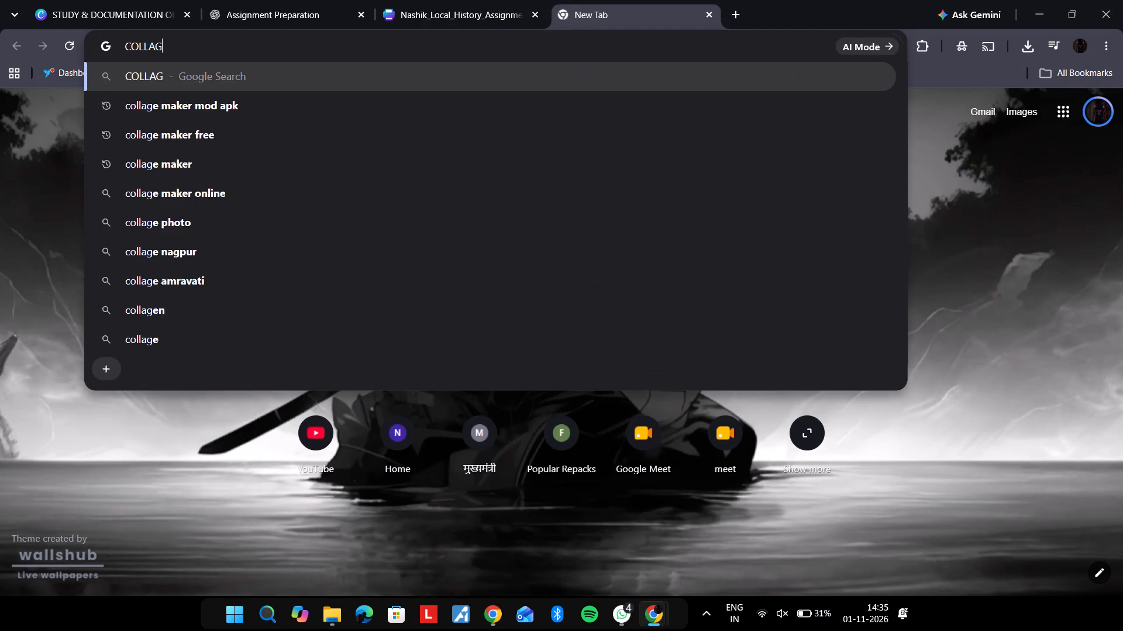
pyautogui.press('space')
pyautogui.write('OF NASHIK')
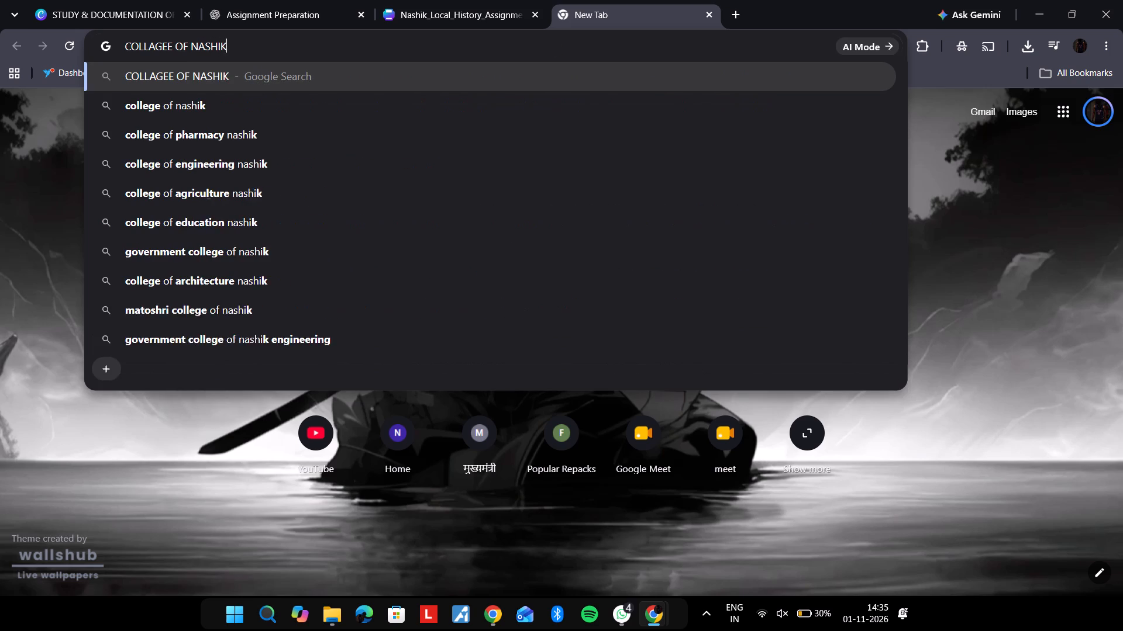
pyautogui.press('space')
pyautogui.write('HERIYTAGE')
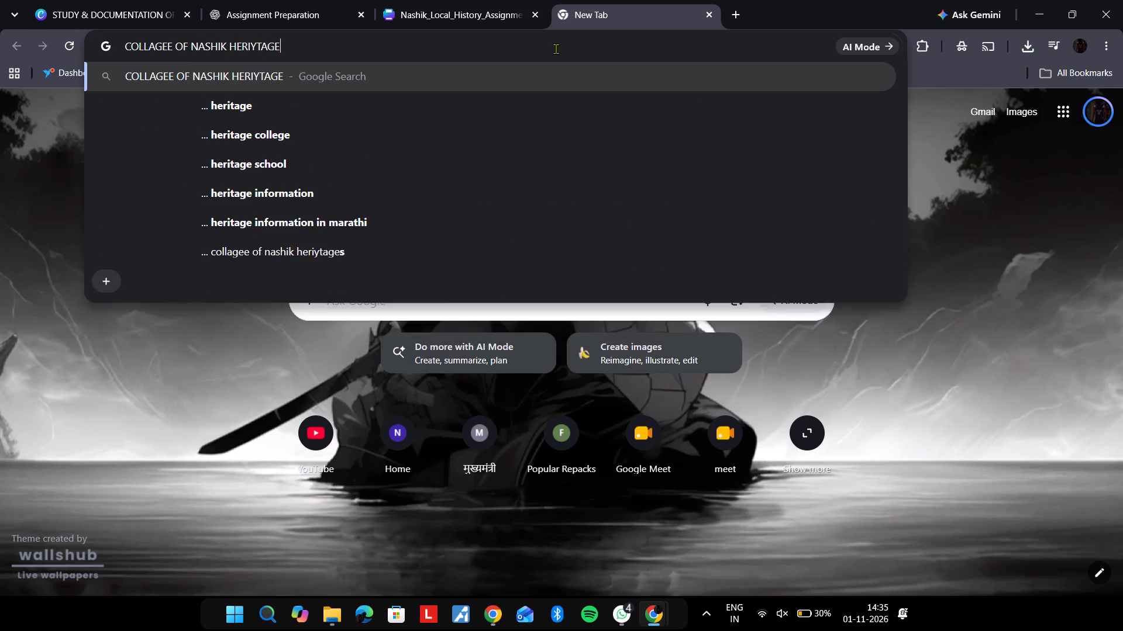
pyautogui.press('Return')
pyautogui.press('Return')
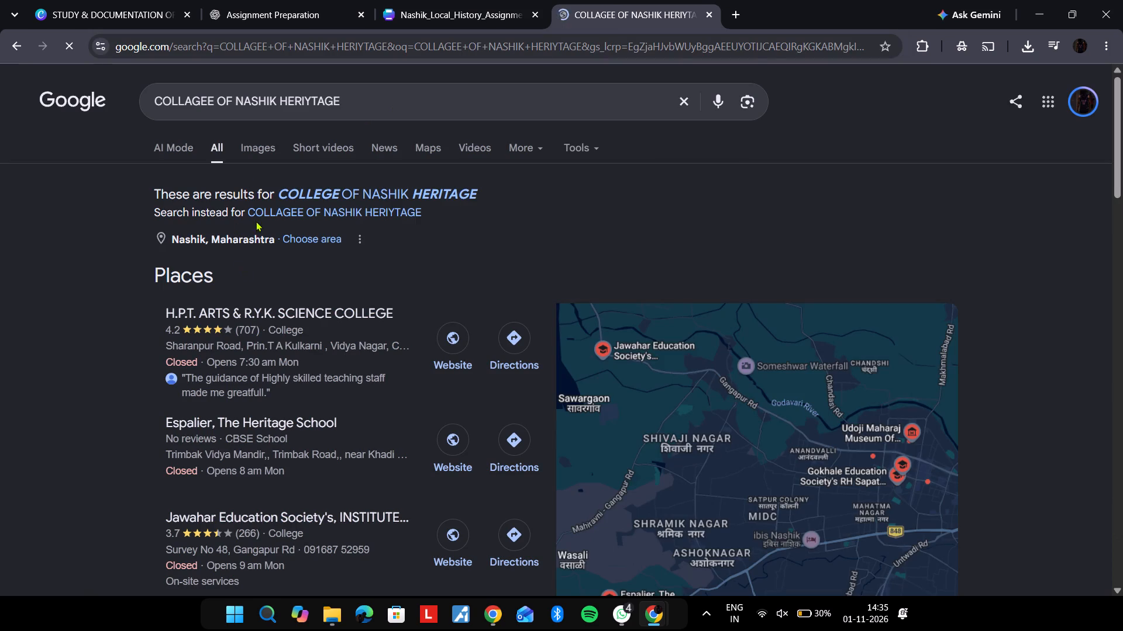
pyautogui.click(263, 156)
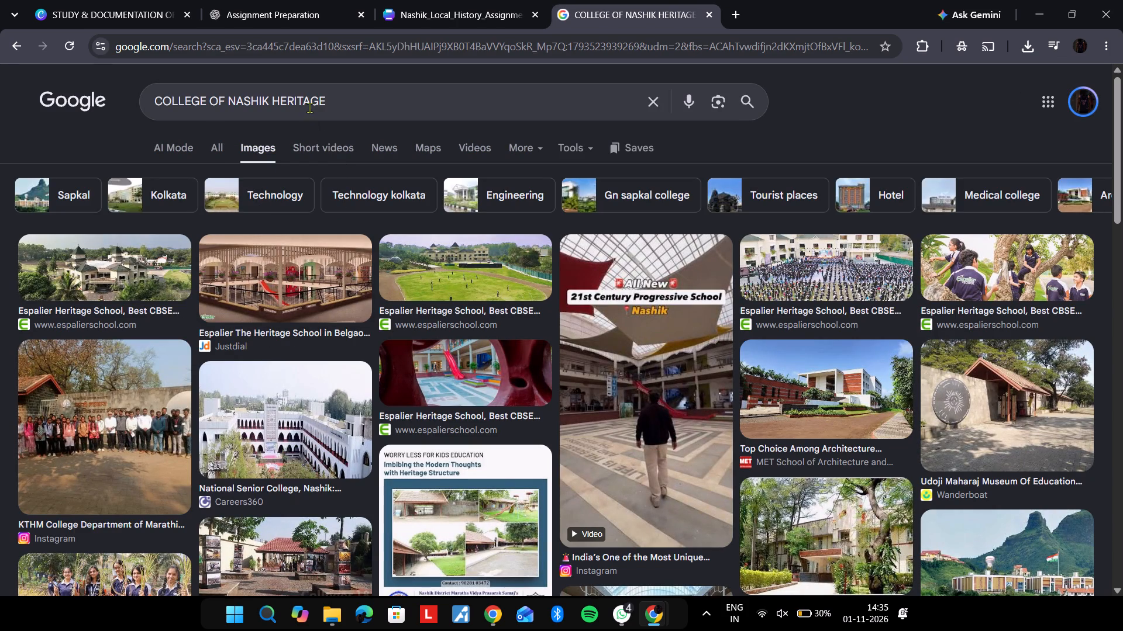
pyautogui.scroll(-9, 305, 356)
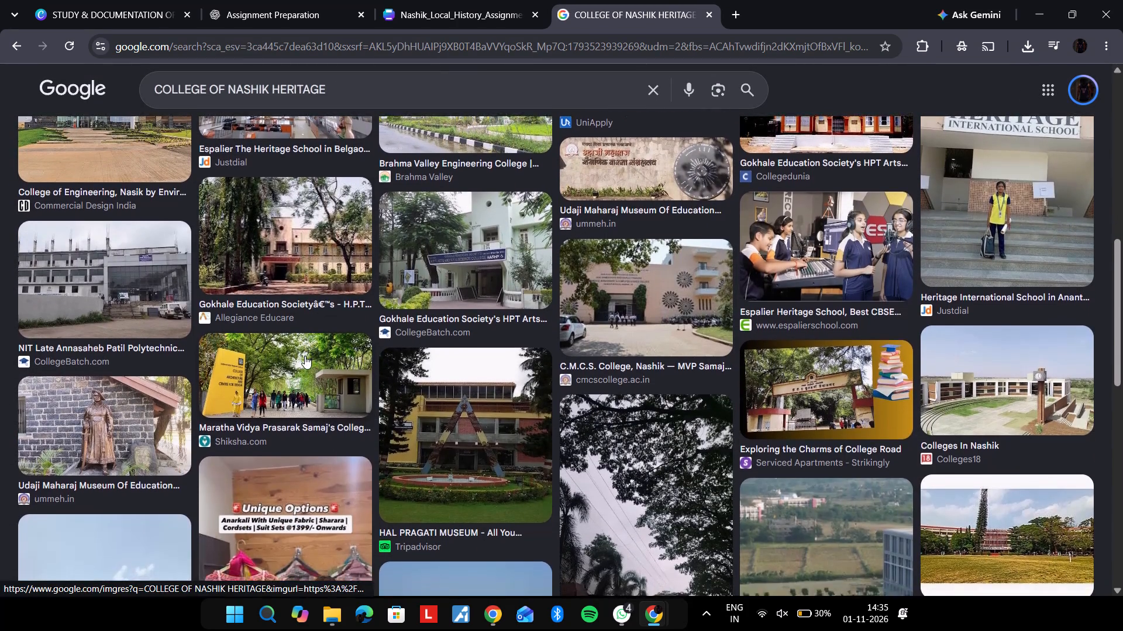
pyautogui.scroll(6, 305, 356)
# Refine the image search to "COLLEGE OF NASHIK HISTORY HERITAGE".
pyautogui.click(398, 95)
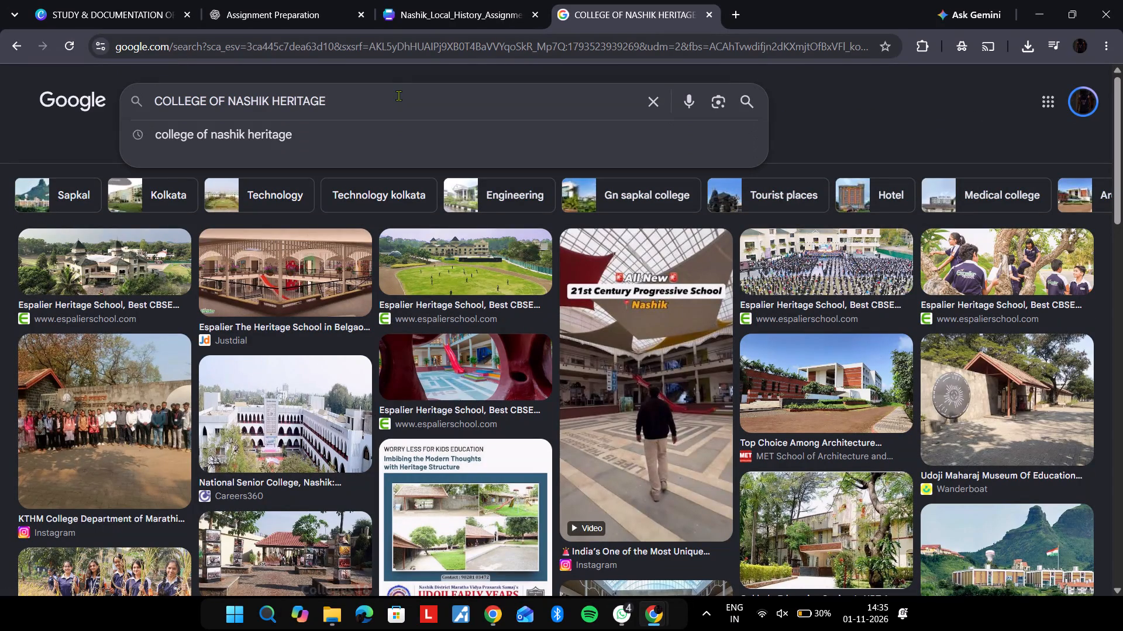
pyautogui.press('space')
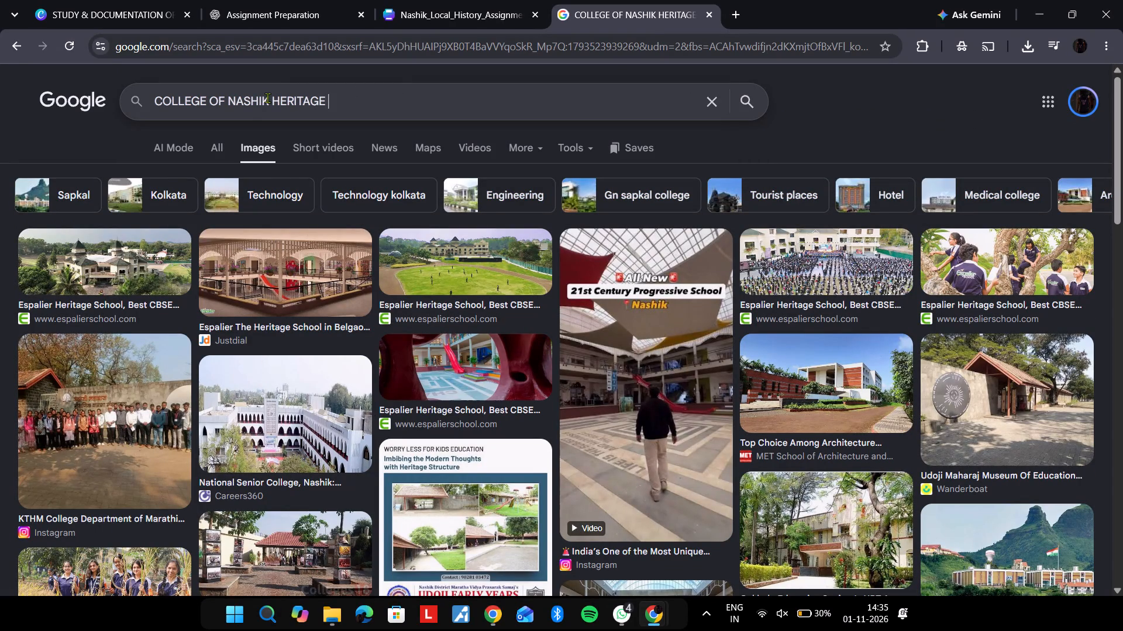
pyautogui.click(270, 98)
pyautogui.press('space')
pyautogui.write('HISTORY')
pyautogui.press('Return')
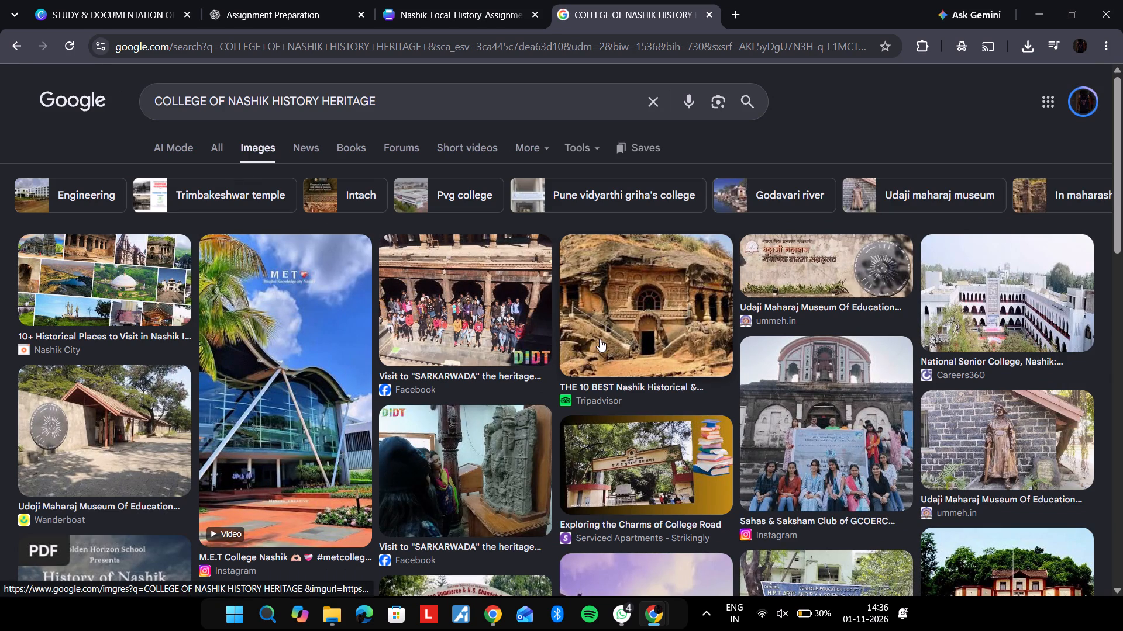
# Look through the image results for a Nashik heritage photo suited to the conclusion page.
pyautogui.scroll(-1, 600, 339)
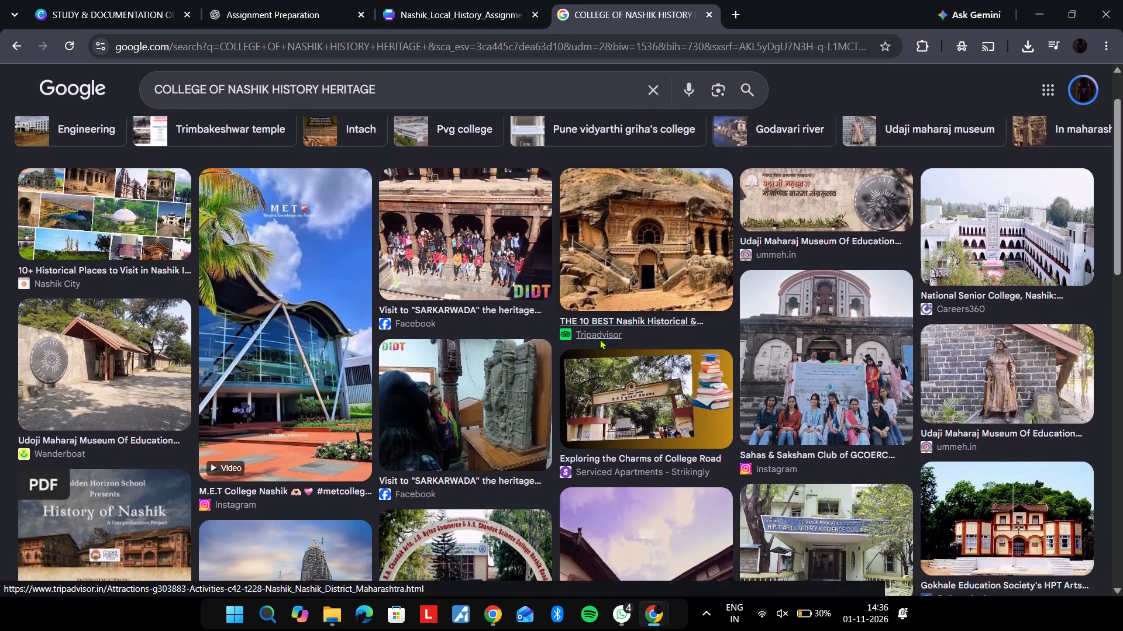
pyautogui.scroll(-1, 600, 339)
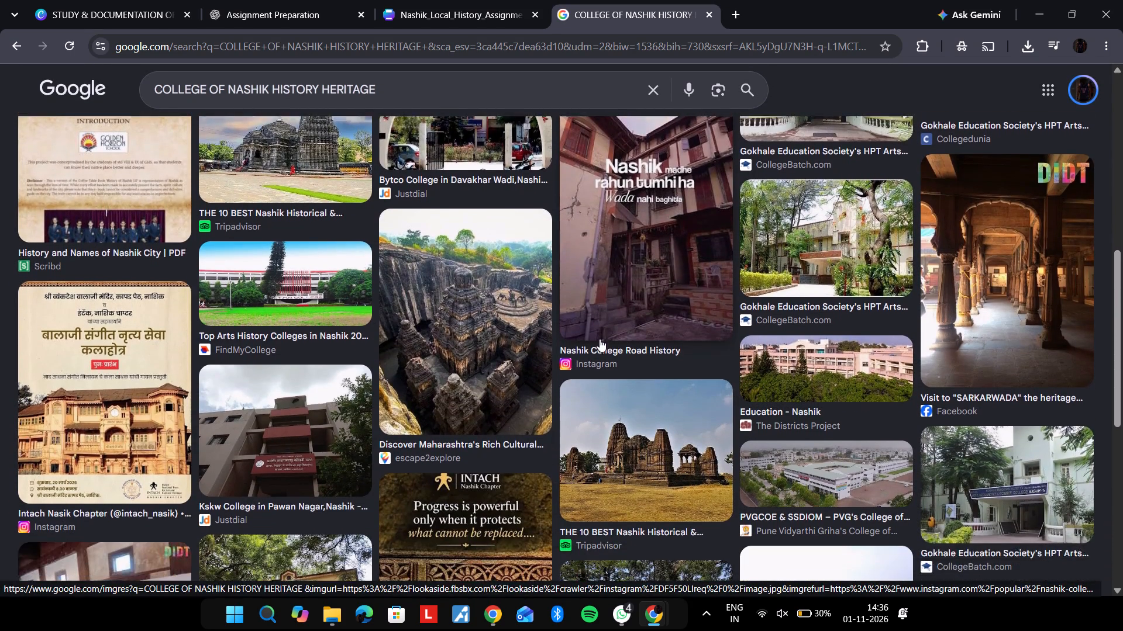
pyautogui.scroll(-2, 600, 339)
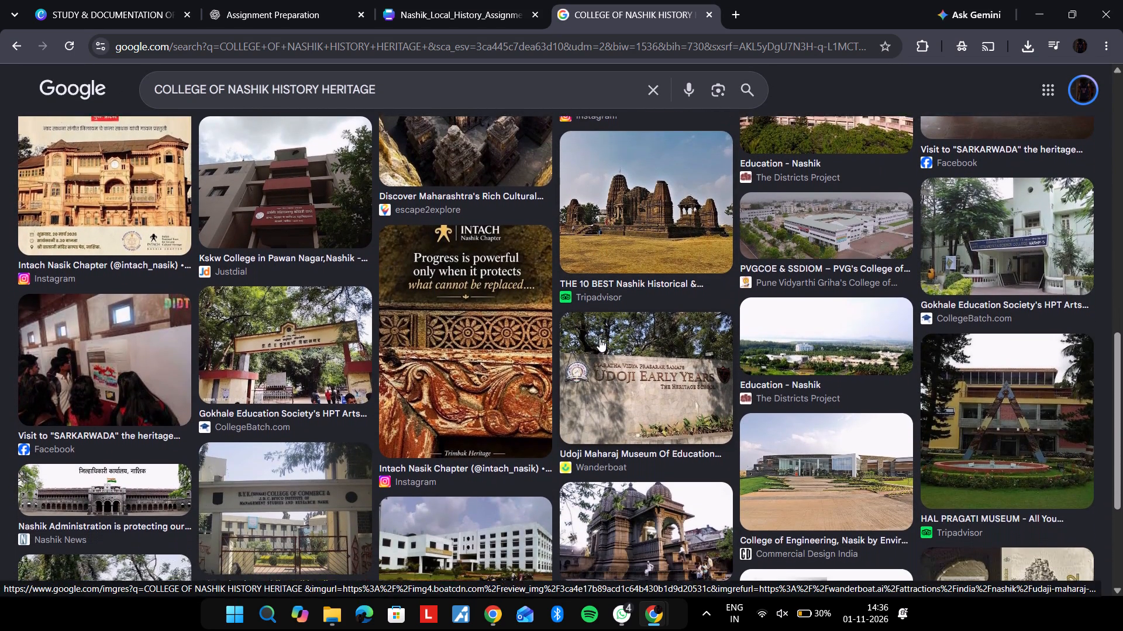
pyautogui.scroll(-4, 600, 339)
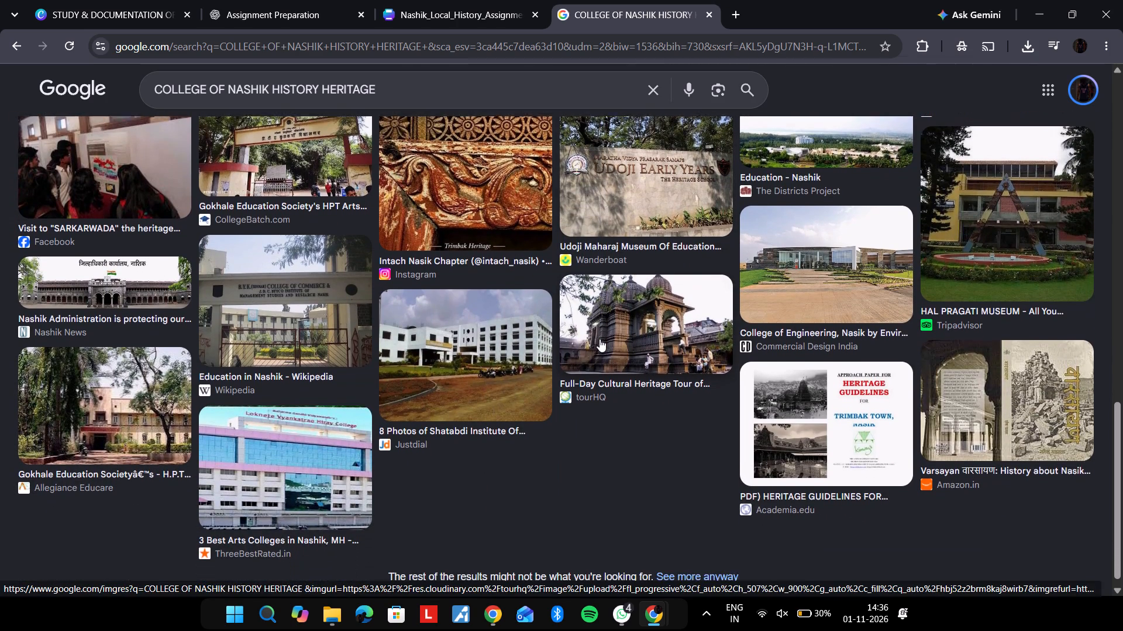
pyautogui.scroll(-3, 600, 339)
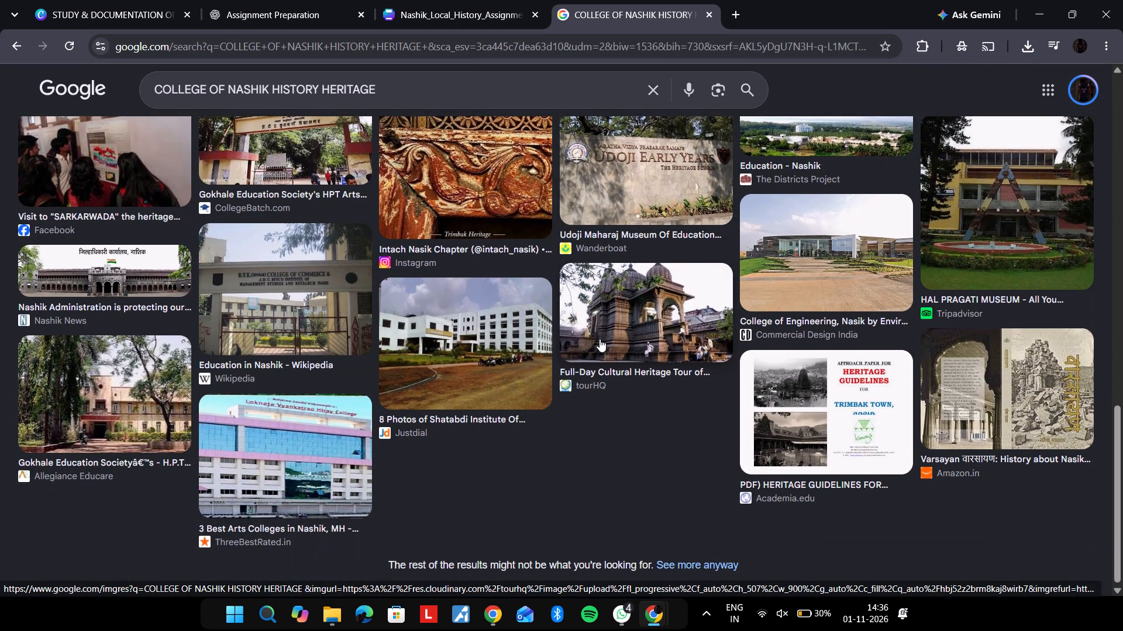
pyautogui.scroll(8, 526, 387)
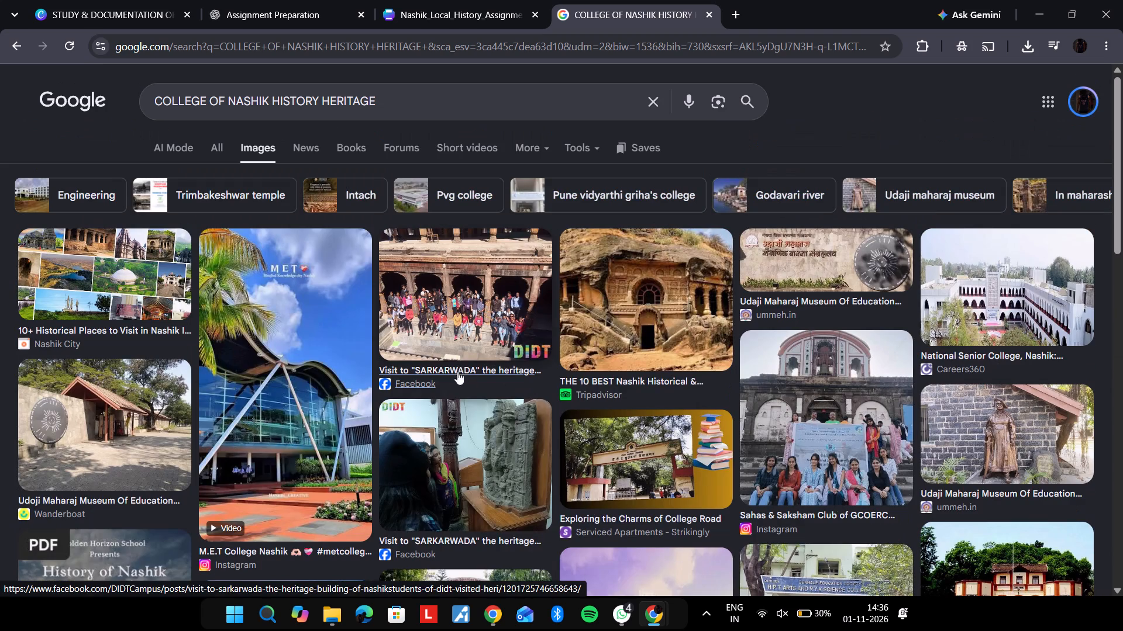
# Copy Tripadvisor's rock-cut cave photo from the image results and paste it onto page 14 of the Canva assignment.
pyautogui.click(656, 245)
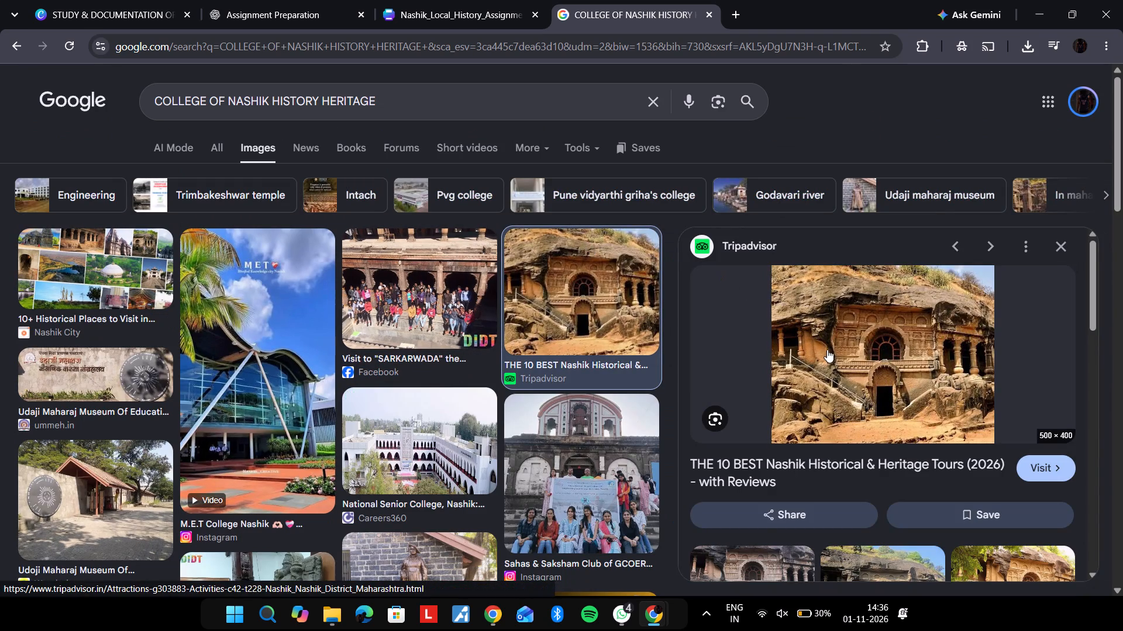
pyautogui.rightClick(828, 350)
pyautogui.click(890, 253)
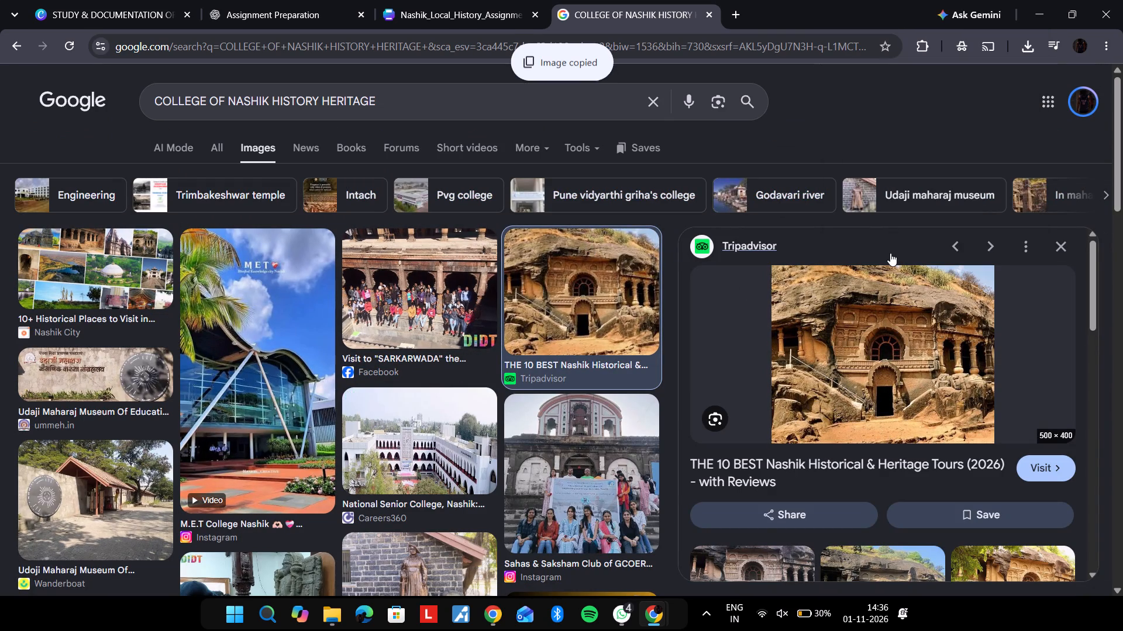
pyautogui.hotkey('ctrl', 'Tab')
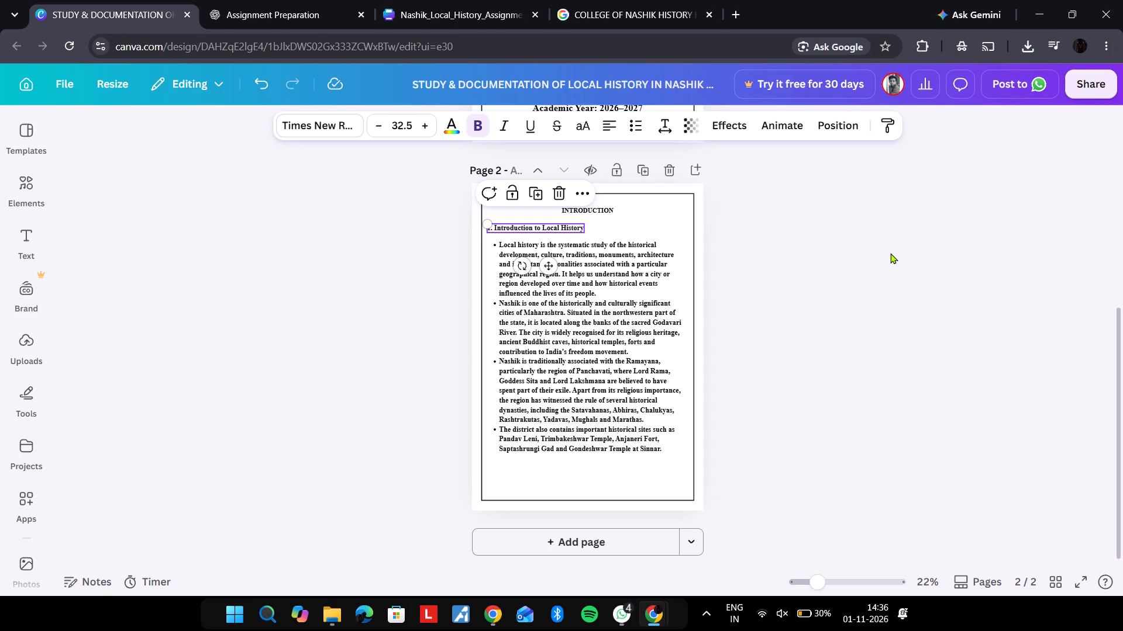
pyautogui.click(470, 0)
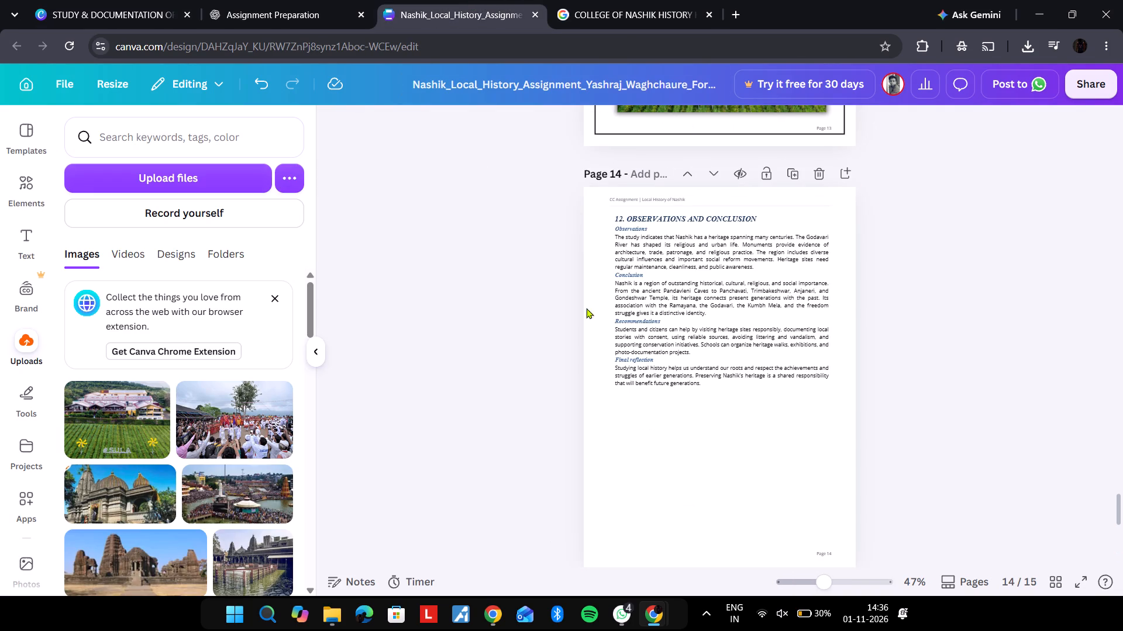
pyautogui.click(652, 440)
pyautogui.hotkey('ctrl', 'v')
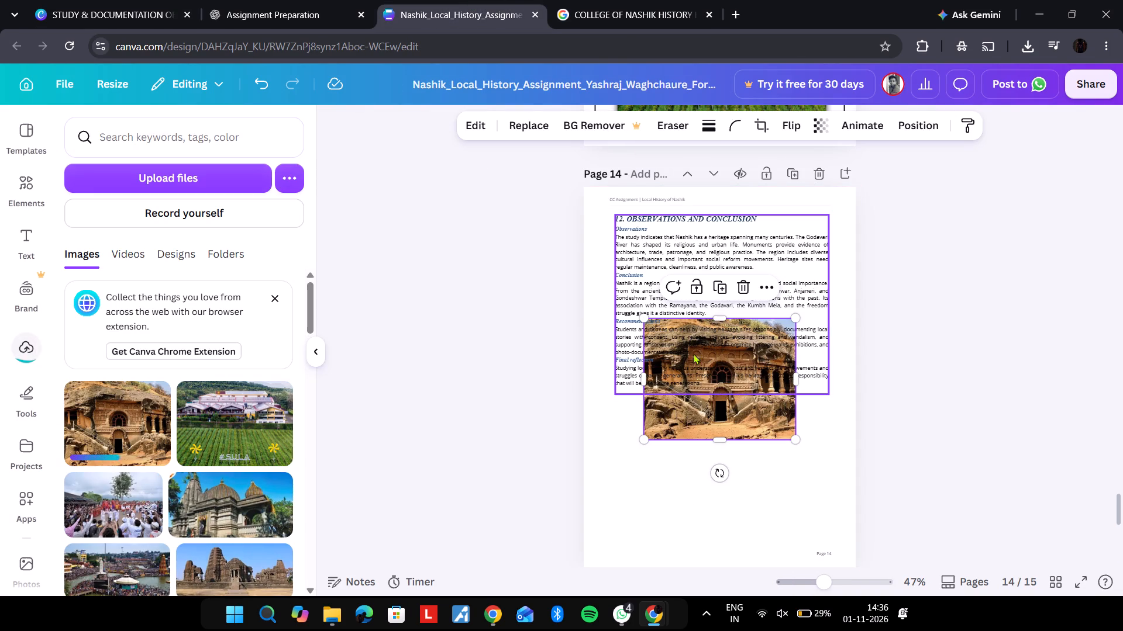
# Move the pasted cave photo into the empty space below page 14's text.
pyautogui.click(694, 360)
pyautogui.moveTo(691, 411); pyautogui.dragTo(692, 429)
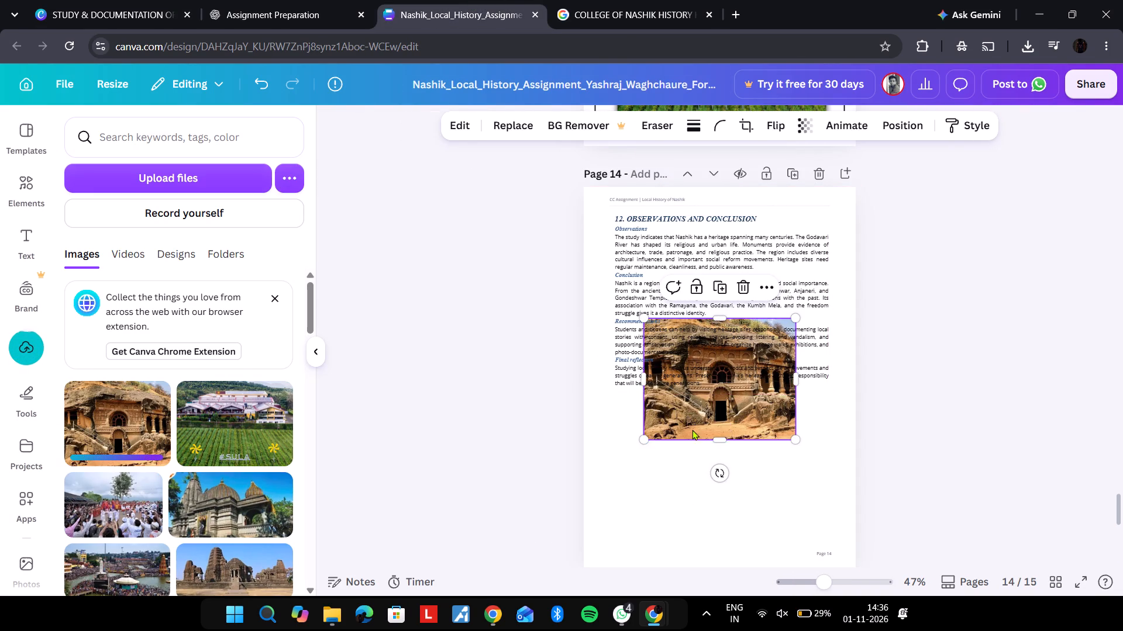
pyautogui.moveTo(692, 429); pyautogui.dragTo(688, 497)
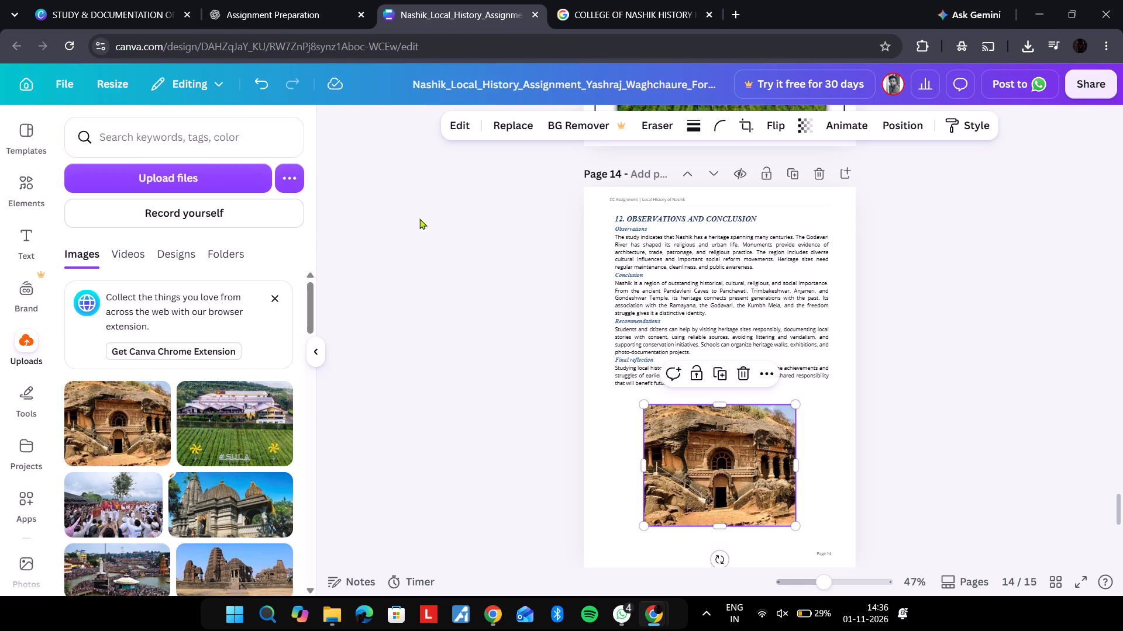
# Apply the Glow shadow to page 14's cave photo.
pyautogui.click(463, 131)
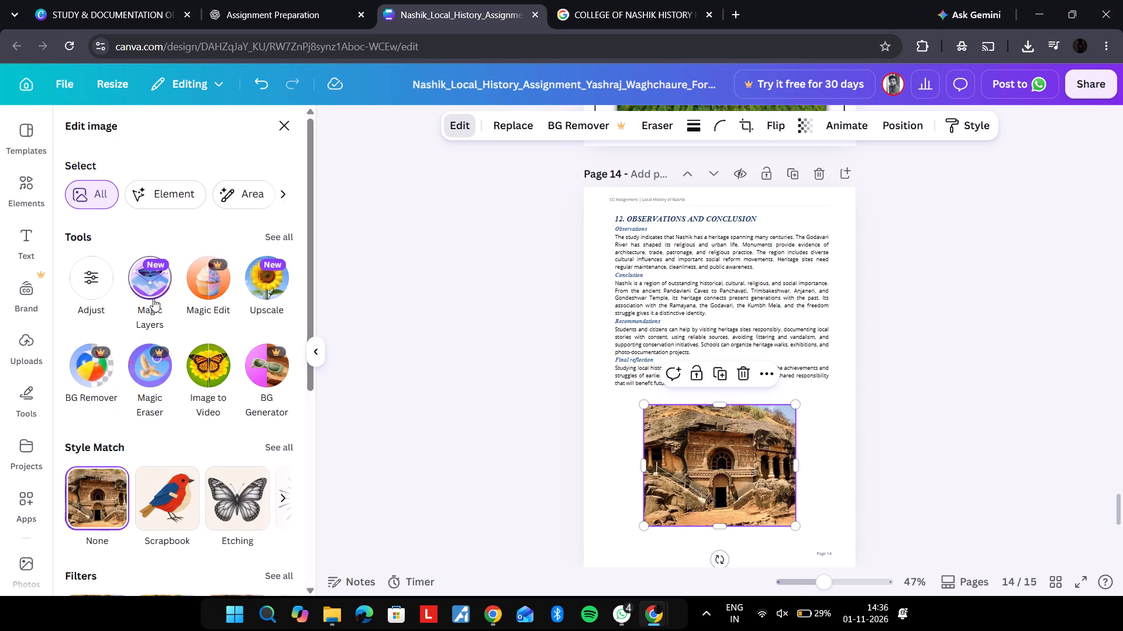
pyautogui.scroll(-4, 148, 337)
pyautogui.click(170, 548)
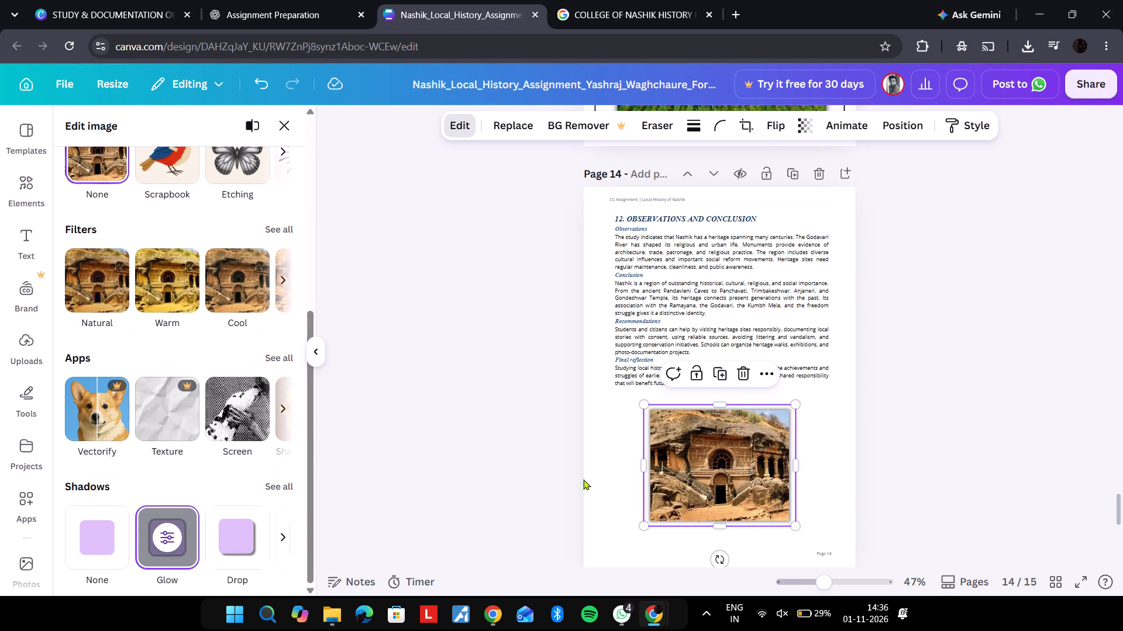
# Enlarge the cave photo to slightly narrower than the text block and centre it below page 14's text.
pyautogui.moveTo(642, 403); pyautogui.dragTo(615, 384)
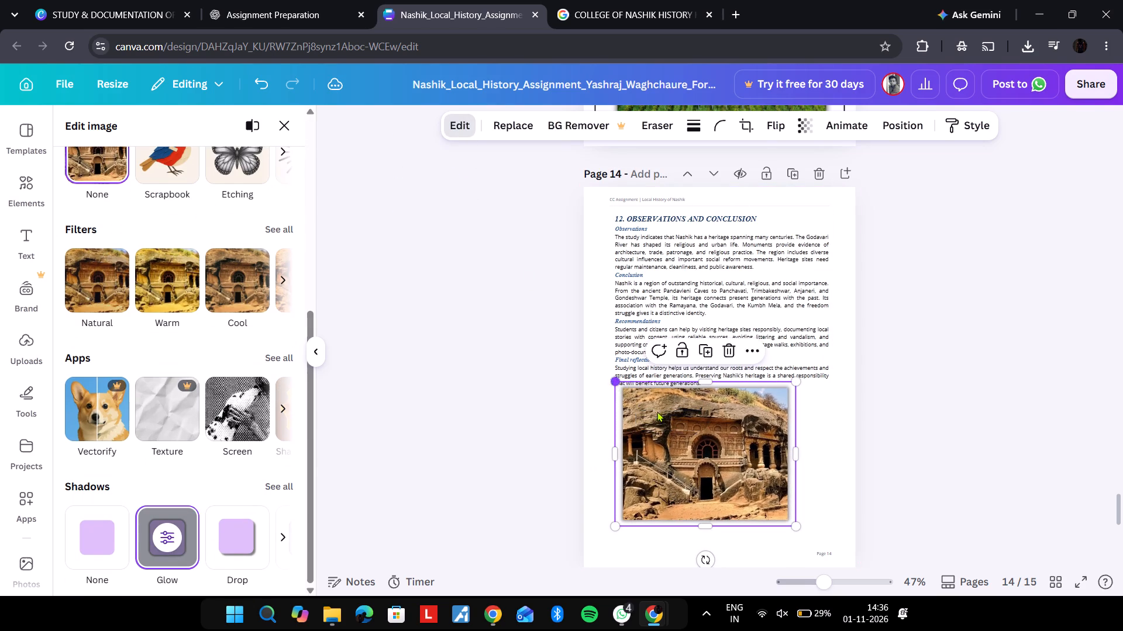
pyautogui.moveTo(687, 443); pyautogui.dragTo(701, 455)
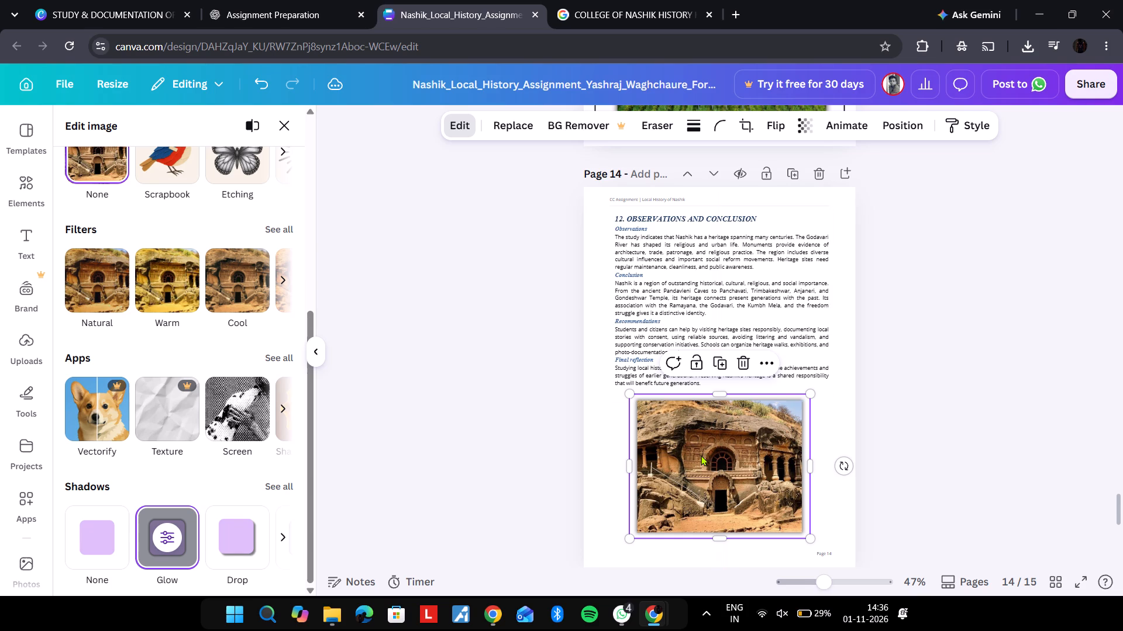
# Copy the page border from page 13 onto page 14 and send it to the back.
pyautogui.click(602, 141)
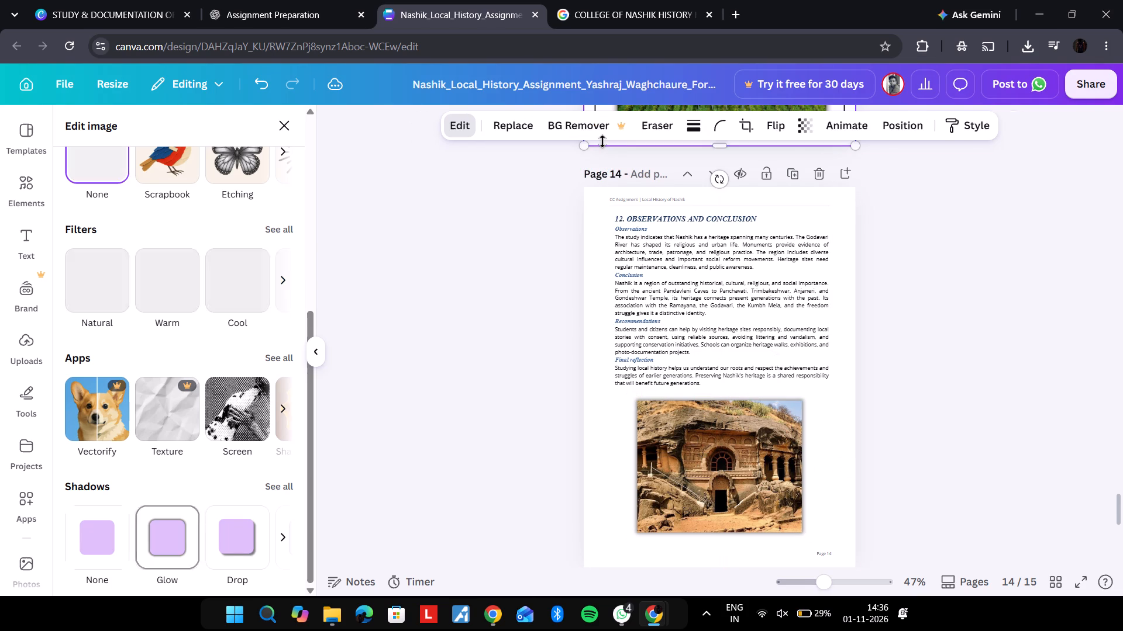
pyautogui.hotkey('ctrl', 'c')
pyautogui.click(603, 219)
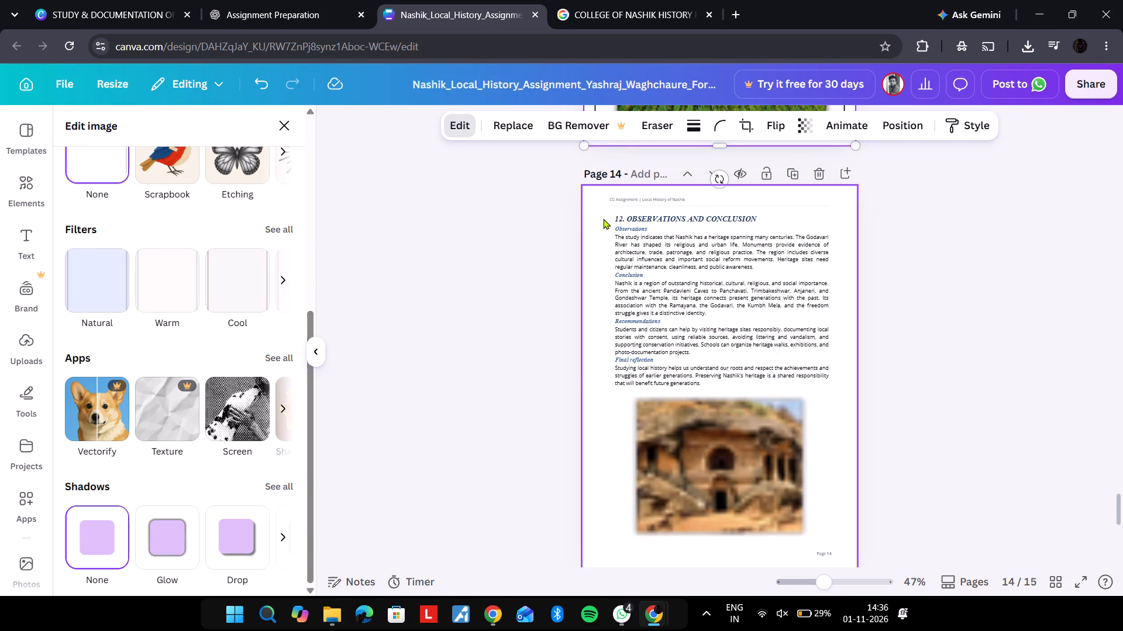
pyautogui.hotkey('ctrl', 'v')
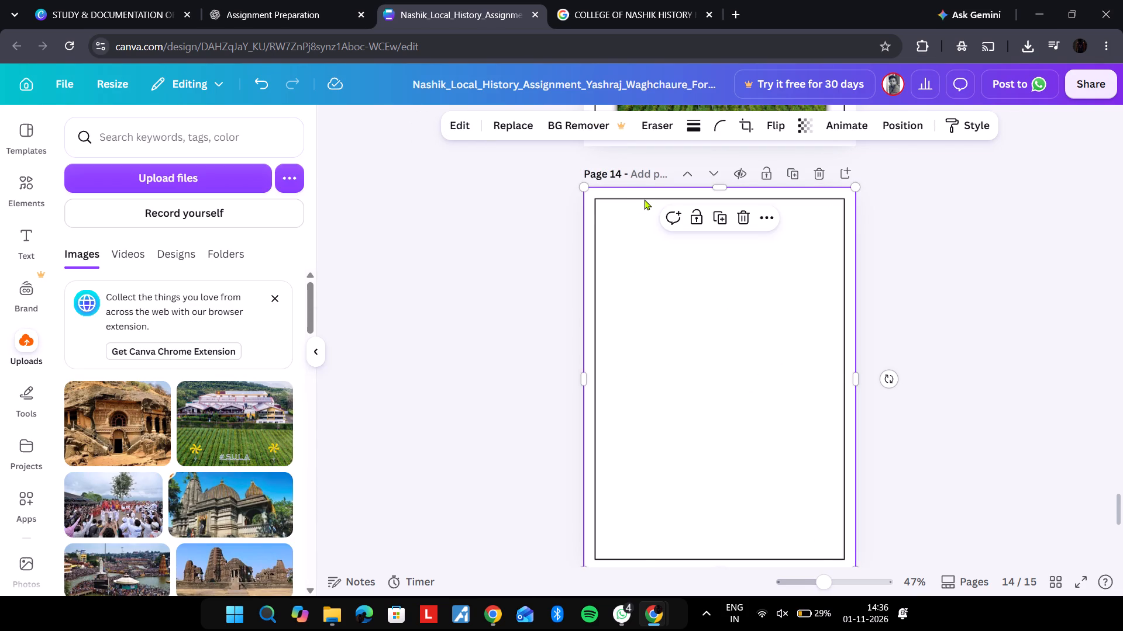
pyautogui.hotkey('ctrl', 'alt', '[')
pyautogui.click(643, 199)
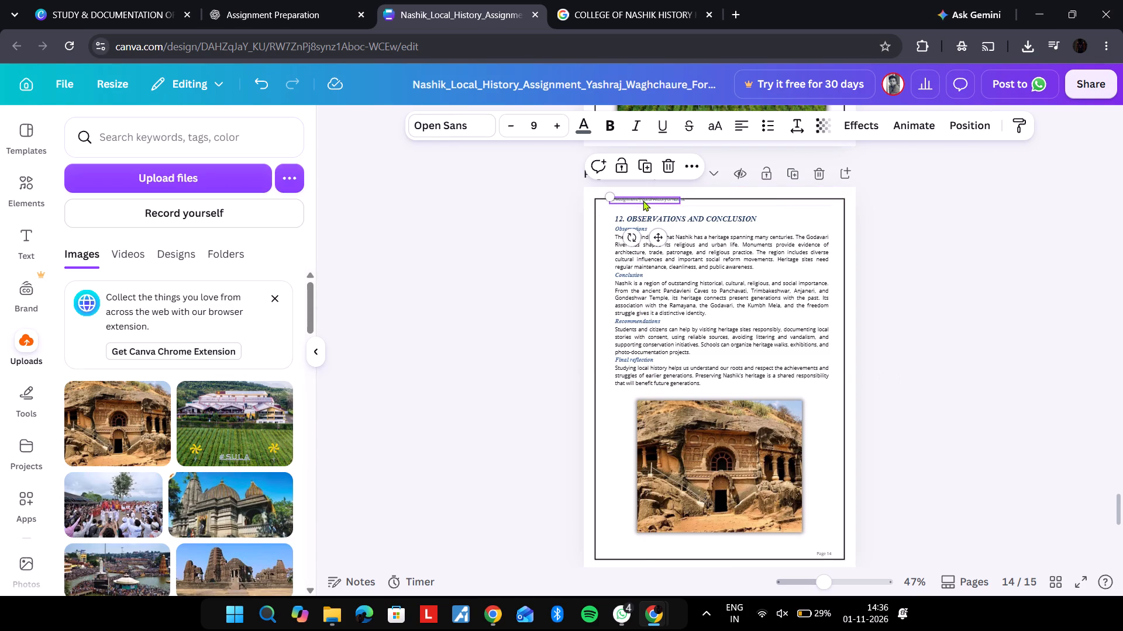
pyautogui.click(500, 225)
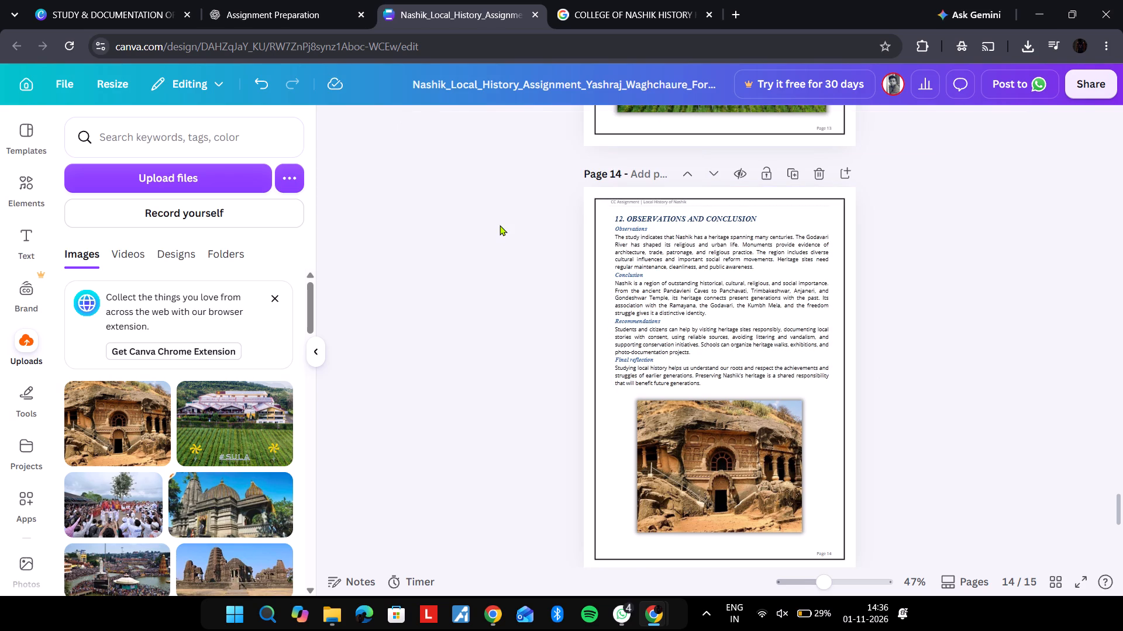
# Delete page 15, "References and Photo Documentation", from the assignment.
pyautogui.scroll(-5, 506, 323)
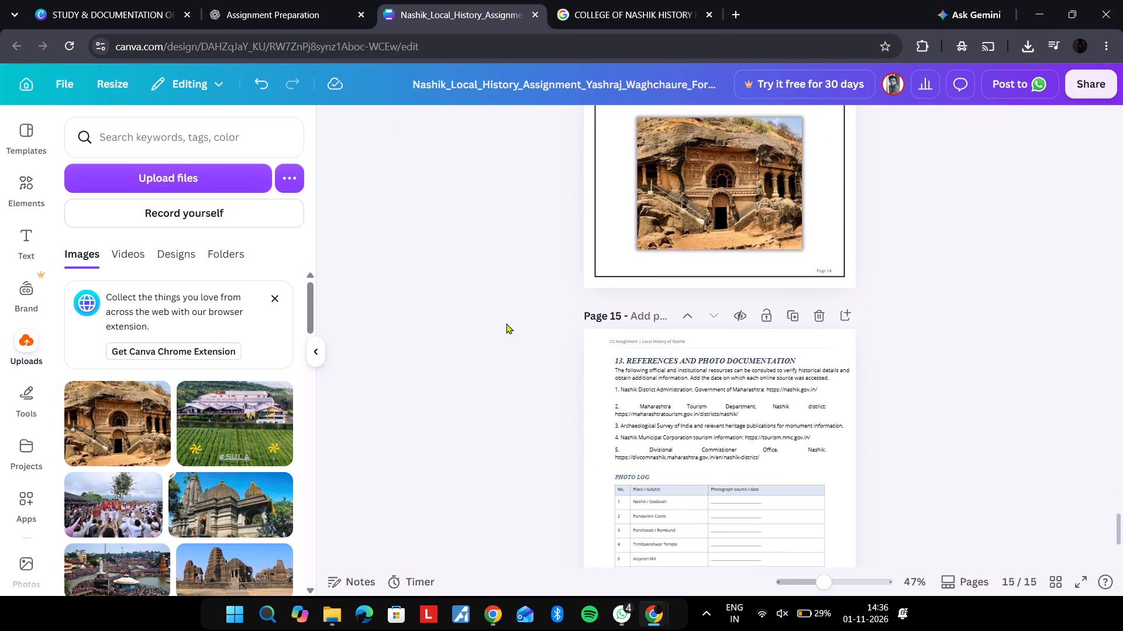
pyautogui.scroll(-1, 506, 323)
pyautogui.click(602, 220)
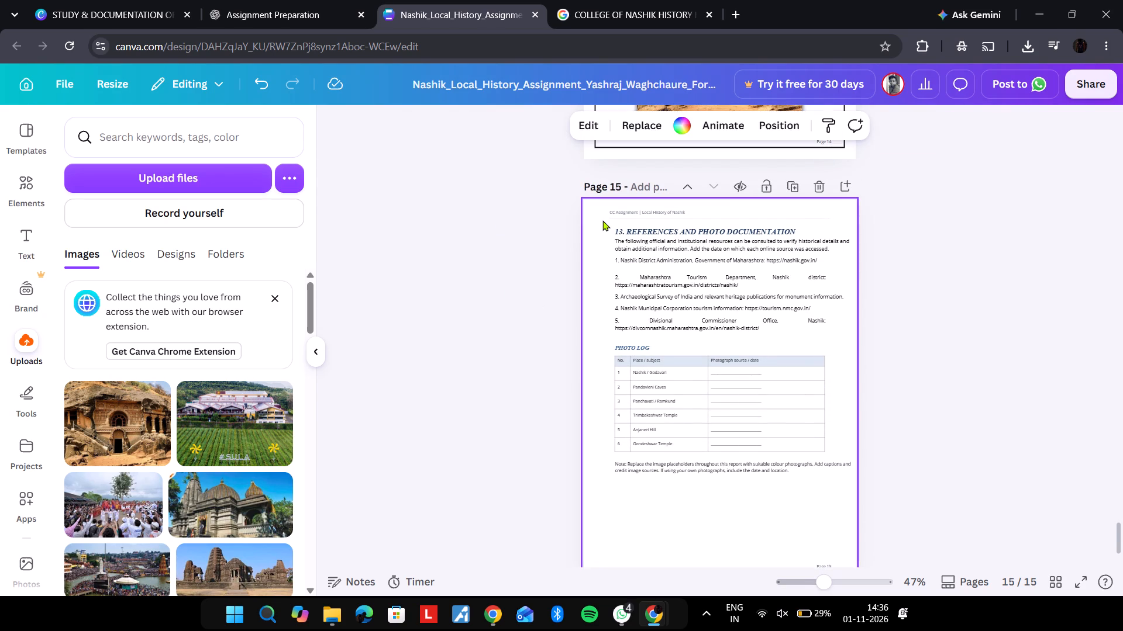
pyautogui.click(814, 189)
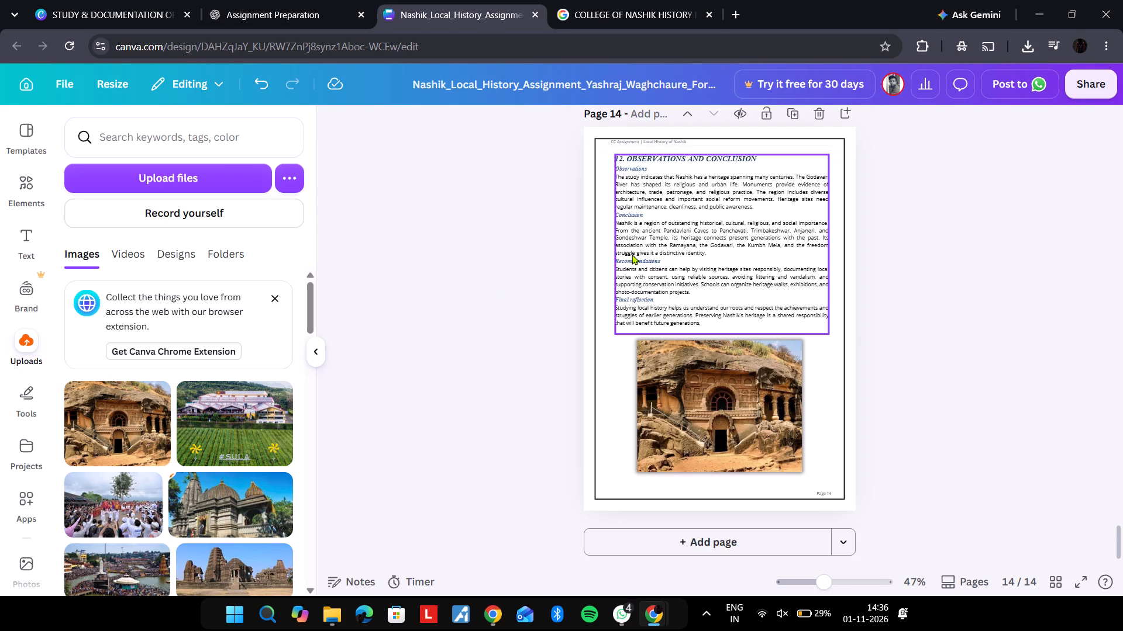
# Download all pages of the finished assignment as a PDF with the Digital preset.
pyautogui.click(521, 314)
pyautogui.scroll(4, 588, 227)
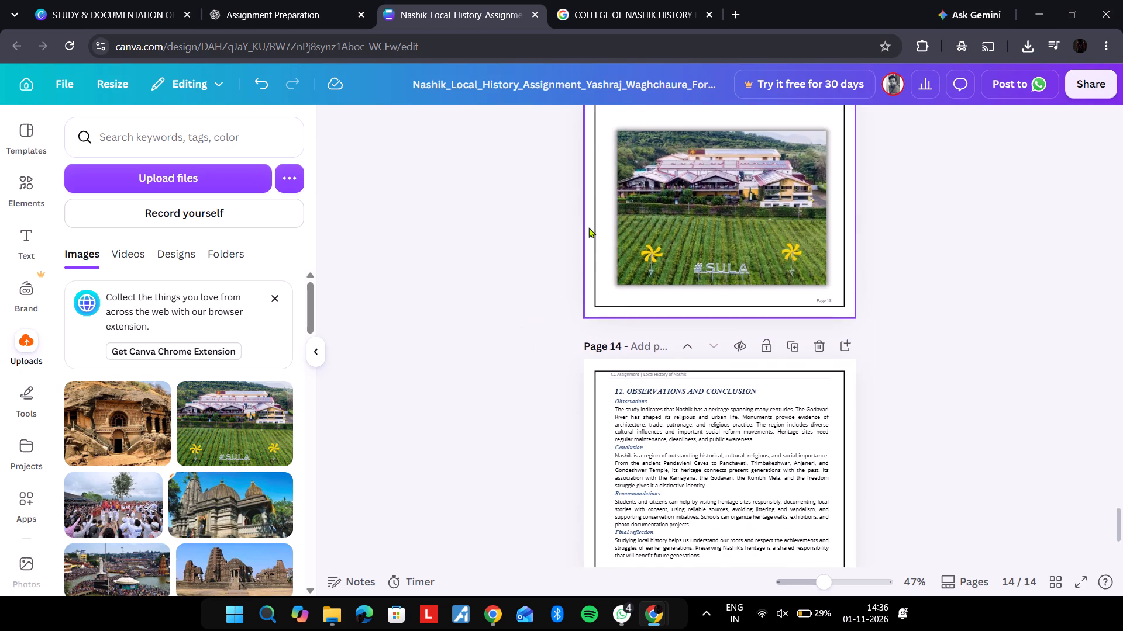
pyautogui.scroll(20, 590, 239)
pyautogui.scroll(2, 590, 239)
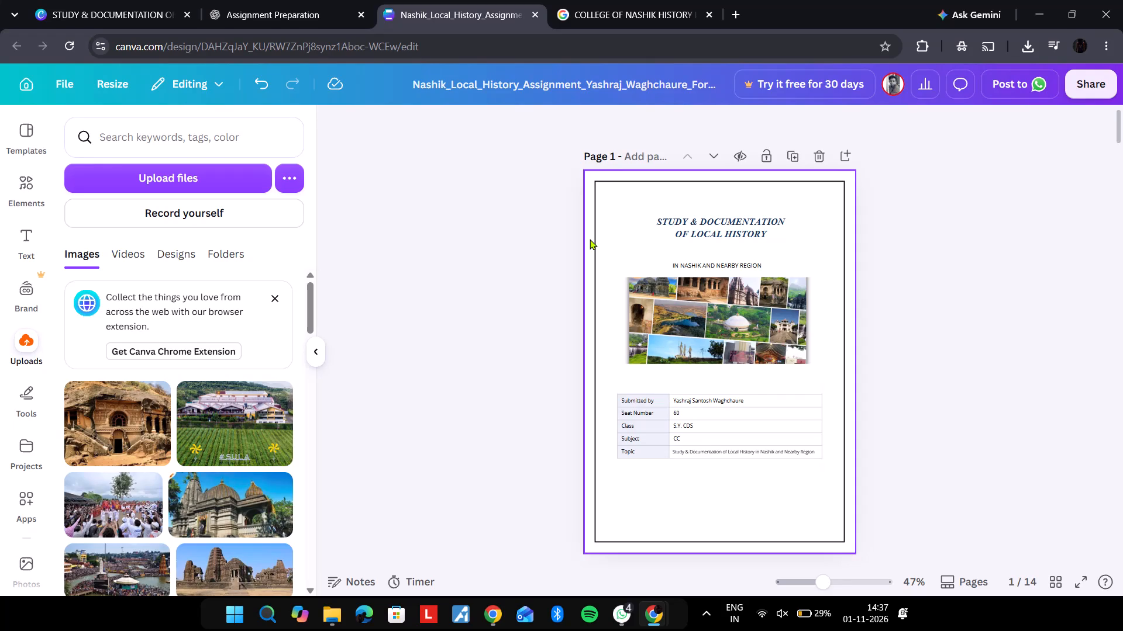
pyautogui.click(1088, 91)
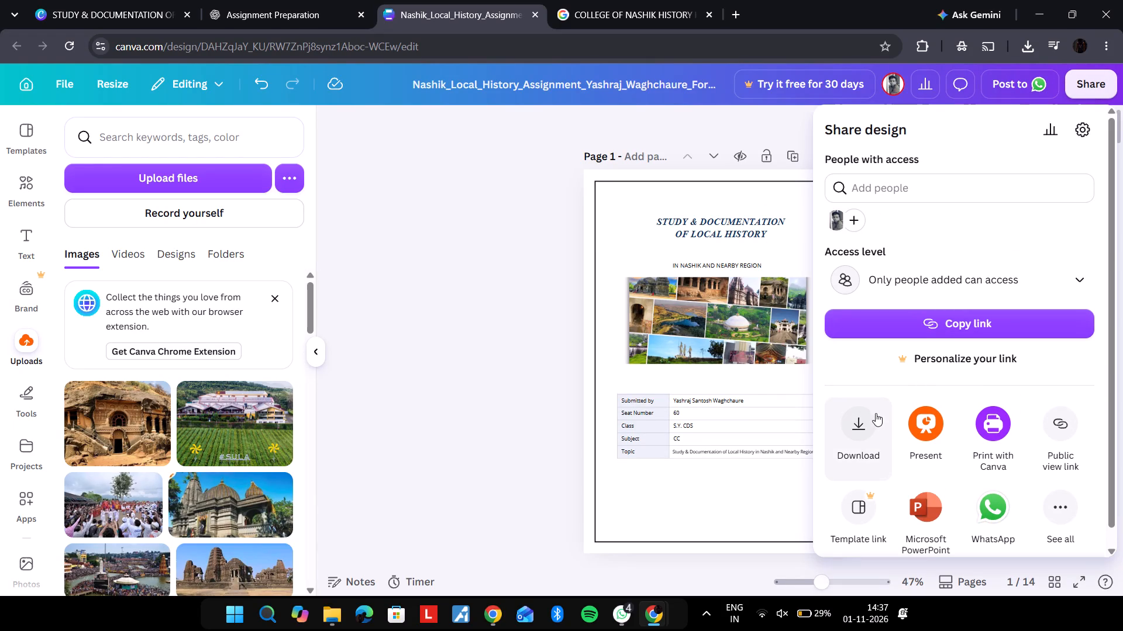
pyautogui.click(869, 422)
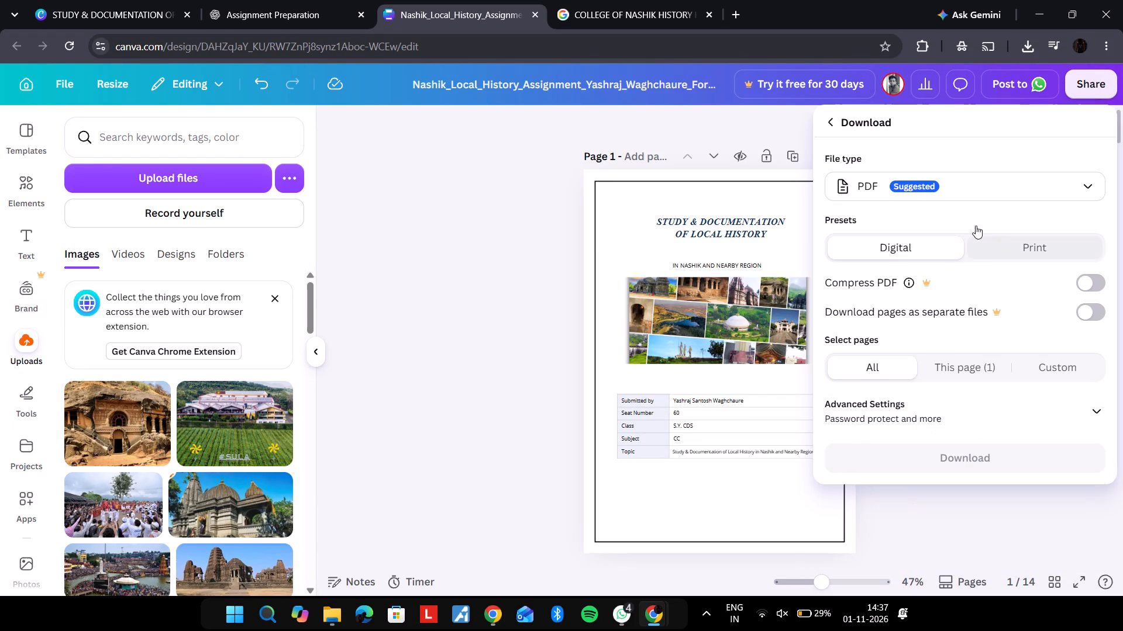
pyautogui.click(910, 450)
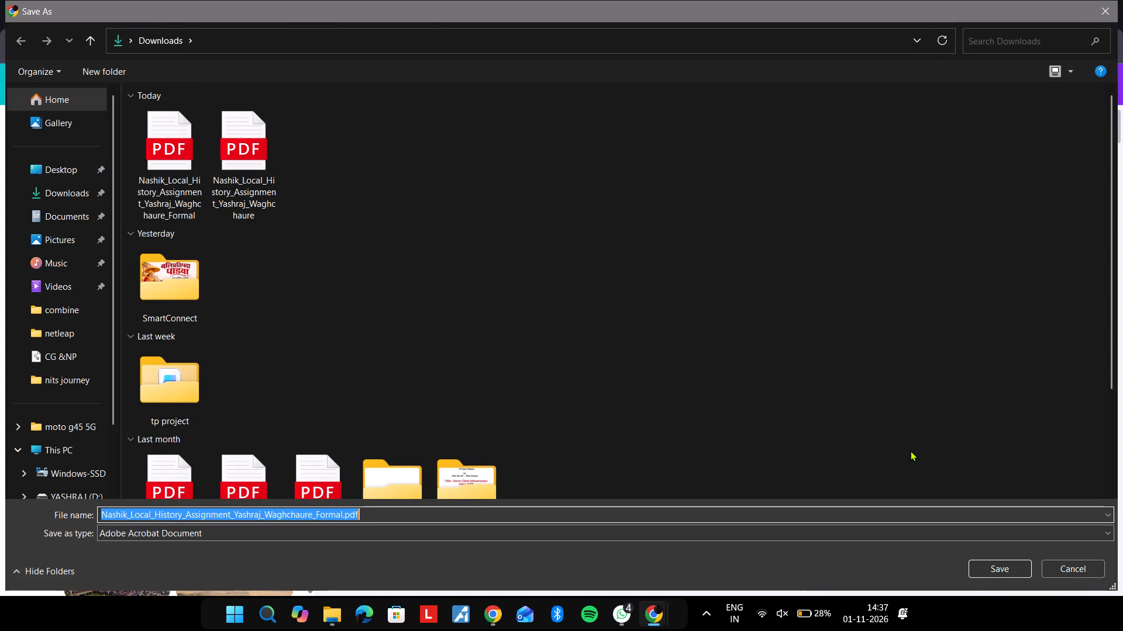
# Save the PDF in the Downloads folder under the file name FINAL YASHRAJ.
pyautogui.write('FINAL YASHERAJ')
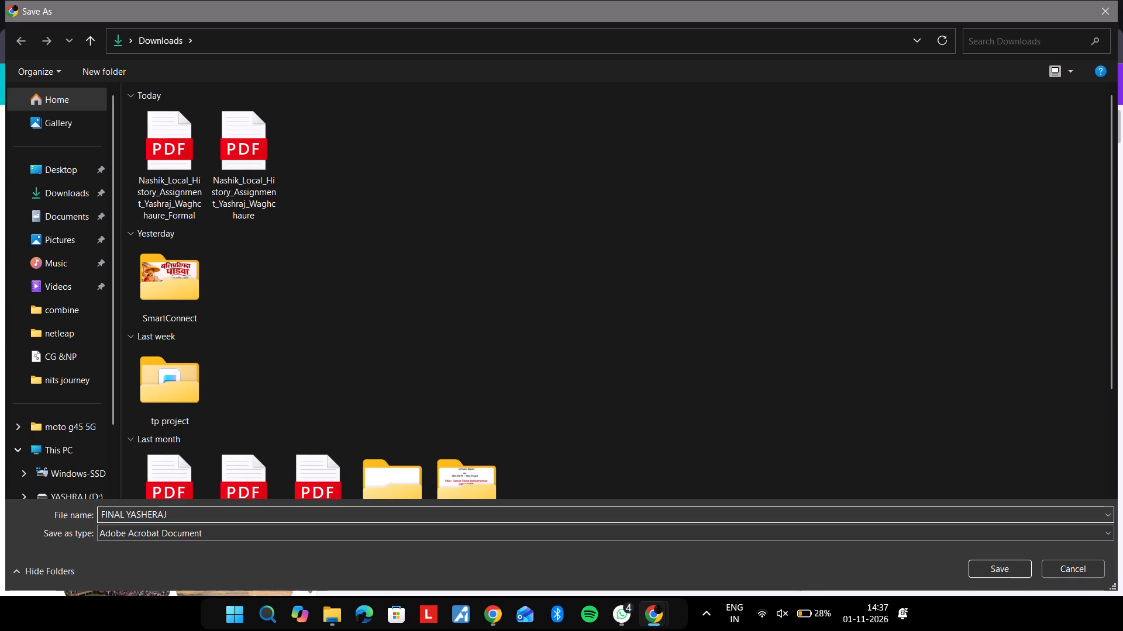
pyautogui.press('BackSpace')
pyautogui.press('BackSpace')
pyautogui.press('BackSpace')
pyautogui.press('BackSpace')
pyautogui.press('BackSpace')
pyautogui.press('BackSpace')
pyautogui.write('SHRAJ')
pyautogui.press('Return')
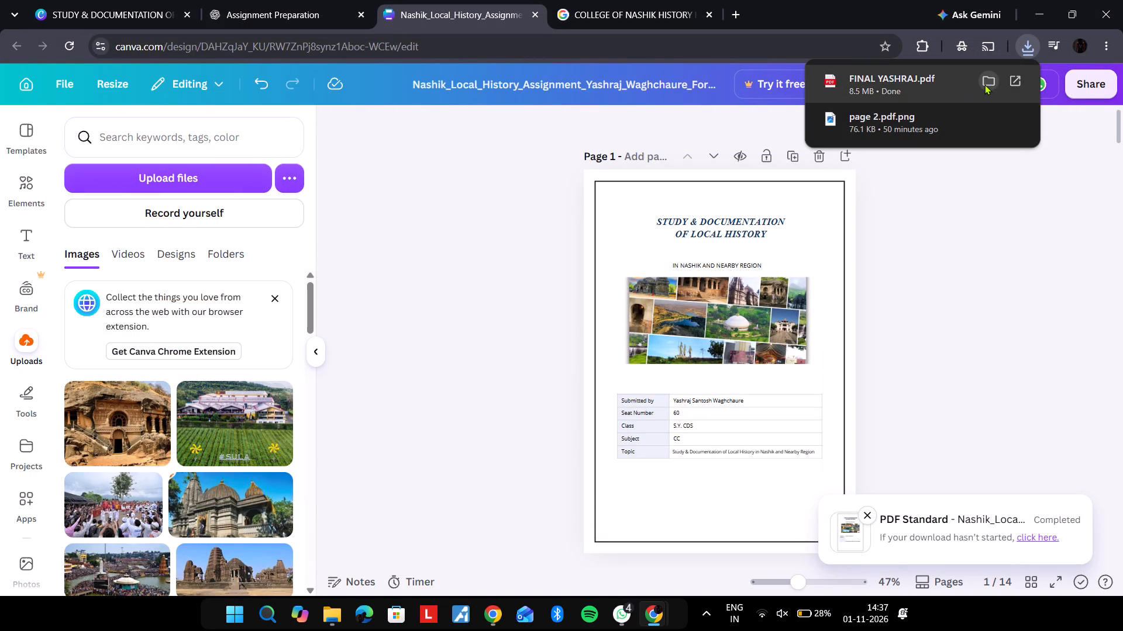
# Open the downloaded FINAL YASHRAJ PDF from its folder in Microsoft Edge and check its pages from the cover onward.
pyautogui.click(984, 84)
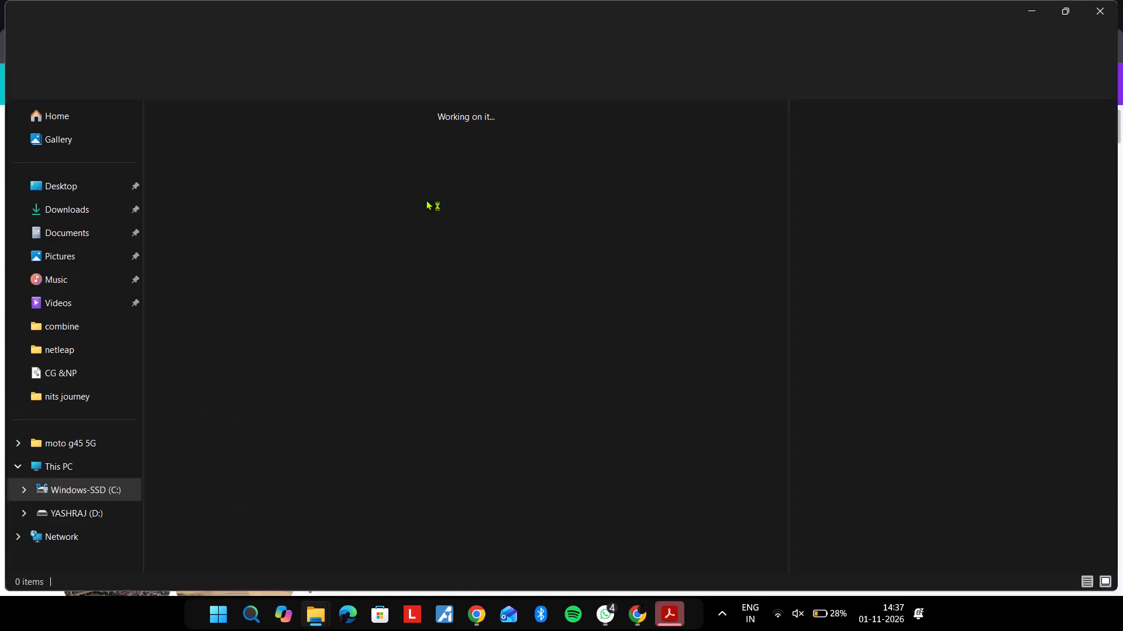
pyautogui.doubleClick(187, 206)
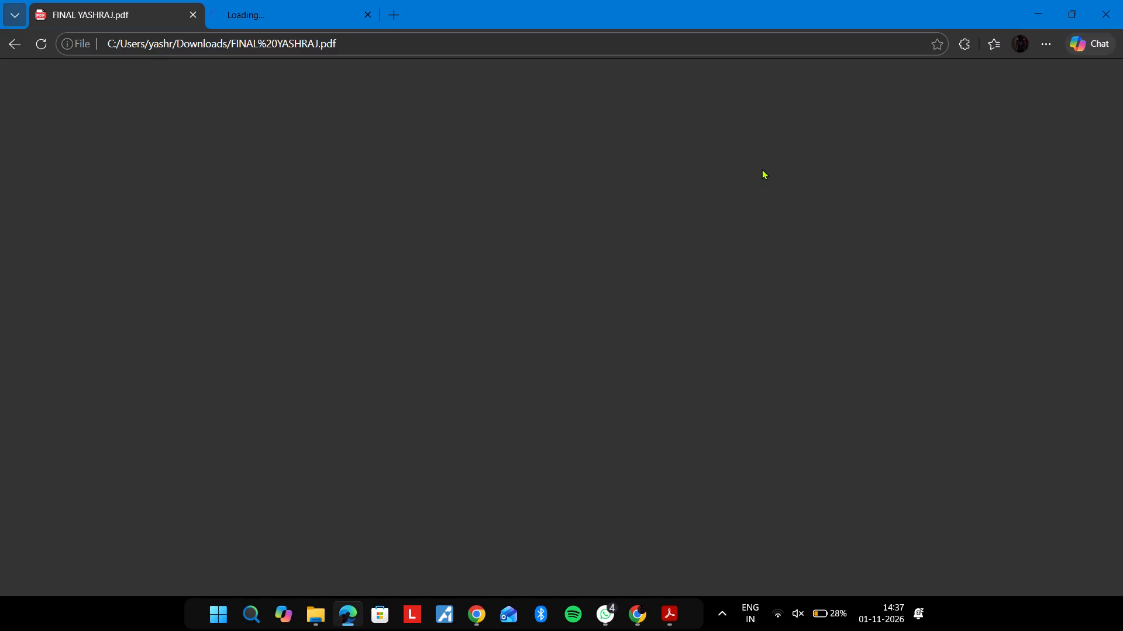
pyautogui.scroll(-10, 713, 239)
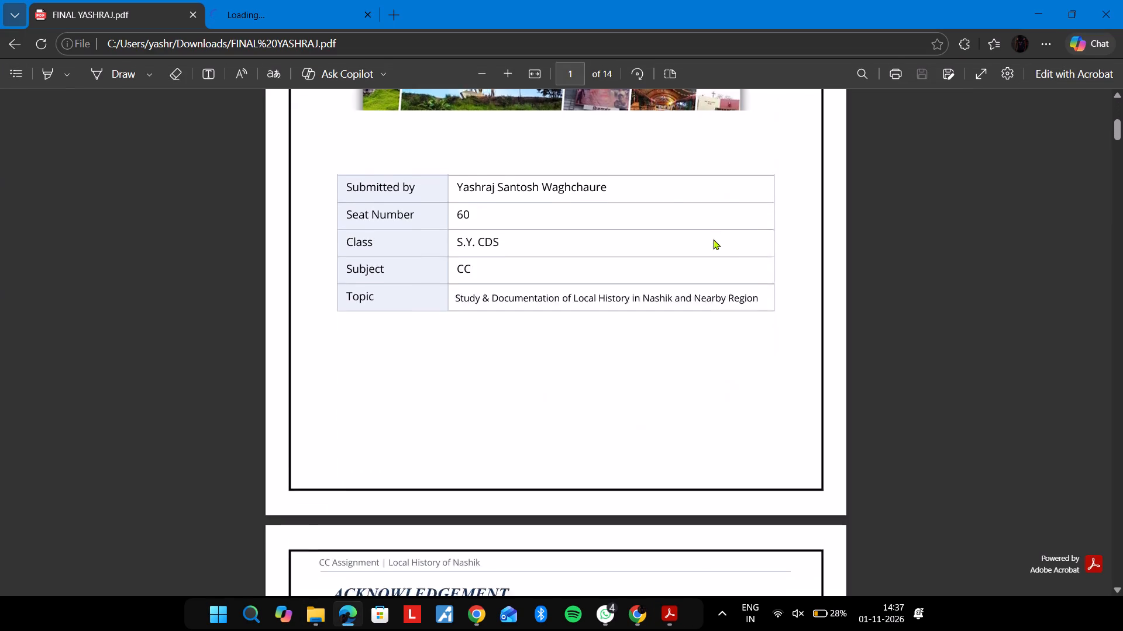